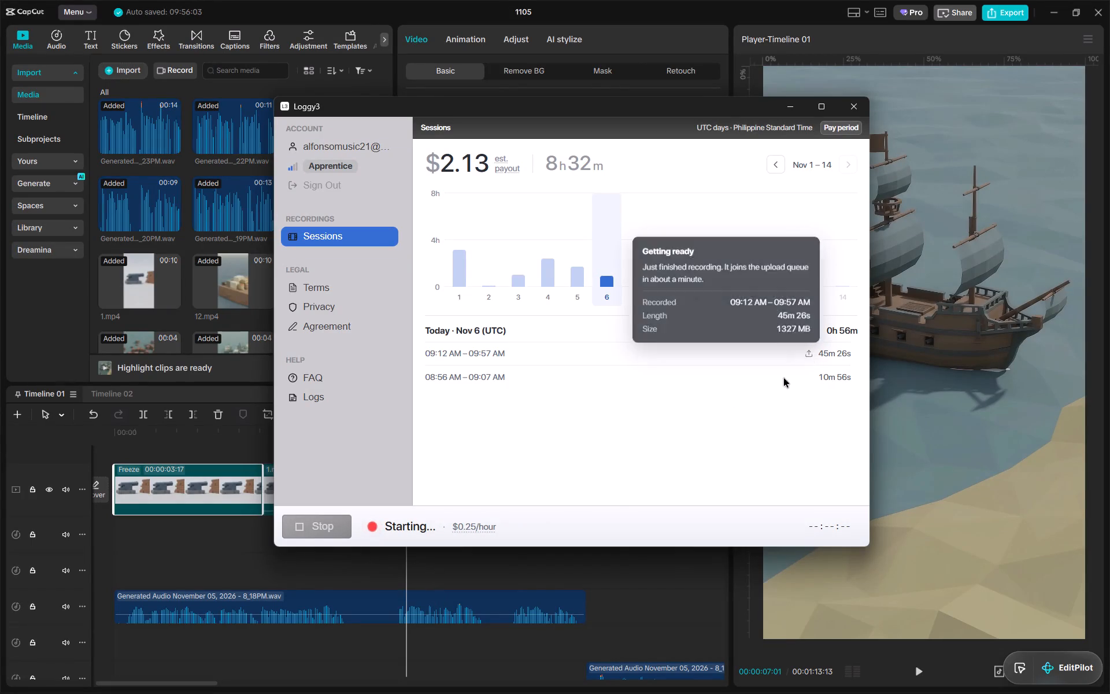
Switch to CapCut and play back the opening cannon and ship clips against the first narration audio.
left_click(481, 604)
left_click(382, 423)
left_click(382, 435)
key("space")
scroll(444, 458, "down", 5, "alt")
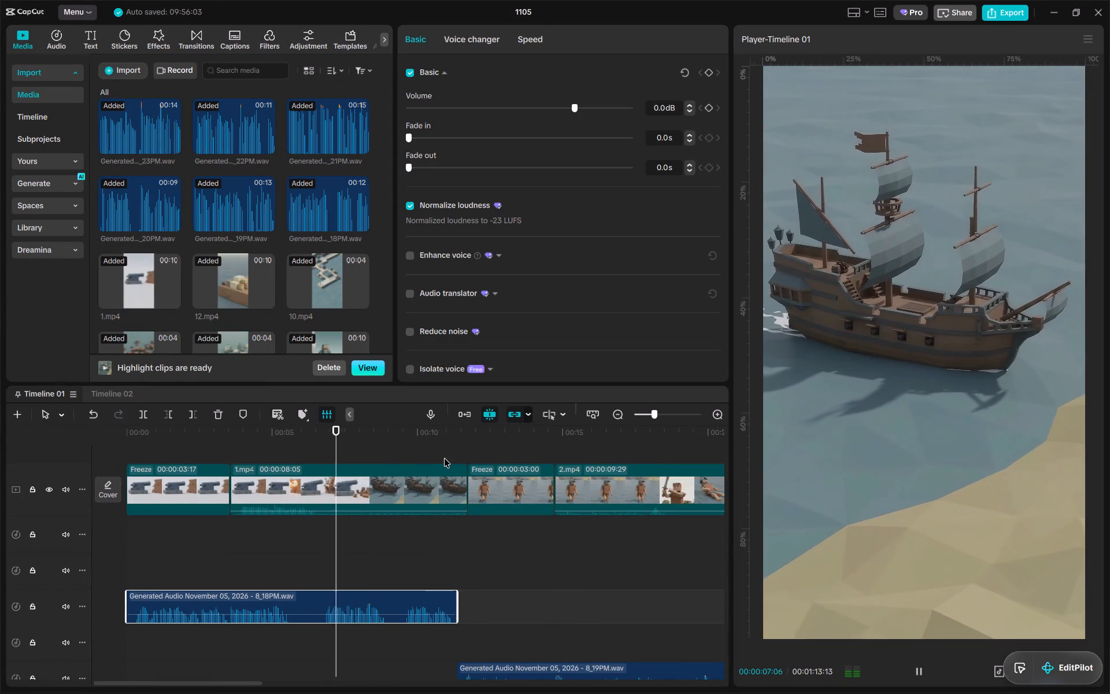
scroll(444, 458, "down", 1, "alt")
scroll(403, 502, "up", 9, "alt")
scroll(456, 488, "down", 14, "alt")
scroll(456, 488, "down", 6, "ctrl")
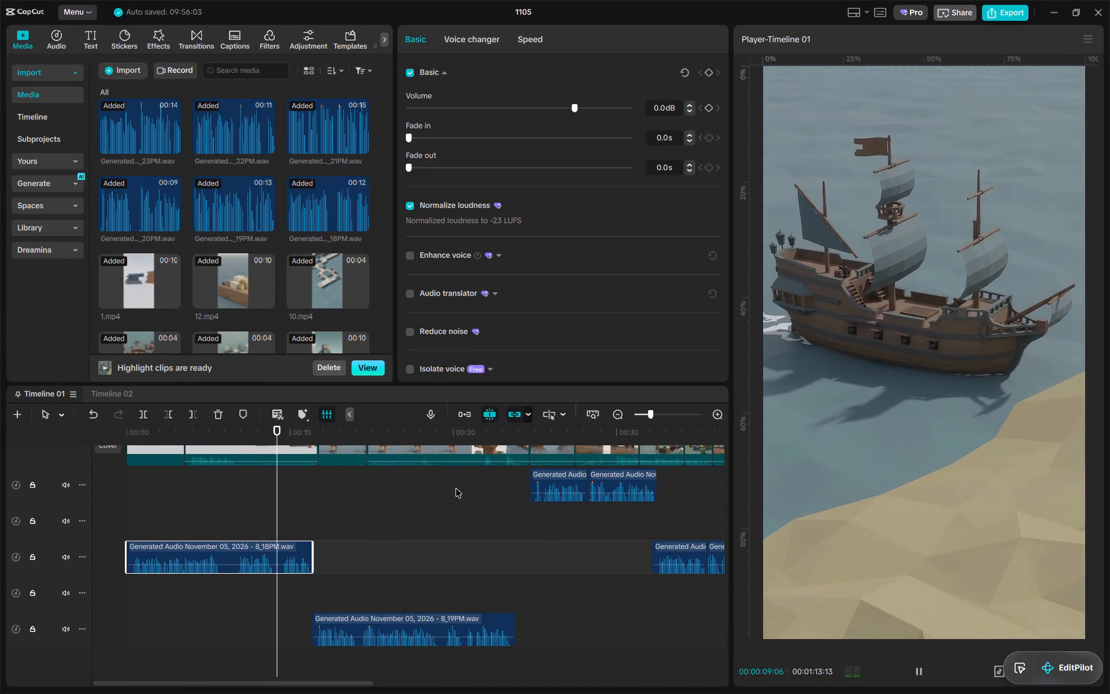
scroll(456, 488, "down", 7, "alt")
scroll(295, 502, "up", 15, "alt")
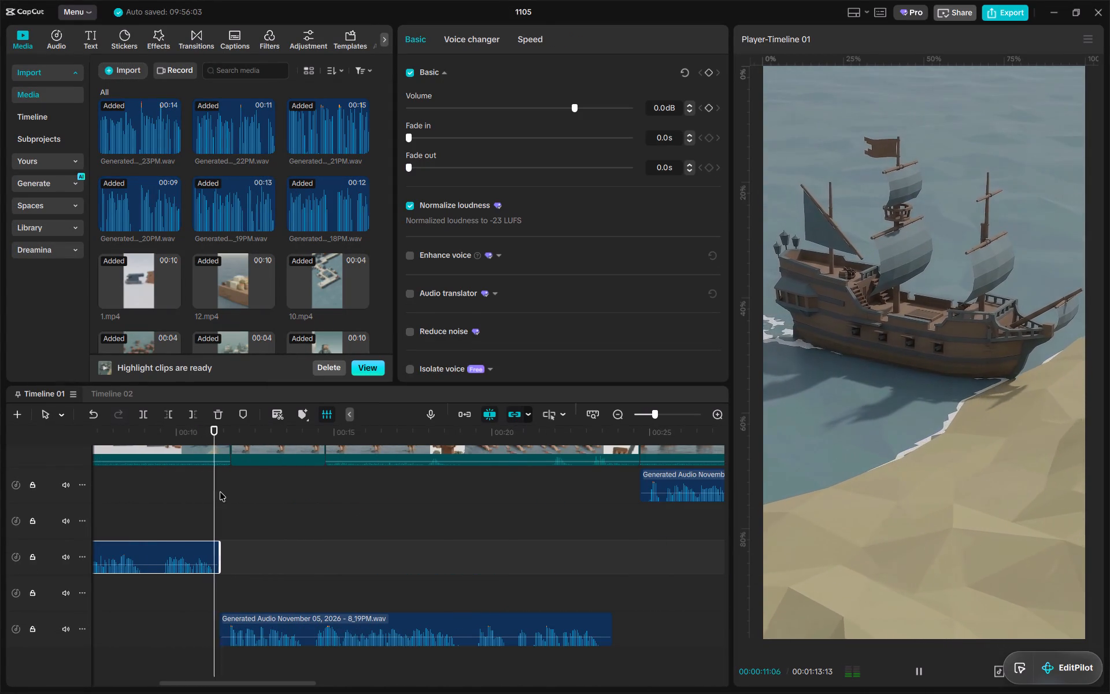
key("space")
left_click_drag(261, 435, 1, 446)
scroll(247, 518, "up", 10, "alt")
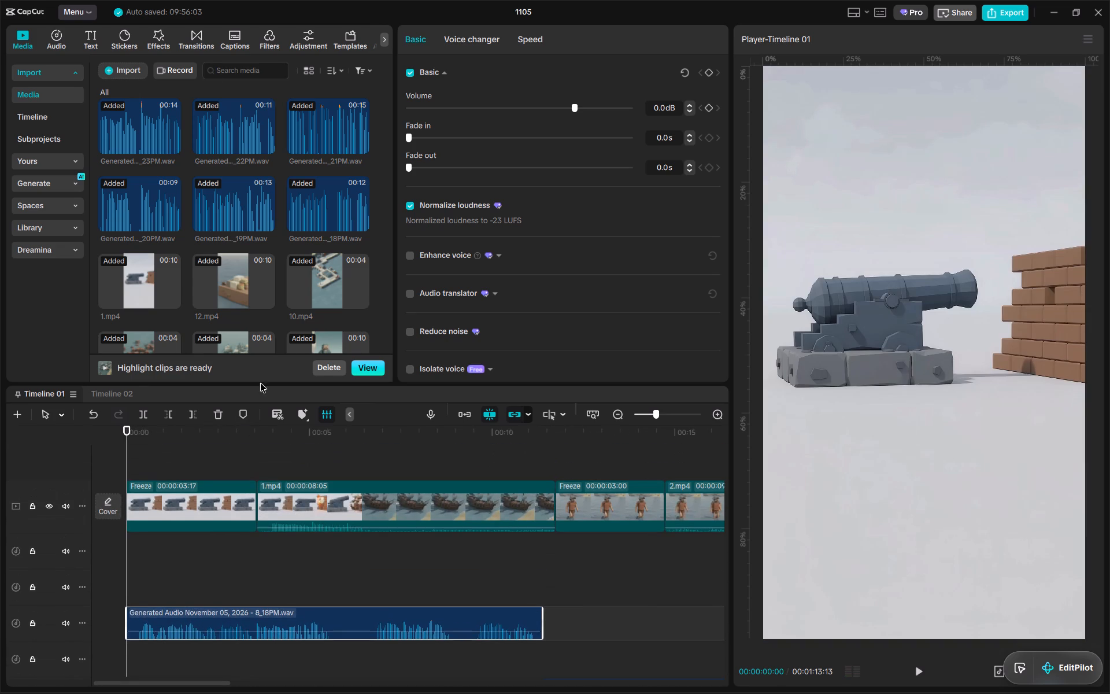
key("space")
key("space")
Trim the starts of the first narration audio and the opening freeze frame to 00:00:00:08.
left_click(83, 35)
scroll(120, 454, "up", 13, "alt")
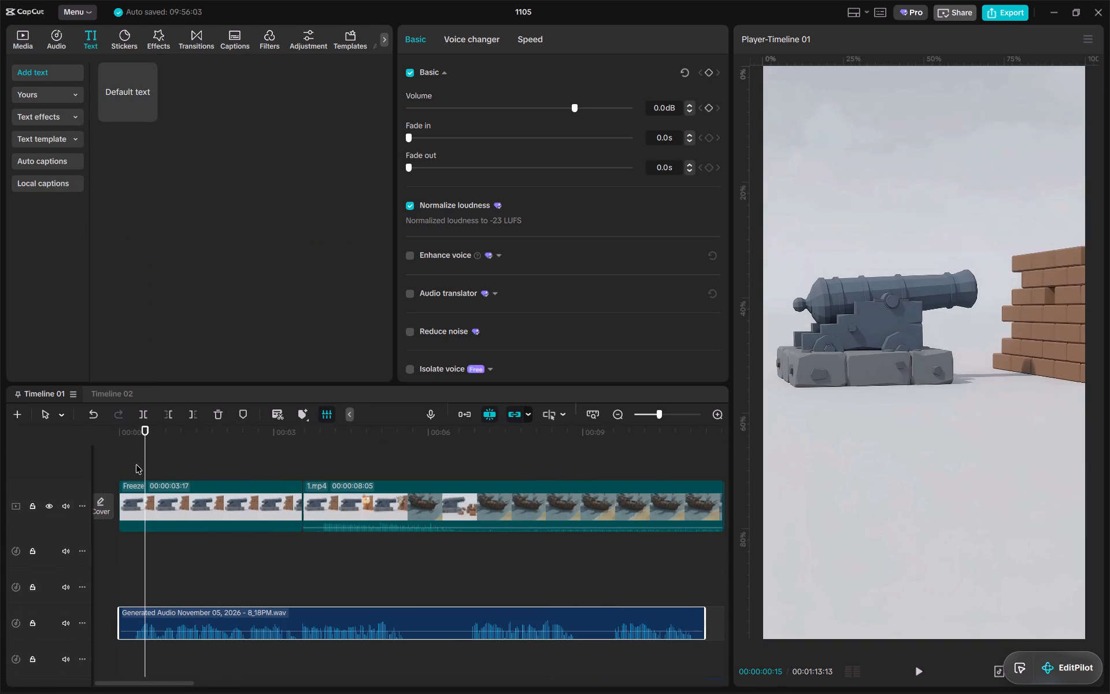
left_click_drag(166, 429, 141, 434)
key("q")
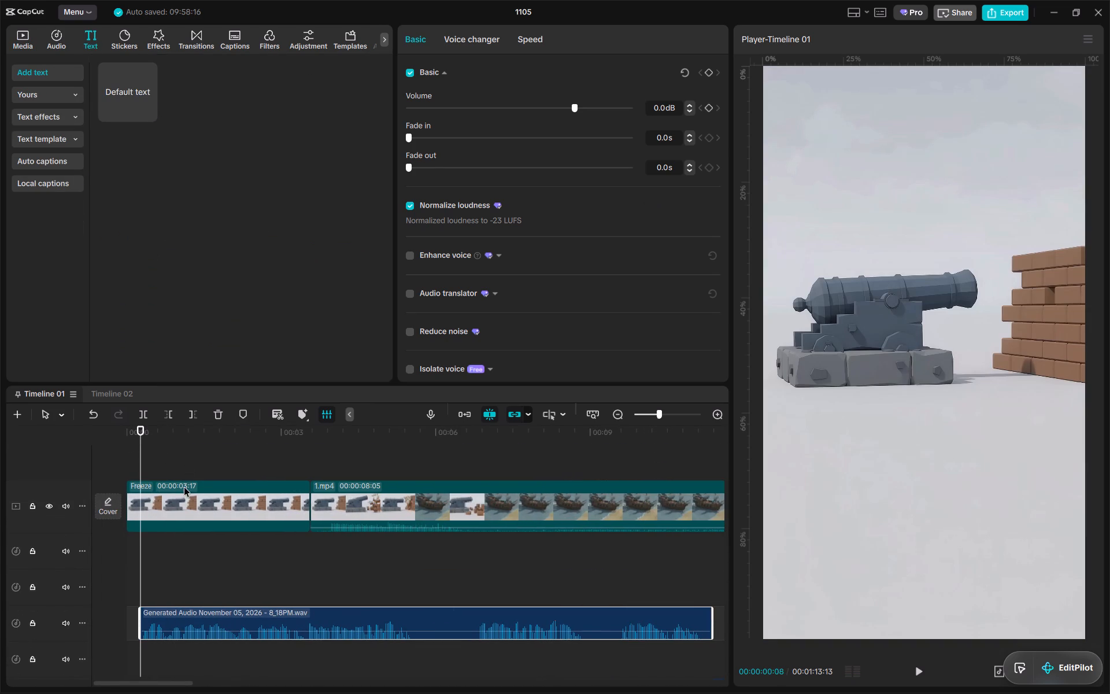
left_click(184, 501)
key("q")
Move all the video and narration clips together to the timeline start, closing the gap left by the trims.
key("x")
left_click(232, 569)
key("a")
left_click_drag(219, 516, 195, 514)
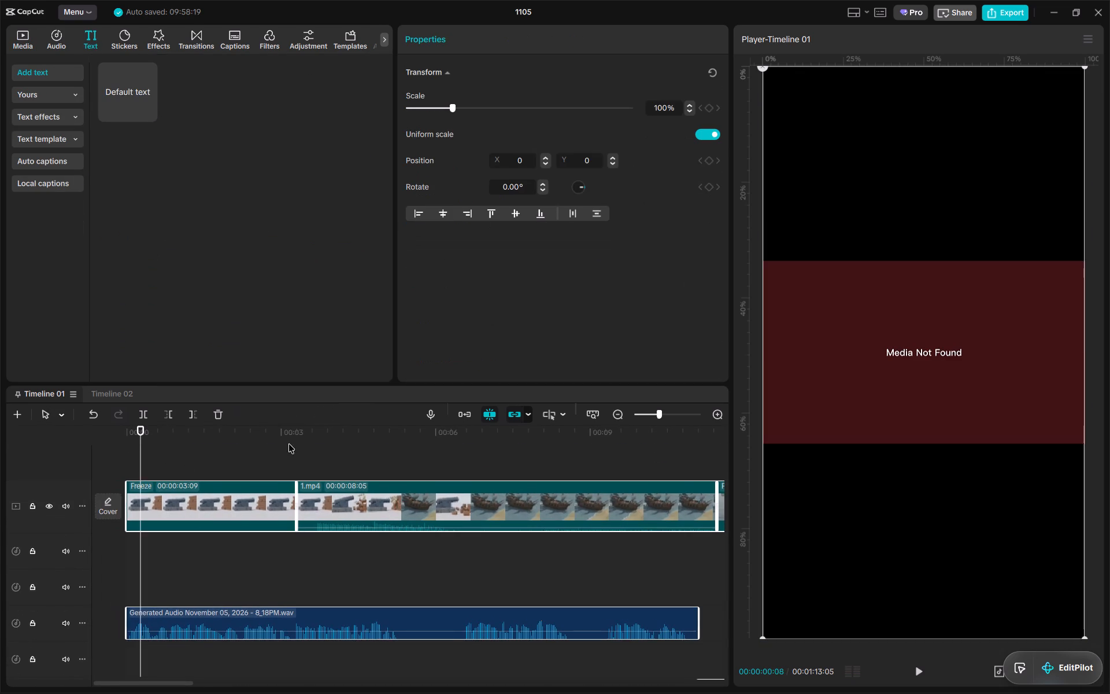
Check the opening playback and delete the first freeze frame, whose media is missing.
left_click_drag(288, 442, 68, 438)
key("space")
key("space")
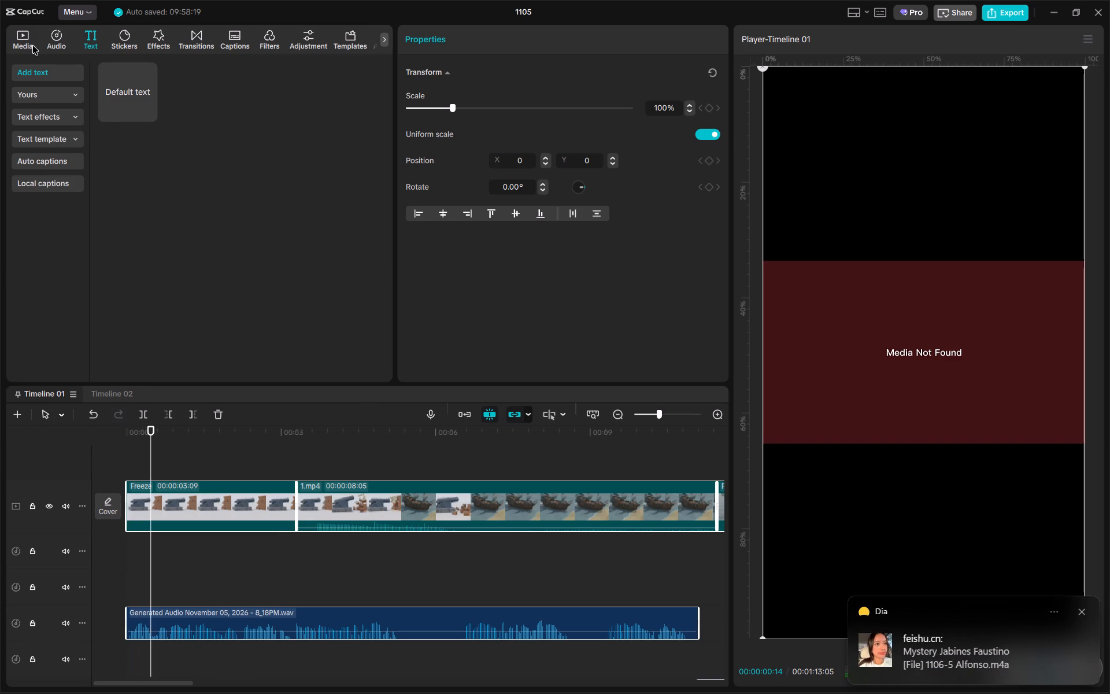
left_click(32, 45)
left_click_drag(954, 666, 1086, 635)
scroll(330, 266, "down", 6)
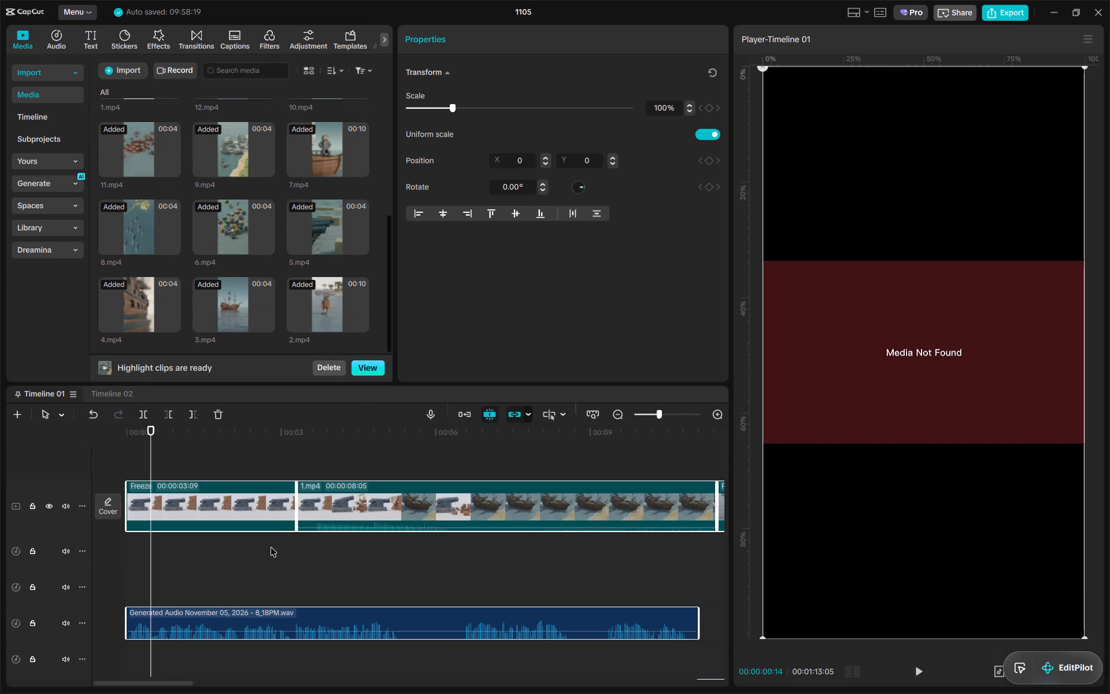
left_click(260, 553)
scroll(201, 540, "down", 4, "alt")
left_click(170, 502)
left_click_drag(282, 429, 170, 431)
left_click(214, 523)
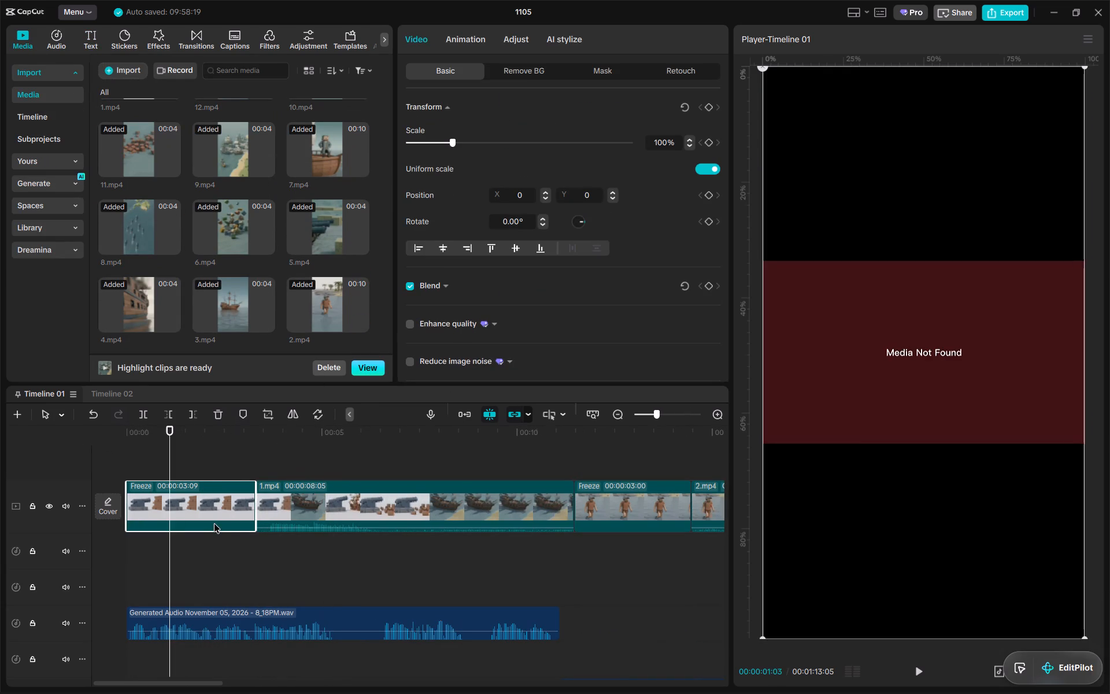
key("d")
Create a 3-second freeze frame from the first frame of 1.mp4.
left_click(295, 512)
left_click(249, 429)
left_click_drag(247, 427, 253, 427)
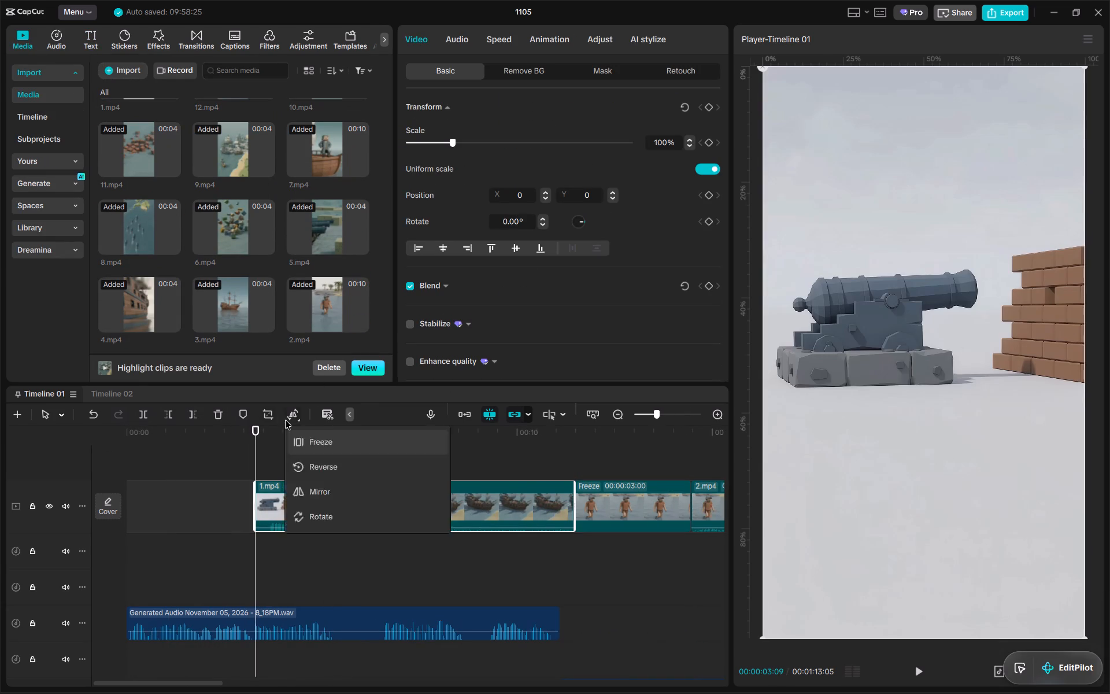
left_click(309, 443)
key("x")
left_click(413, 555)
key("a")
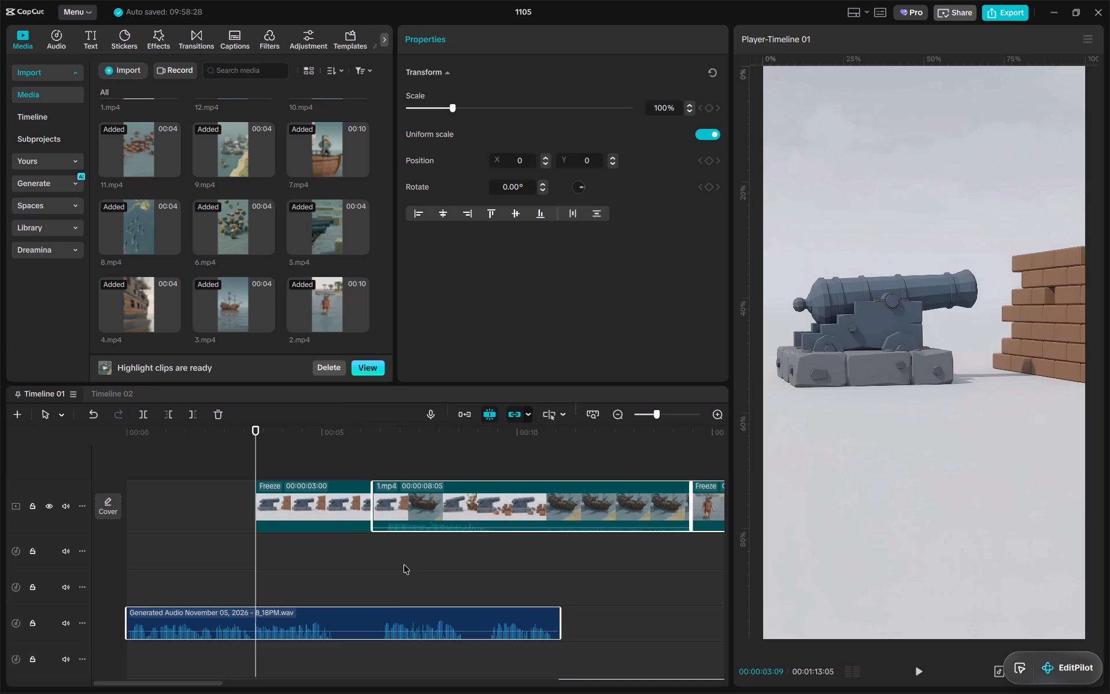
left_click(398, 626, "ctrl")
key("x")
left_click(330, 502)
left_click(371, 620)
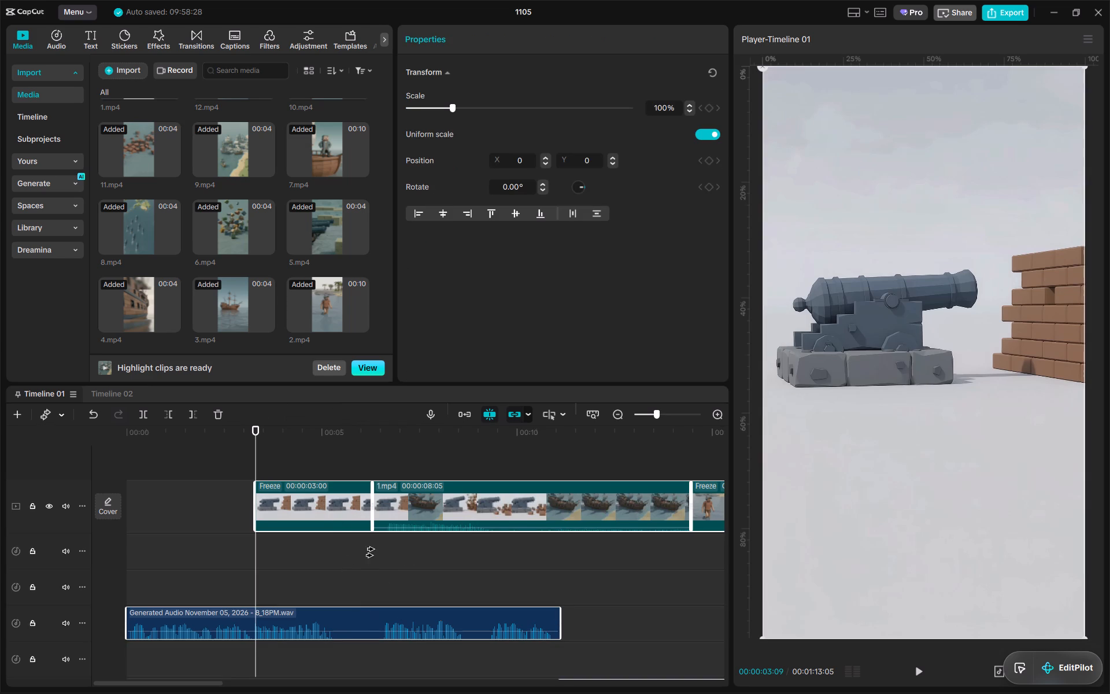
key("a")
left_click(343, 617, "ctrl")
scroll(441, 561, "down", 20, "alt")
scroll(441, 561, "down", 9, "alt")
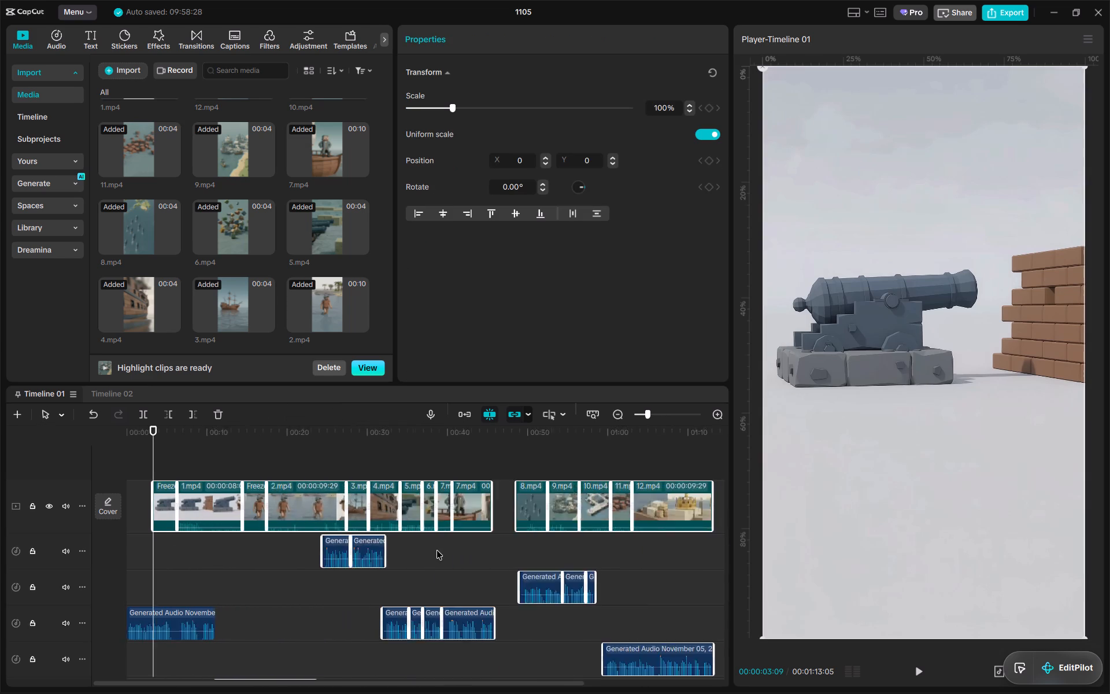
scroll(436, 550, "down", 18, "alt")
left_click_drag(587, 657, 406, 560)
Select all the clips on the main video track and move them so the cannon freeze frame starts at 00:00.
scroll(493, 547, "up", 4)
left_click_drag(584, 485, 99, 477)
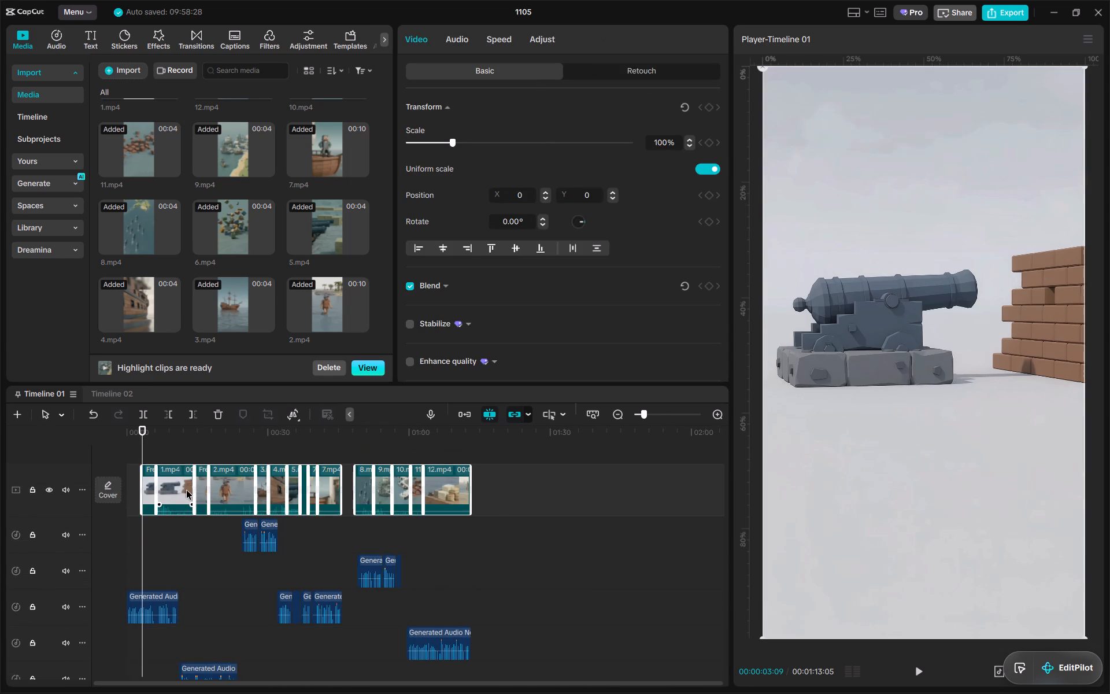
left_click_drag(179, 489, 135, 486)
Play back the new opening and add a default text clip at the timeline start above the freeze frame.
left_click_drag(187, 433, 65, 435)
key("space")
scroll(226, 497, "up", 20, "alt")
scroll(226, 497, "up", 6, "alt")
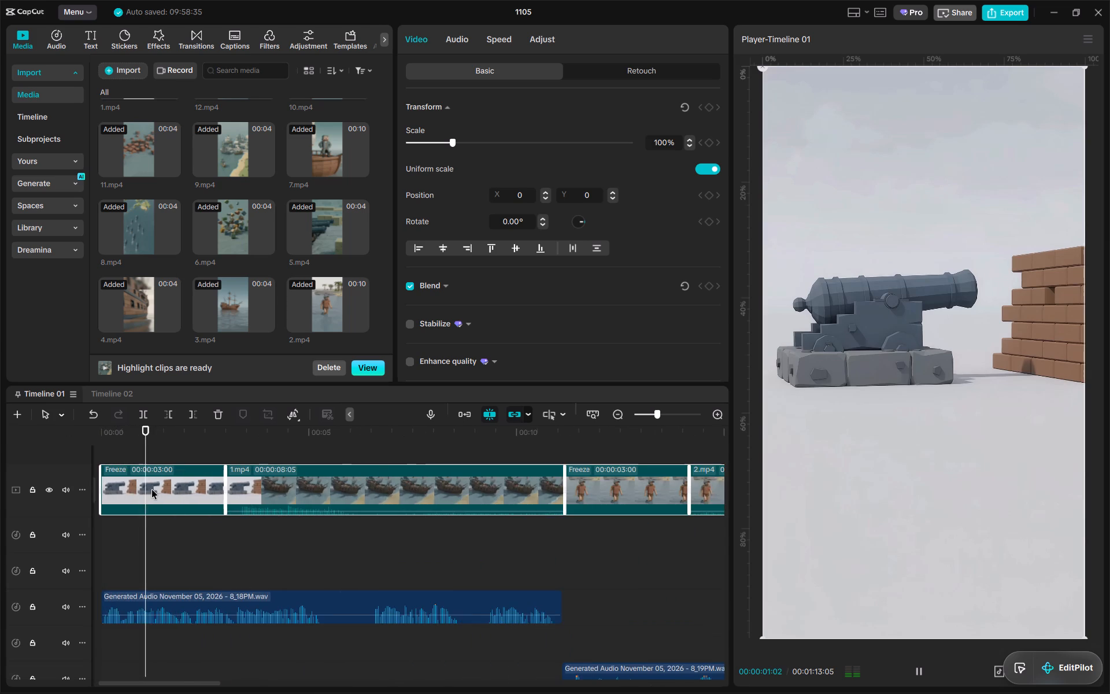
key("space")
left_click_drag(204, 432, 27, 378)
left_click(95, 29)
left_click(147, 113)
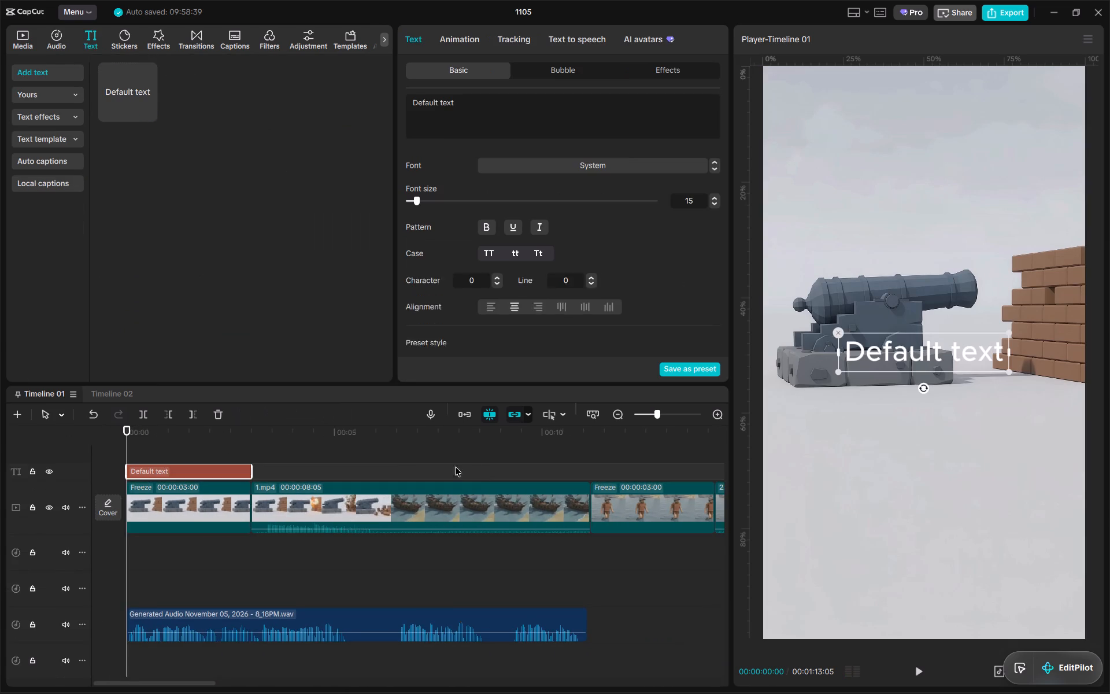
Review the opening narration and set the new text clip's font to Staatliches-Rg.
key("space")
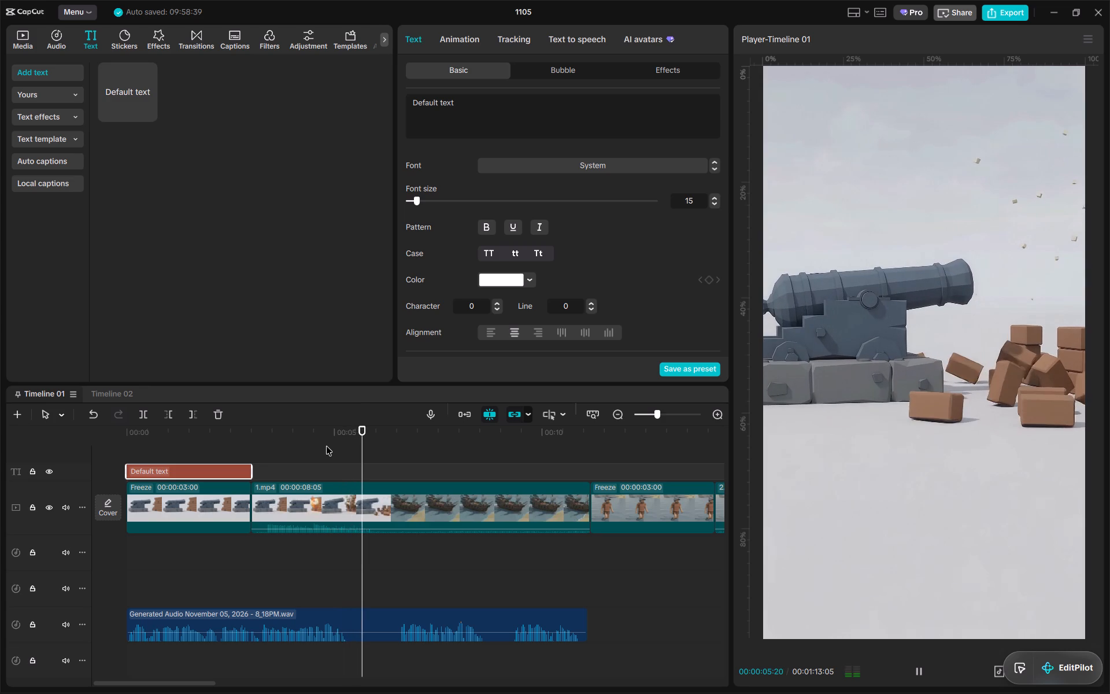
key("space")
left_click_drag(397, 426, 4, 440)
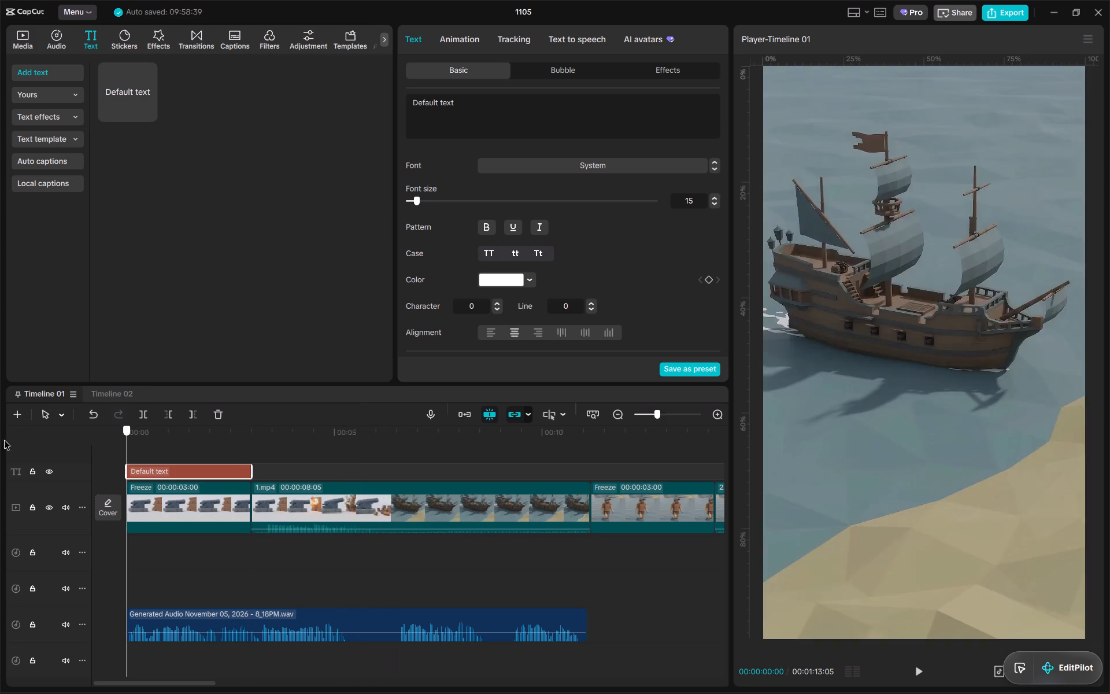
left_click_drag(4, 440, 0, 435)
left_click(571, 166)
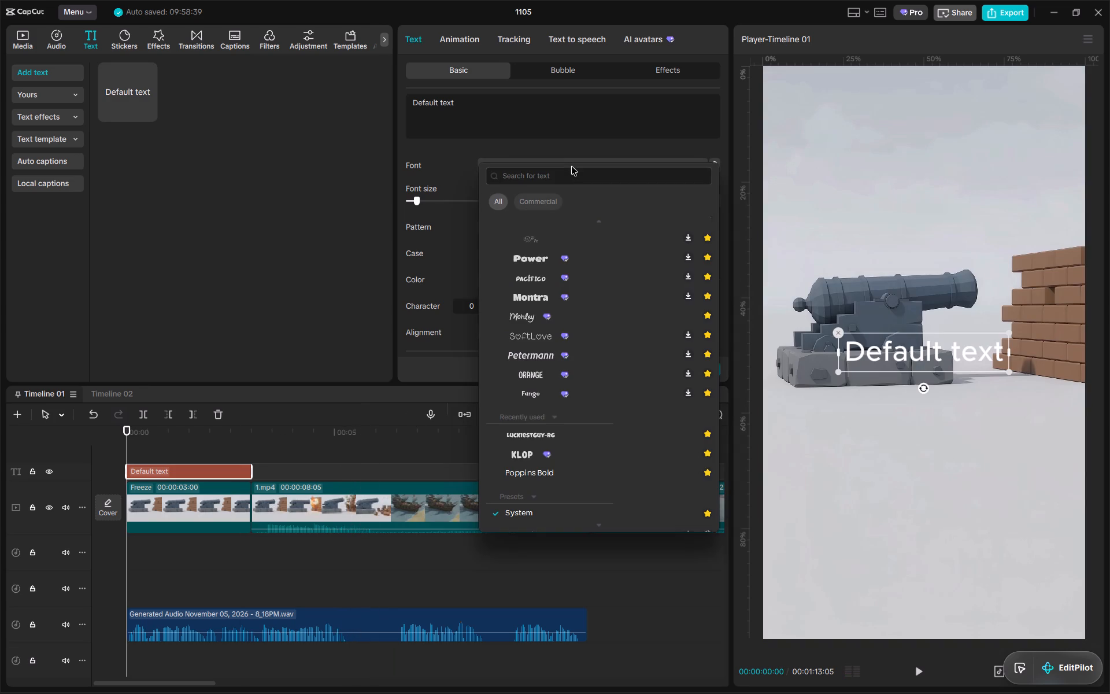
scroll(630, 375, "down", 4)
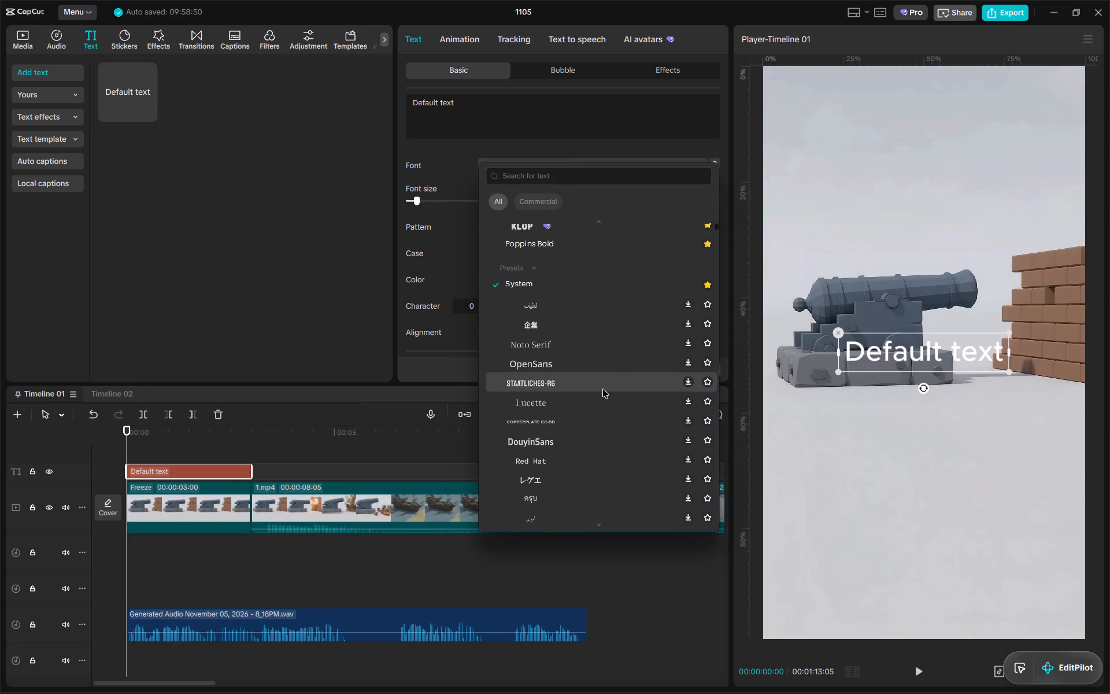
left_click(602, 383)
Replace the default wording of the text clip with "what if".
left_click_drag(516, 112, 322, 98)
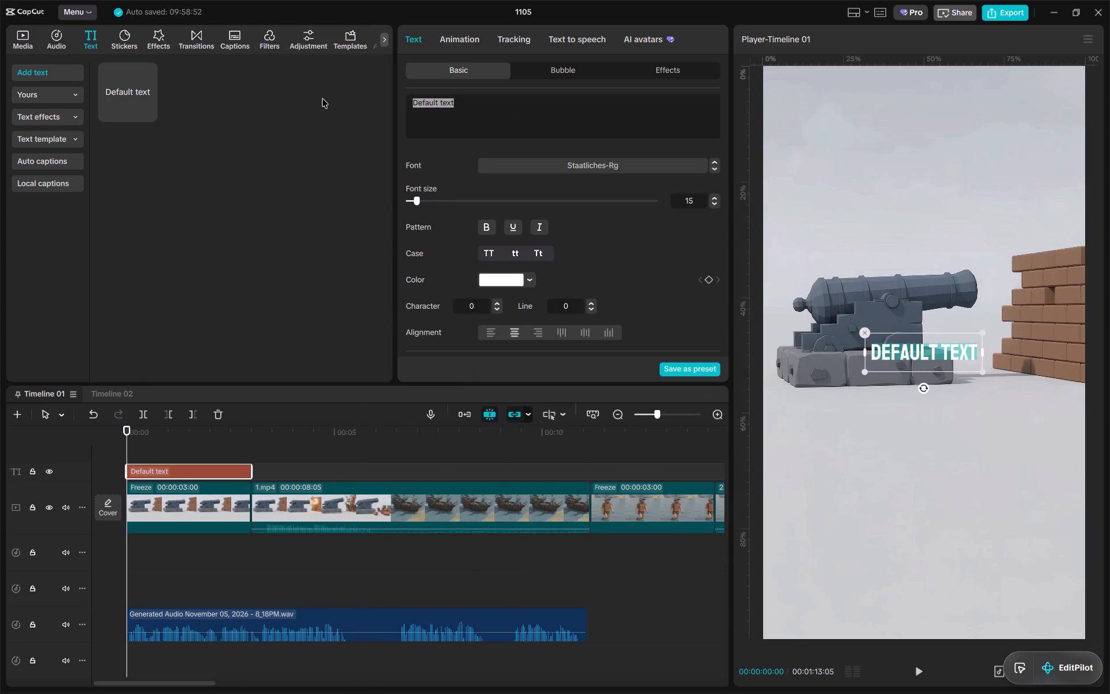
type("what if")
key("space")
key("BackSpace")
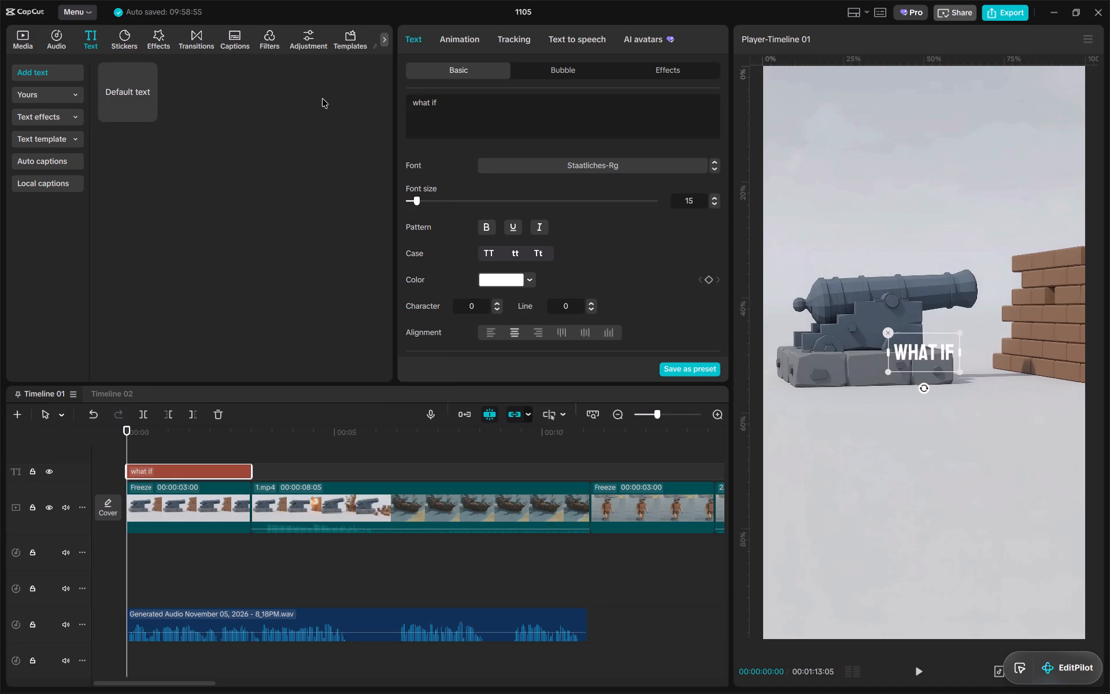
Move the "what if" title into the empty area above the cannon and enlarge it slightly.
left_click_drag(930, 352, 928, 145)
left_click_drag(956, 163, 993, 194)
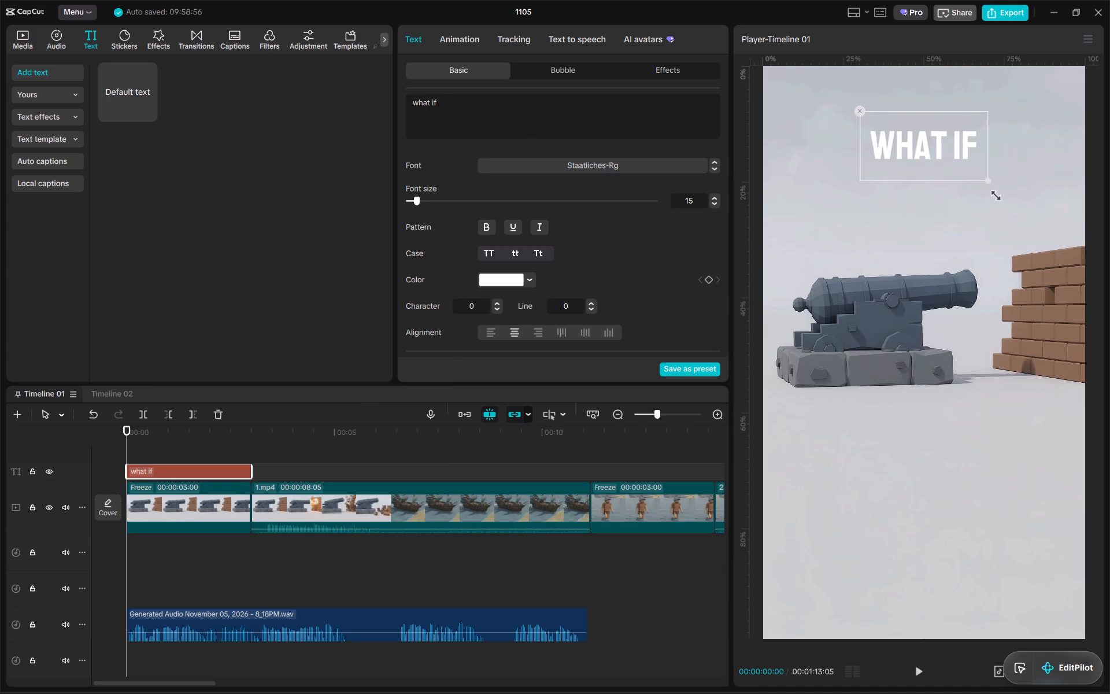
left_click_drag(993, 194, 972, 176)
left_click(647, 173)
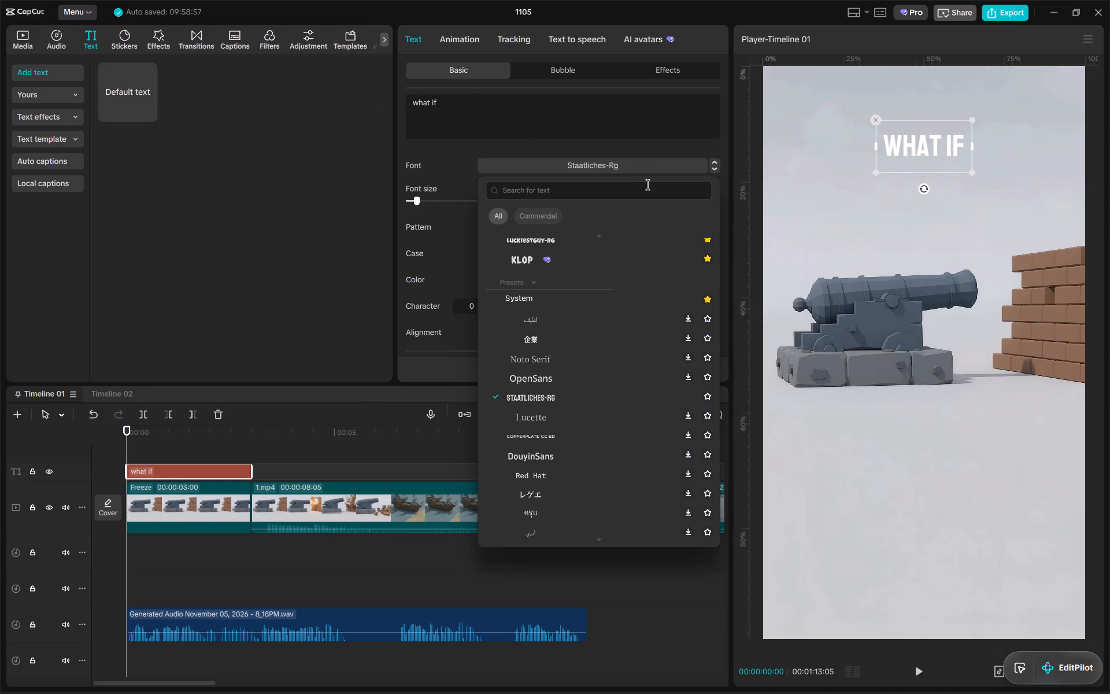
left_click(580, 136)
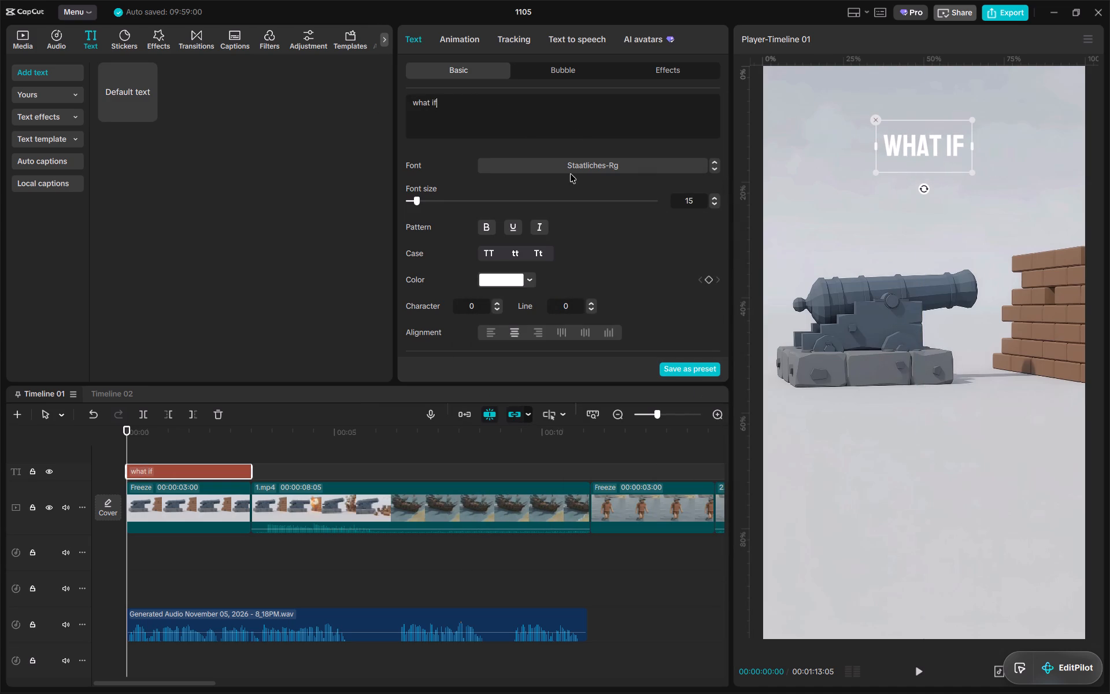
Color the "what if" title dark slate blue sampled from the cannon and enlarge it a little more.
left_click(516, 283)
left_click(448, 399)
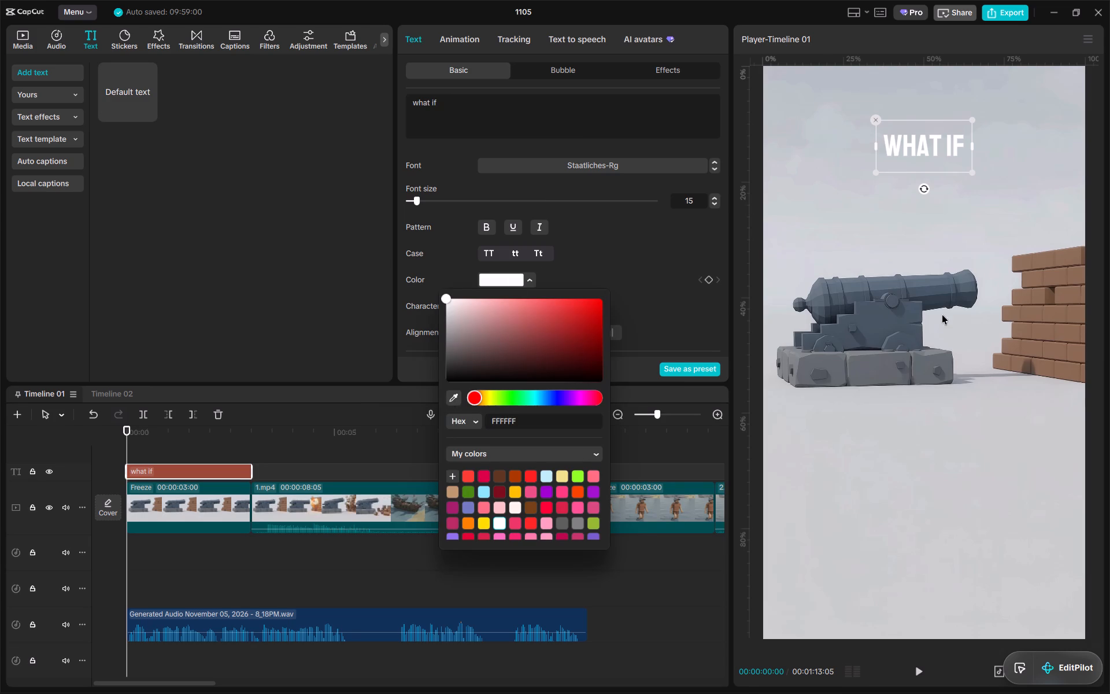
left_click(927, 305)
left_click(940, 143)
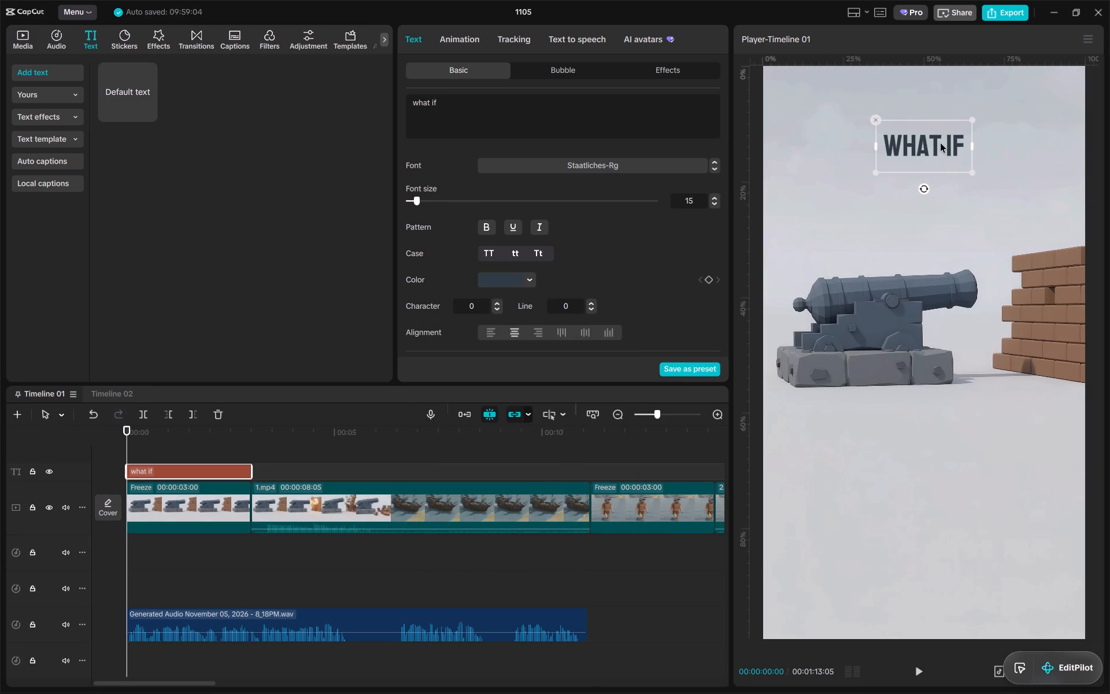
left_click_drag(968, 171, 985, 183)
Duplicate the "what if" title at the timeline start, with the two copies stacked on separate text tracks.
left_click_drag(173, 427, 52, 452)
key("ctrl+c")
key("ctrl+v")
left_click_drag(172, 467, 170, 508)
Play back the narration over the freeze frame and the cannon shot up to the cut to the ship.
key("space")
key("space")
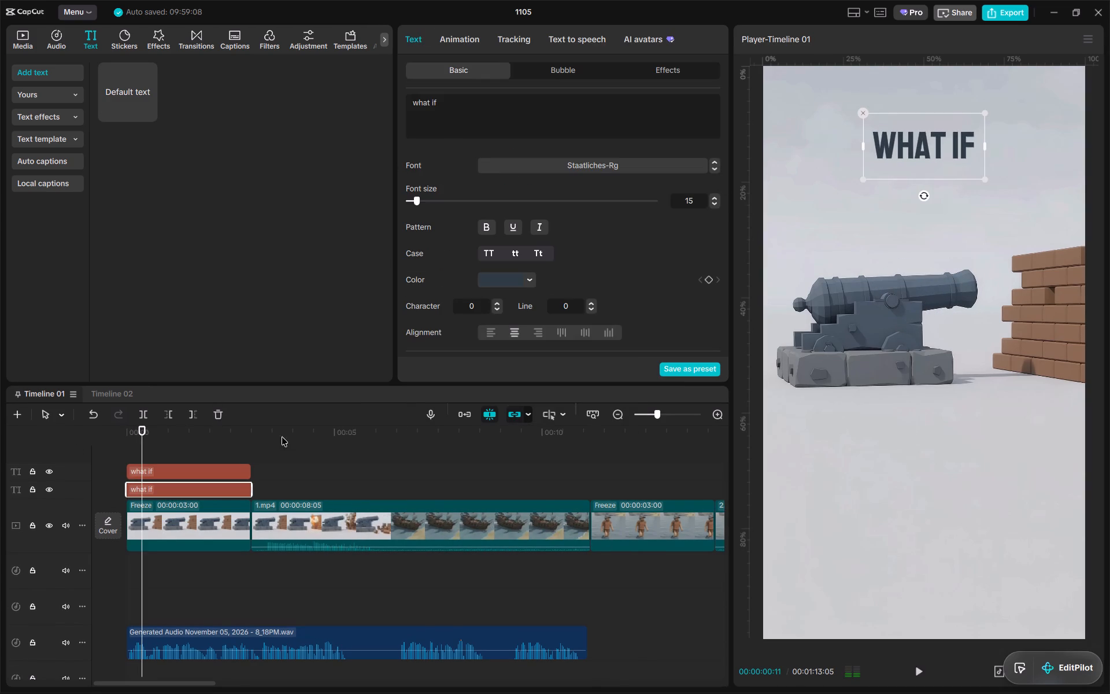
left_click(299, 424)
key("space")
left_click(319, 433)
key("space")
key("space")
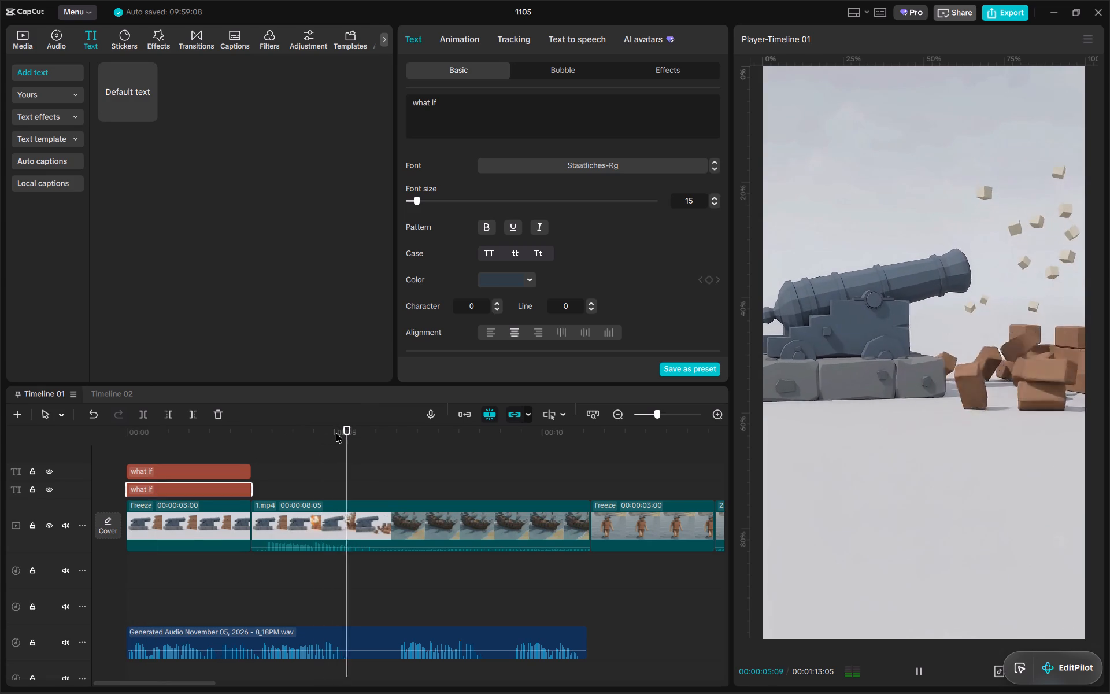
left_click_drag(349, 435, 242, 442)
key("space")
key("space")
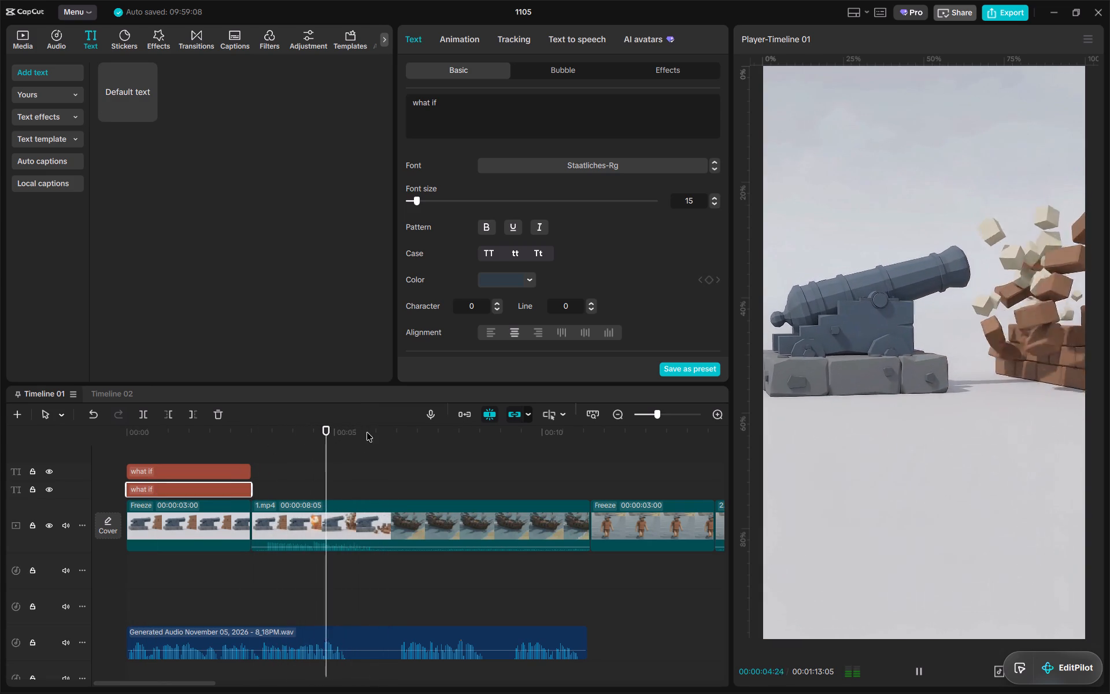
left_click_drag(366, 440, 393, 440)
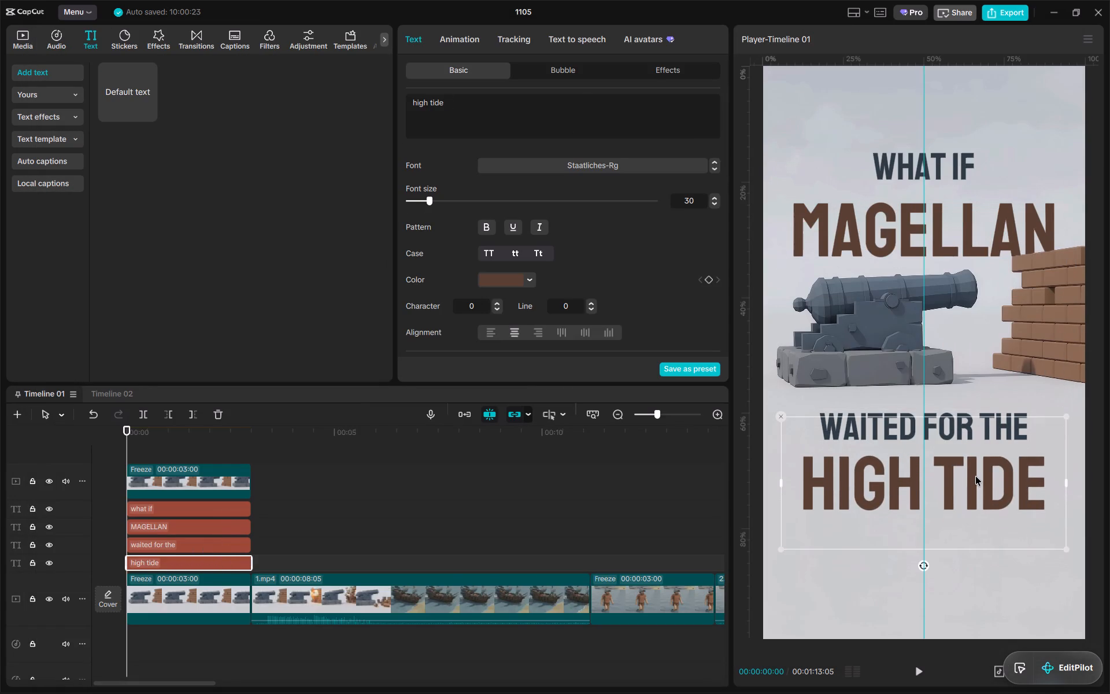
left_click_drag(975, 476, 975, 475)
Add a question mark to the "high tide" title and nudge it slightly lower.
left_click(542, 124)
key("shift+question")
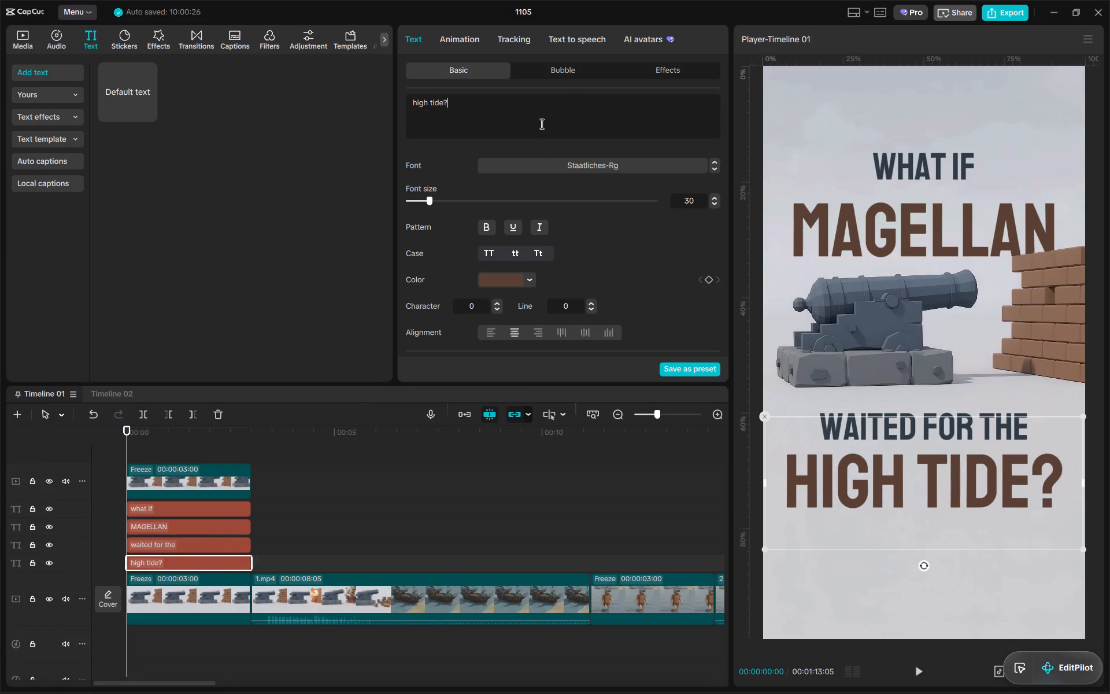
left_click(846, 492)
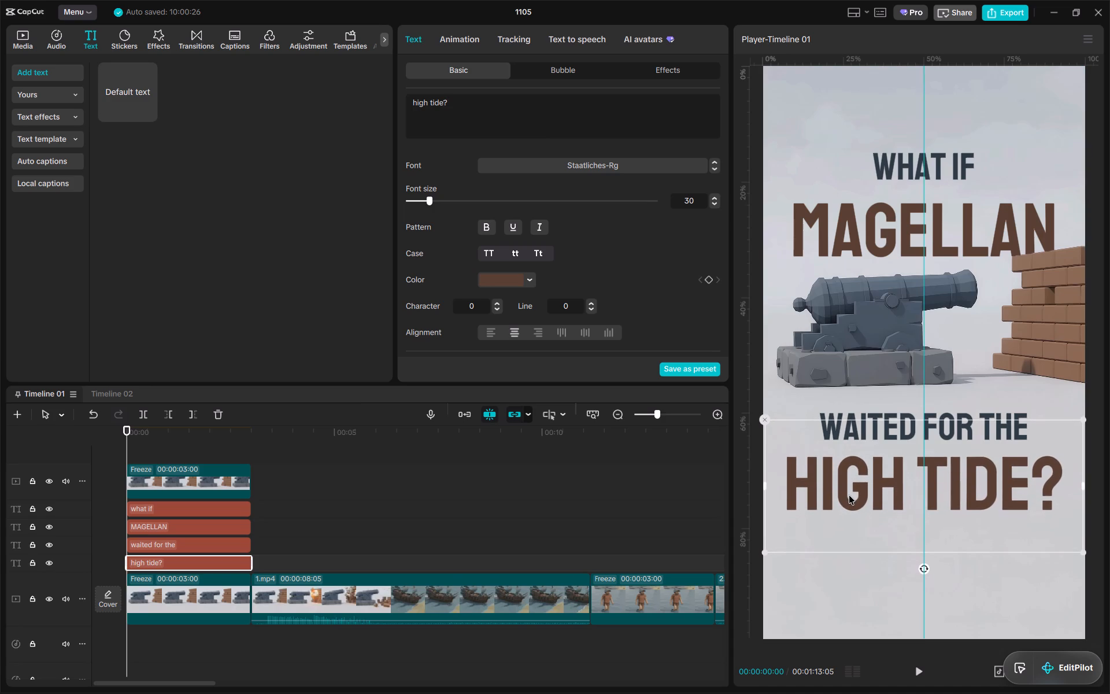
Move the "waited for the" and "high tide?" titles together slightly lower in the frame, keeping them horizontally centered.
left_click(898, 416)
left_click(216, 541)
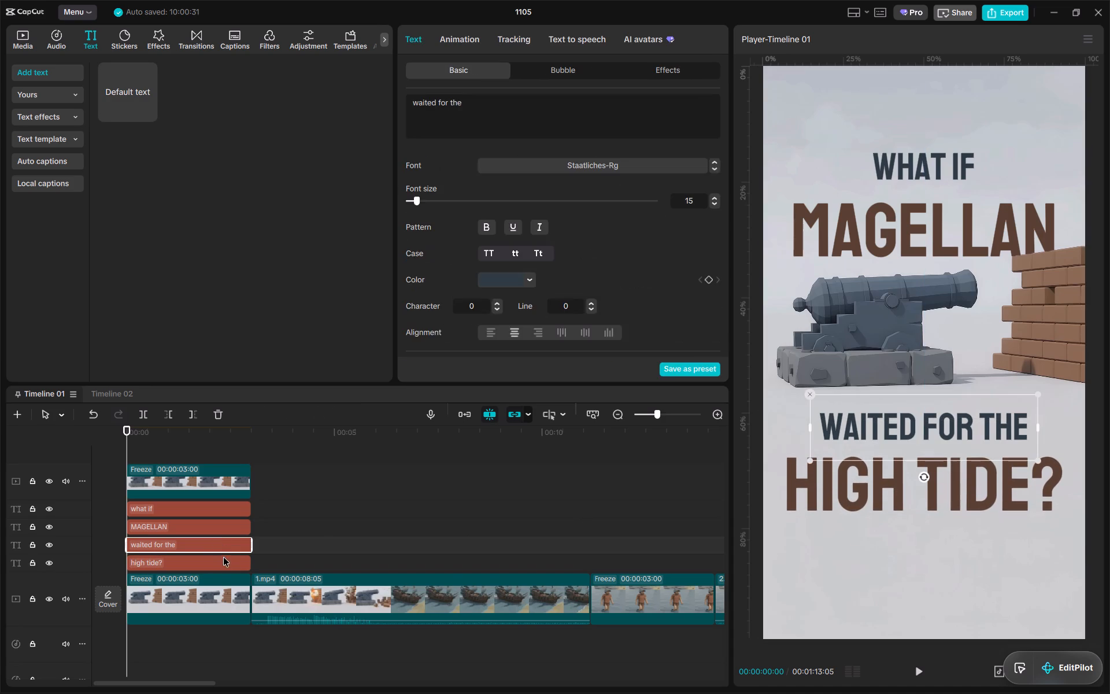
left_click(223, 571, "ctrl")
left_click_drag(920, 496, 919, 516)
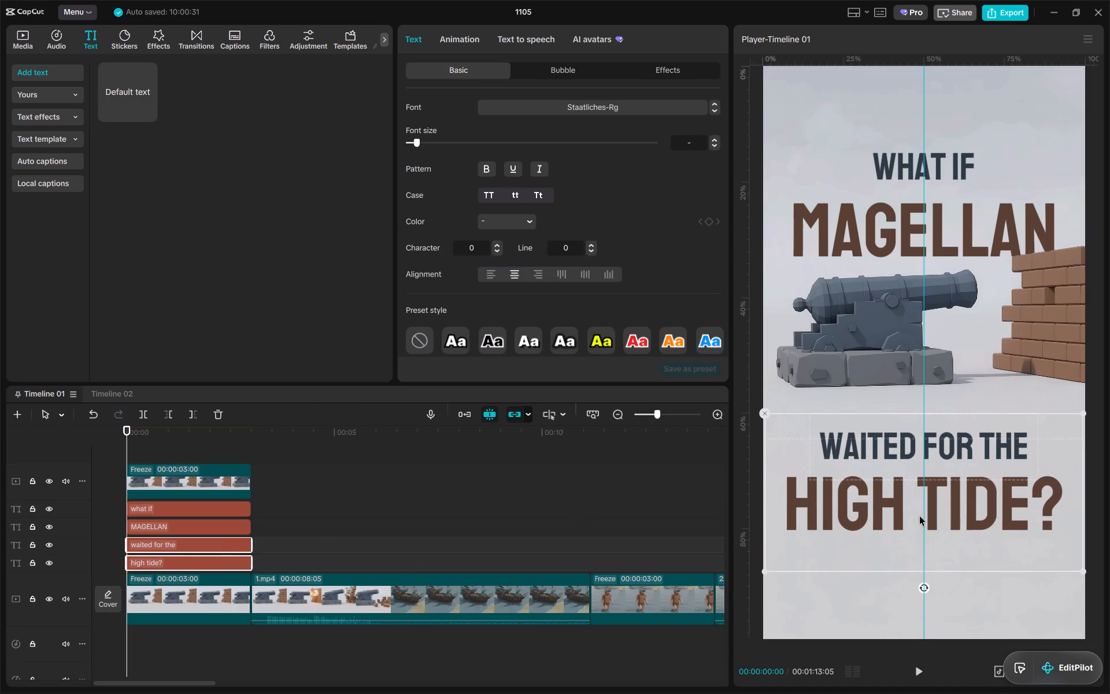
left_click_drag(919, 516, 917, 515)
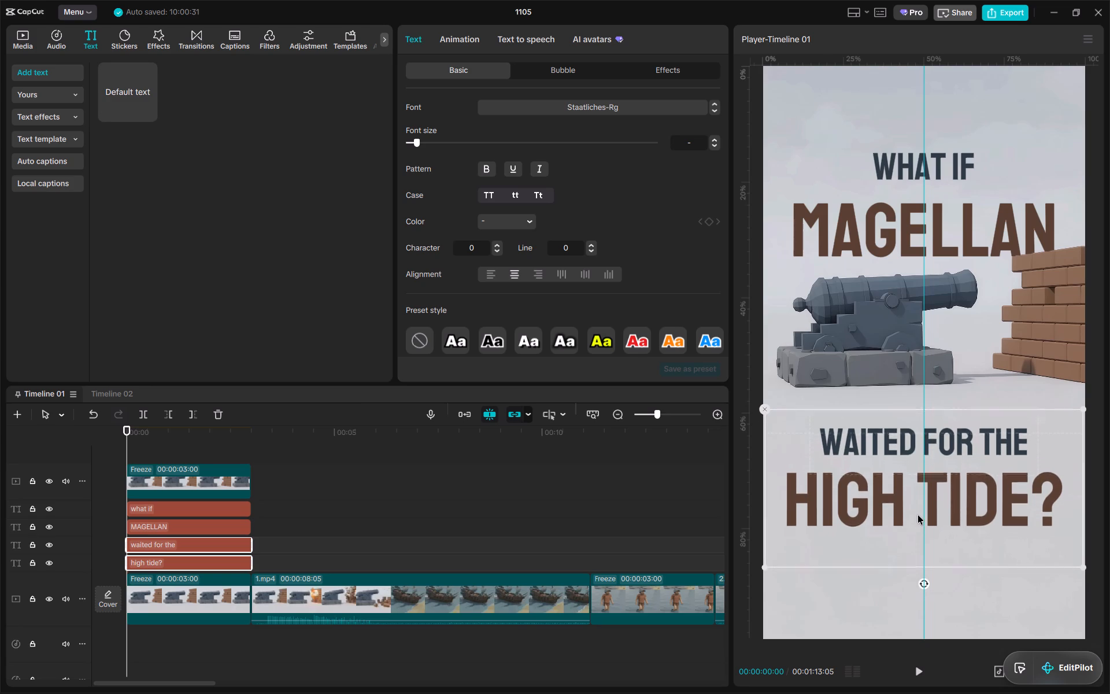
left_click_drag(917, 515, 917, 520)
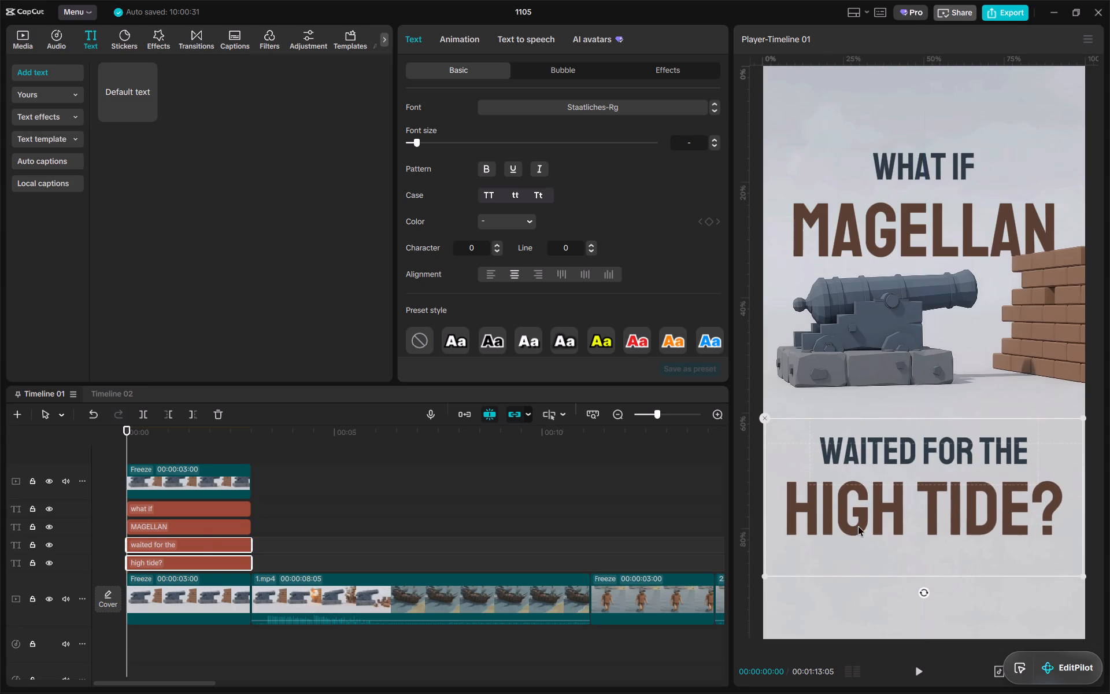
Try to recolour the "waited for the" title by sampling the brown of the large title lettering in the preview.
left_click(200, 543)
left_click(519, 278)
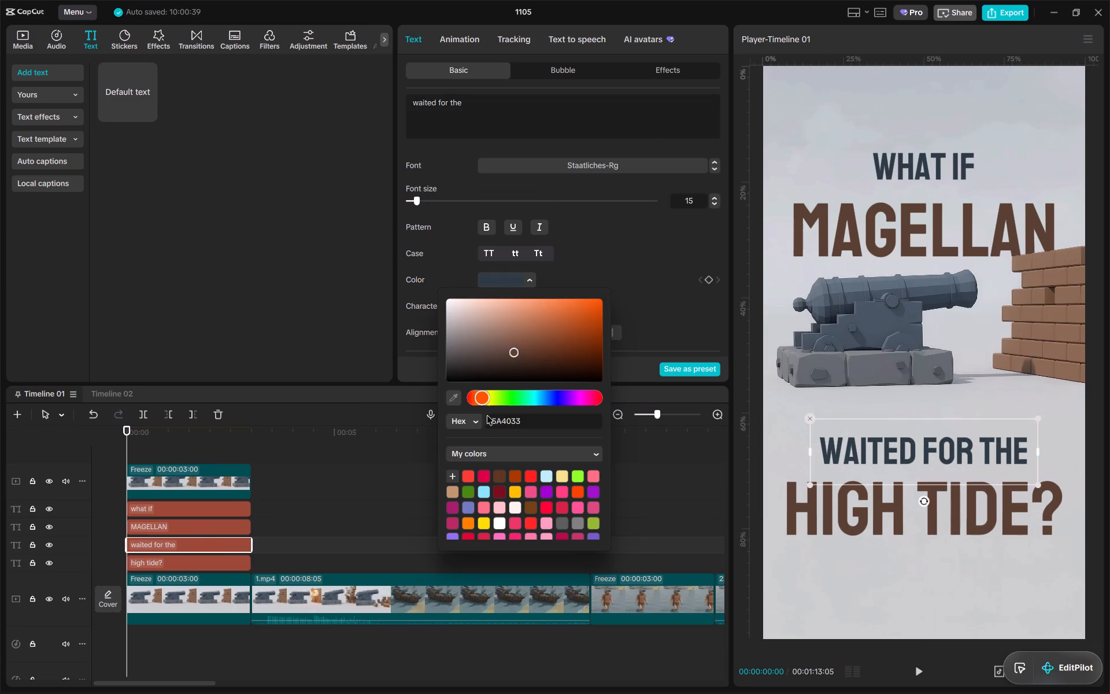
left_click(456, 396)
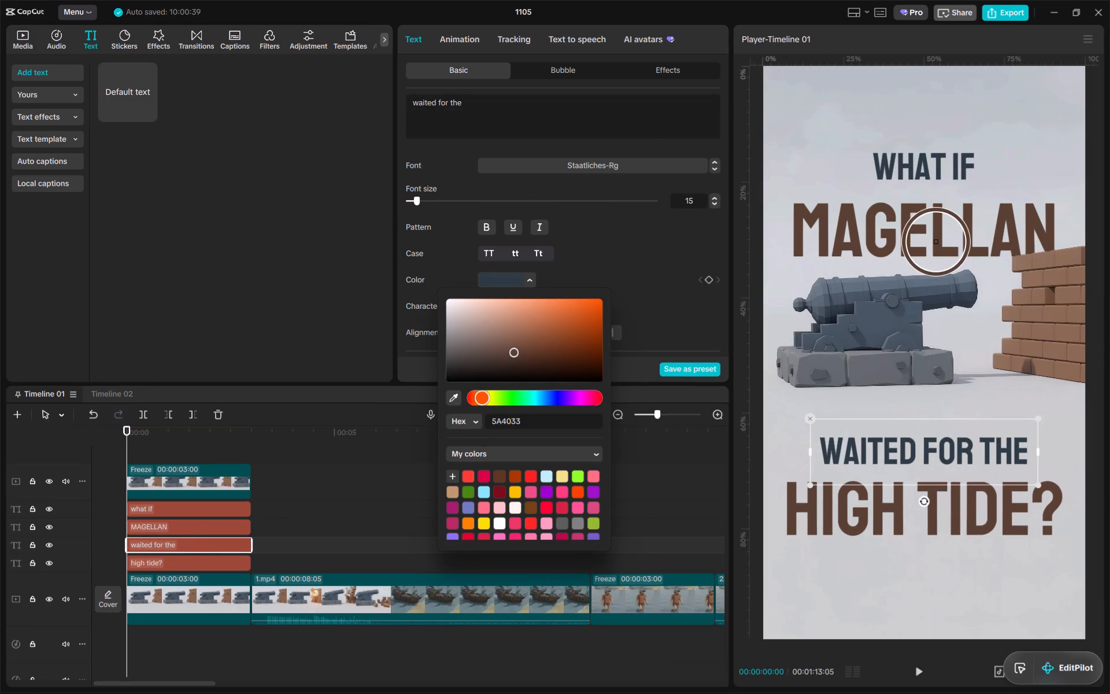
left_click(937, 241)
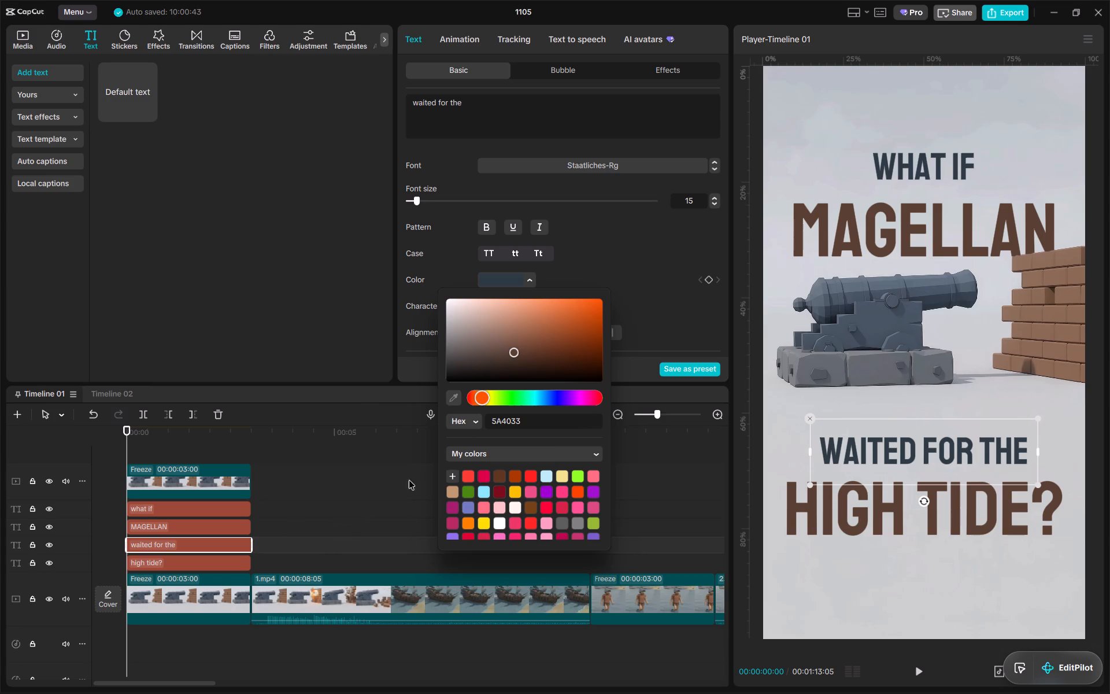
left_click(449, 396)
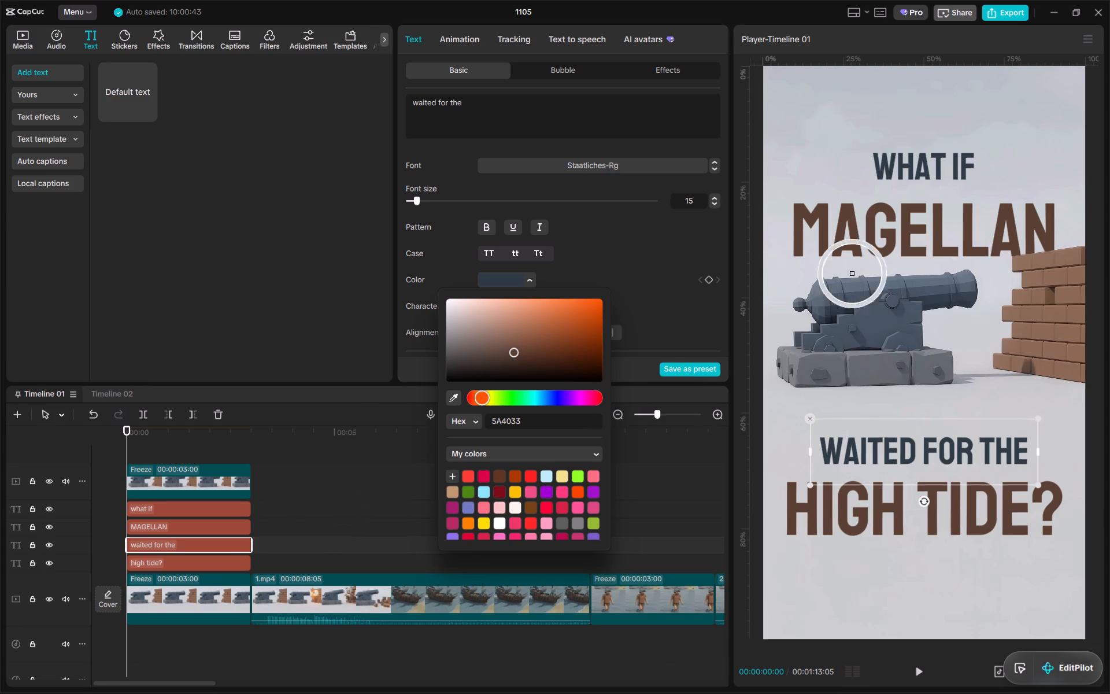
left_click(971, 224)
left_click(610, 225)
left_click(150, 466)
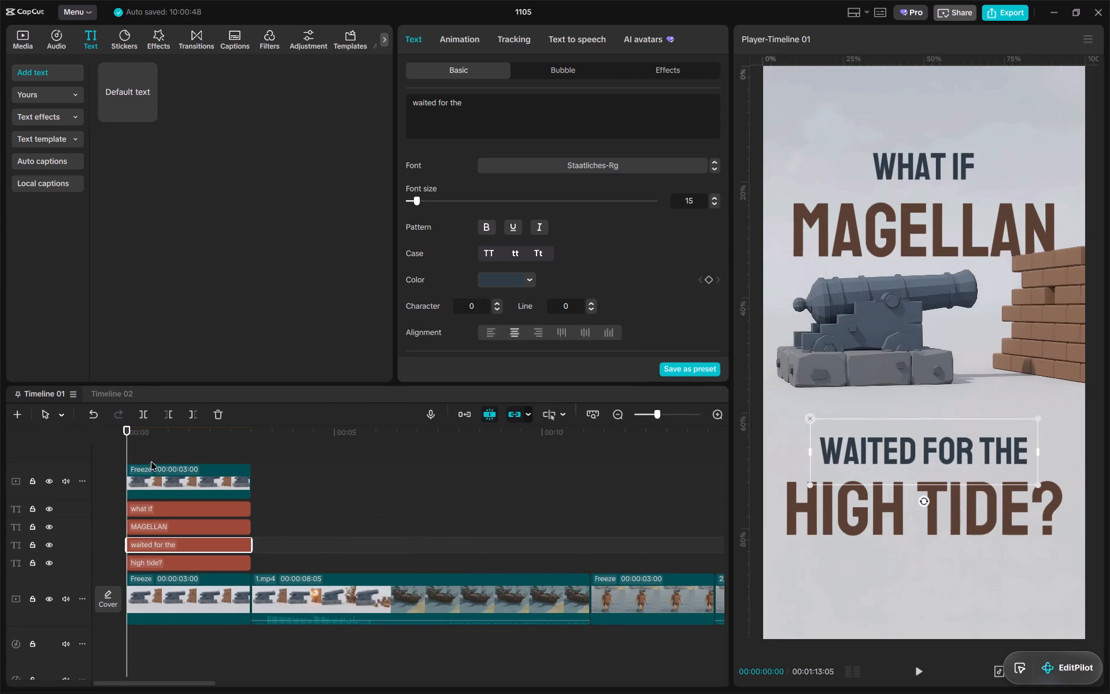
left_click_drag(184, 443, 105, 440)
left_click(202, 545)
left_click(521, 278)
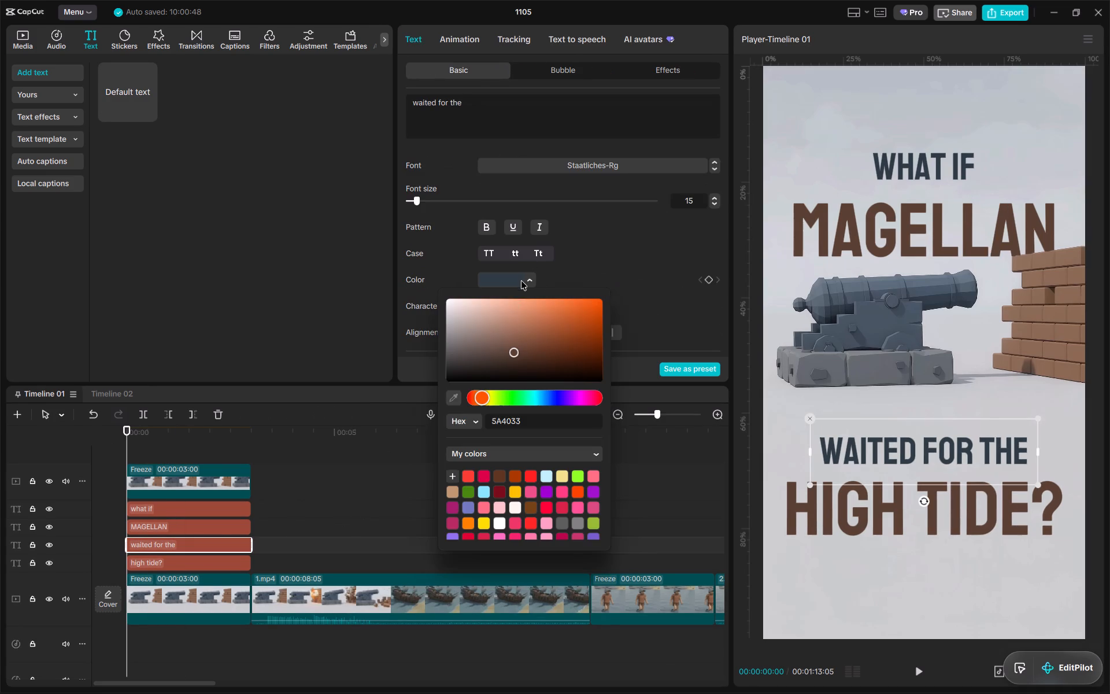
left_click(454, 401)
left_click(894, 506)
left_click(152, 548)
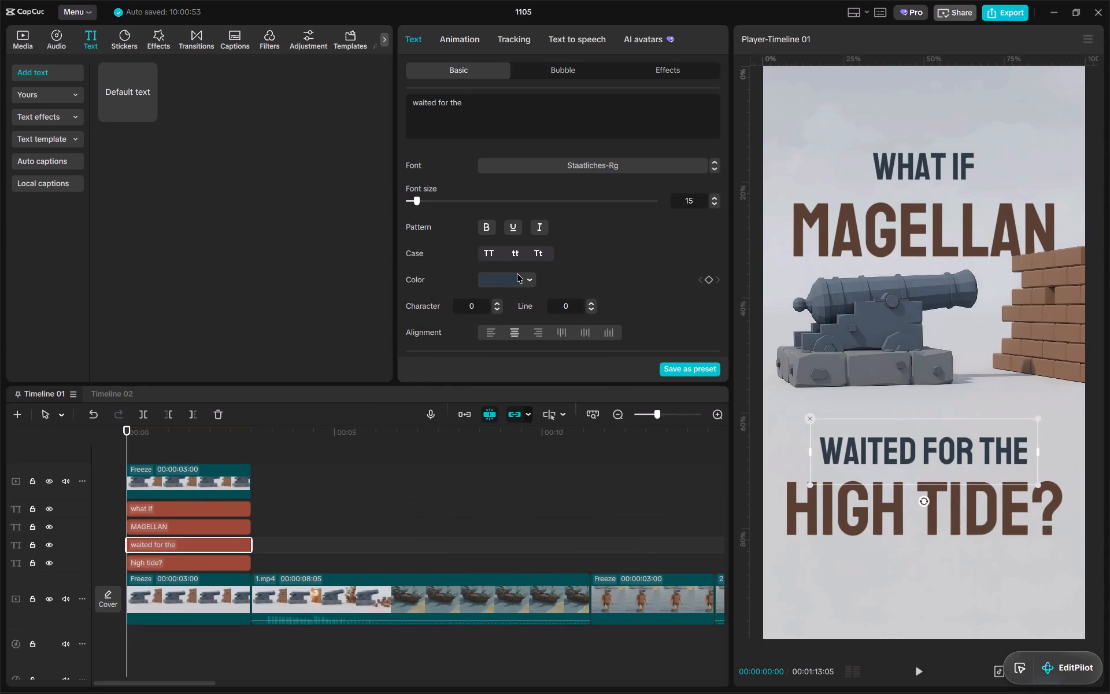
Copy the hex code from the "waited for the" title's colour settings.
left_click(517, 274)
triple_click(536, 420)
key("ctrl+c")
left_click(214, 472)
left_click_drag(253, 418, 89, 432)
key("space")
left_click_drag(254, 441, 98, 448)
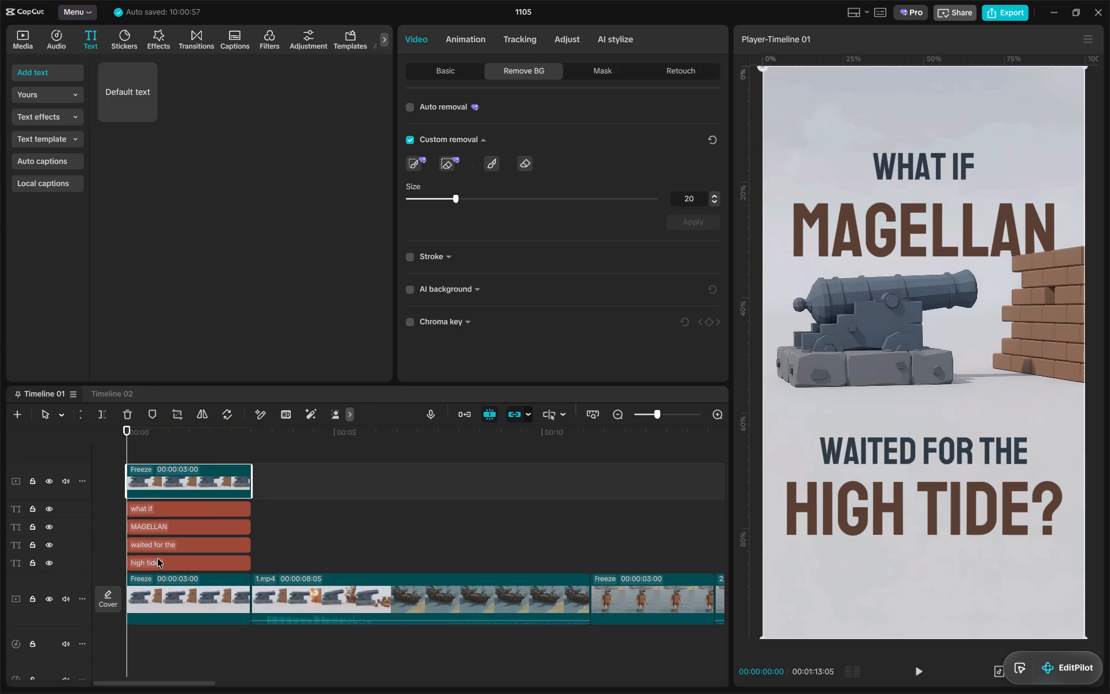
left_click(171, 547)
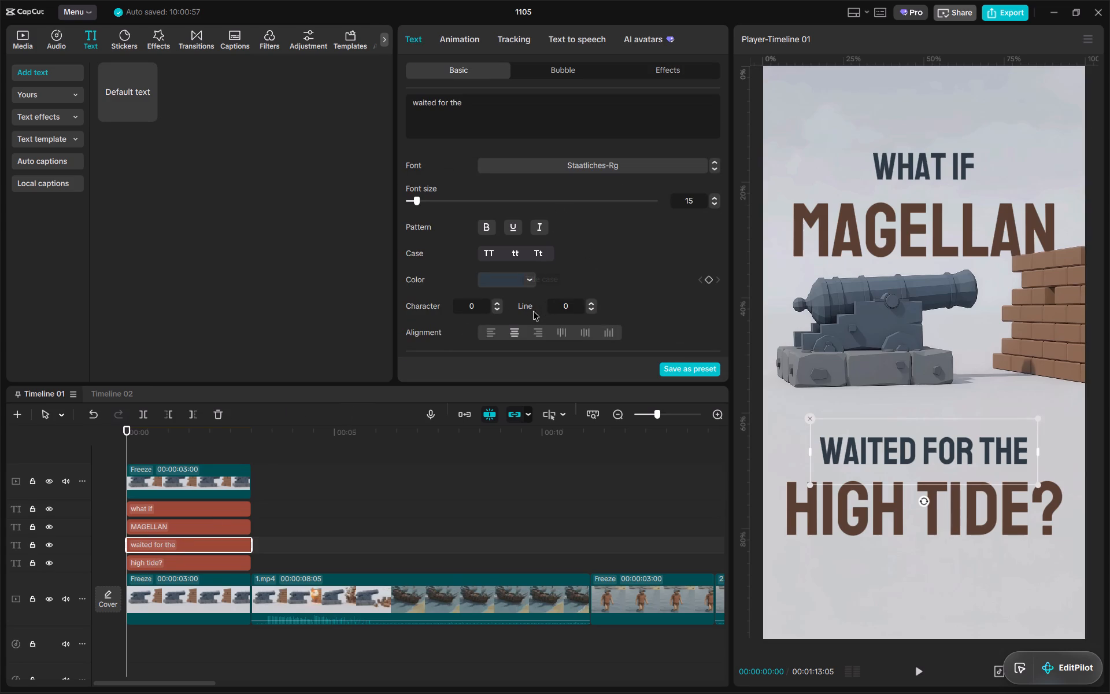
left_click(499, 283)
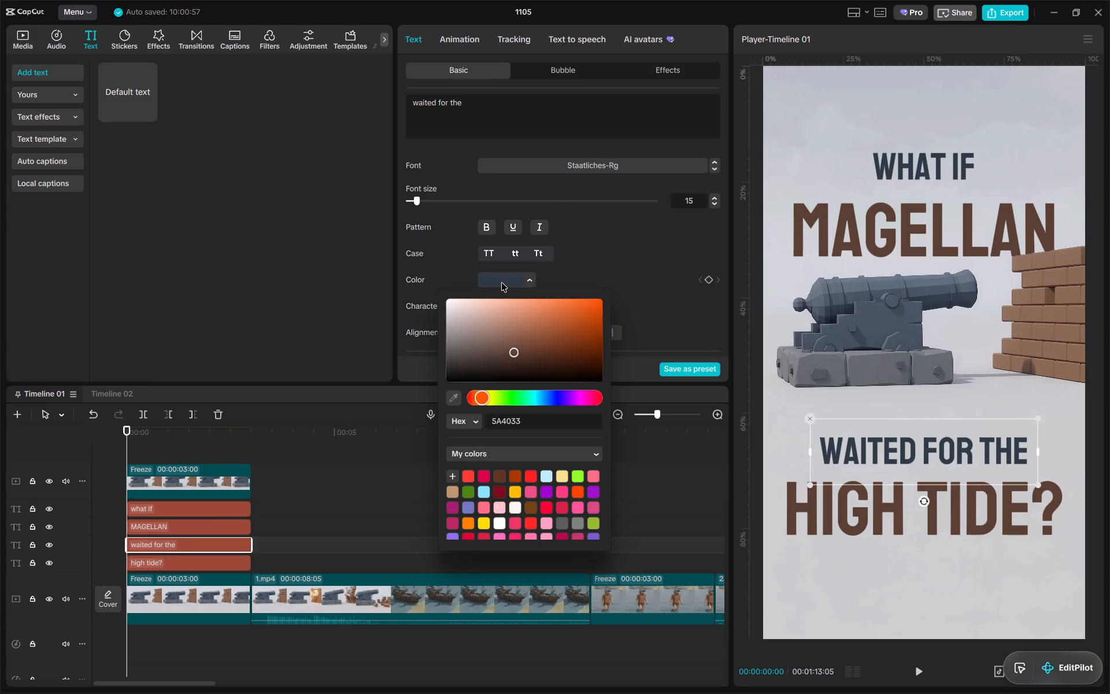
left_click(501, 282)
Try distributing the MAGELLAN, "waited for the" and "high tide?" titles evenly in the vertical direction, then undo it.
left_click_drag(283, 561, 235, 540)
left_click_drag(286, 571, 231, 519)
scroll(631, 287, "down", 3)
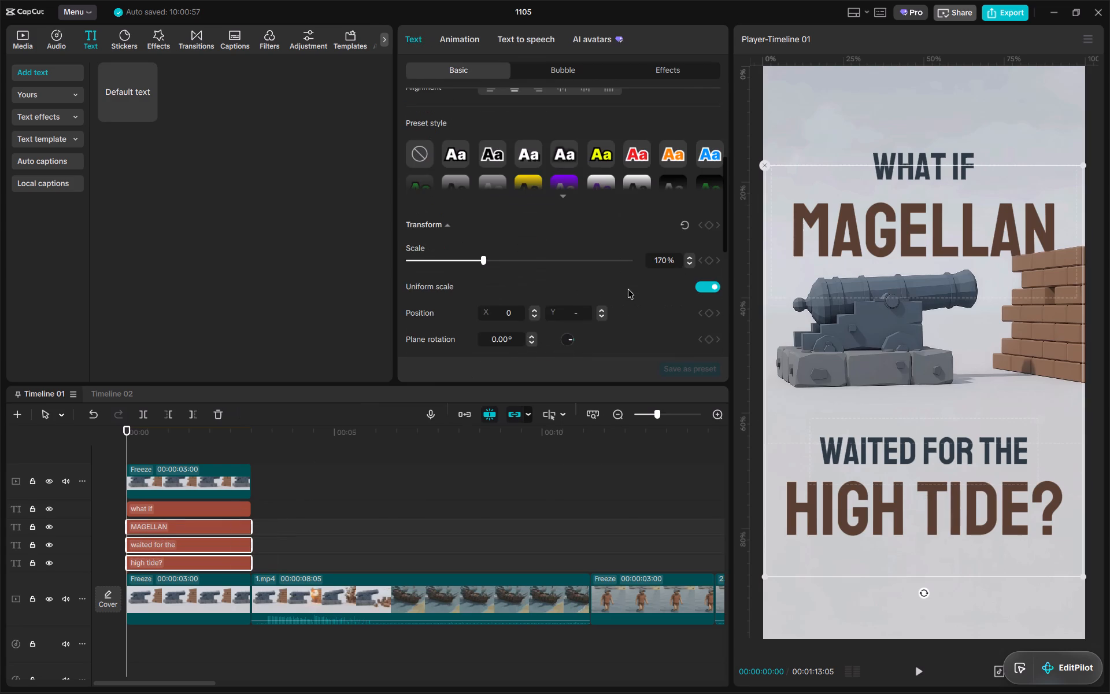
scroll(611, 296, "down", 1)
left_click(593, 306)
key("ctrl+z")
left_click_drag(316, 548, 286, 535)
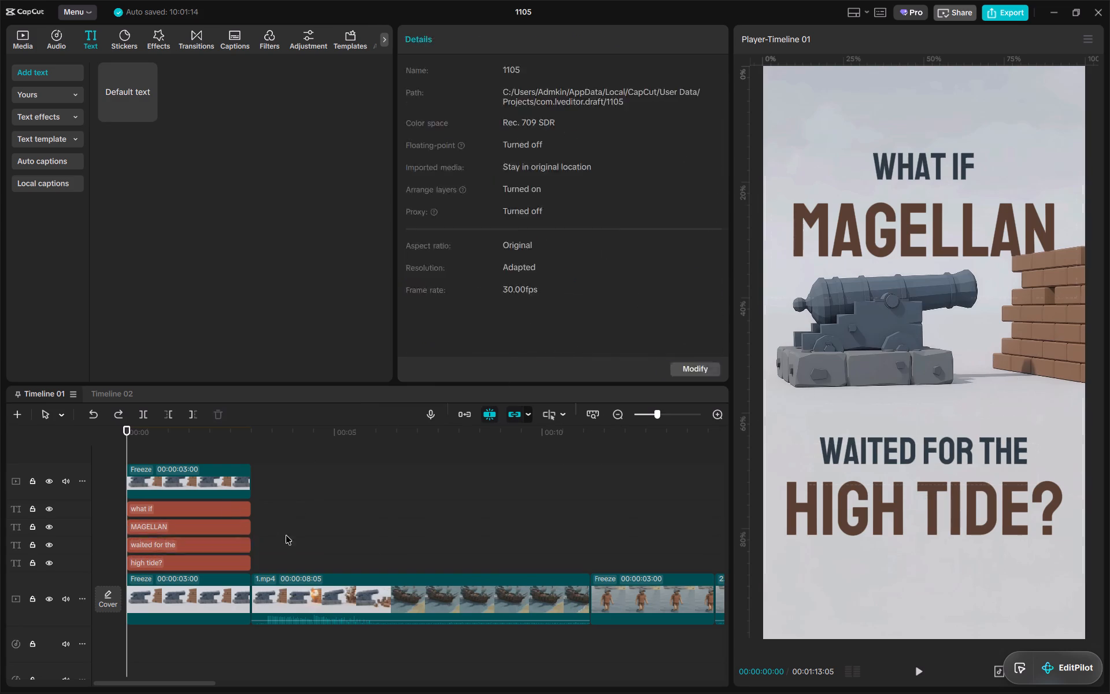
Distribute all four titles evenly in the vertical direction, centre them horizontally, and nudge the group slightly up.
left_click_drag(286, 535, 227, 509)
left_click(241, 558, "ctrl")
scroll(607, 282, "down", 4)
left_click(595, 305)
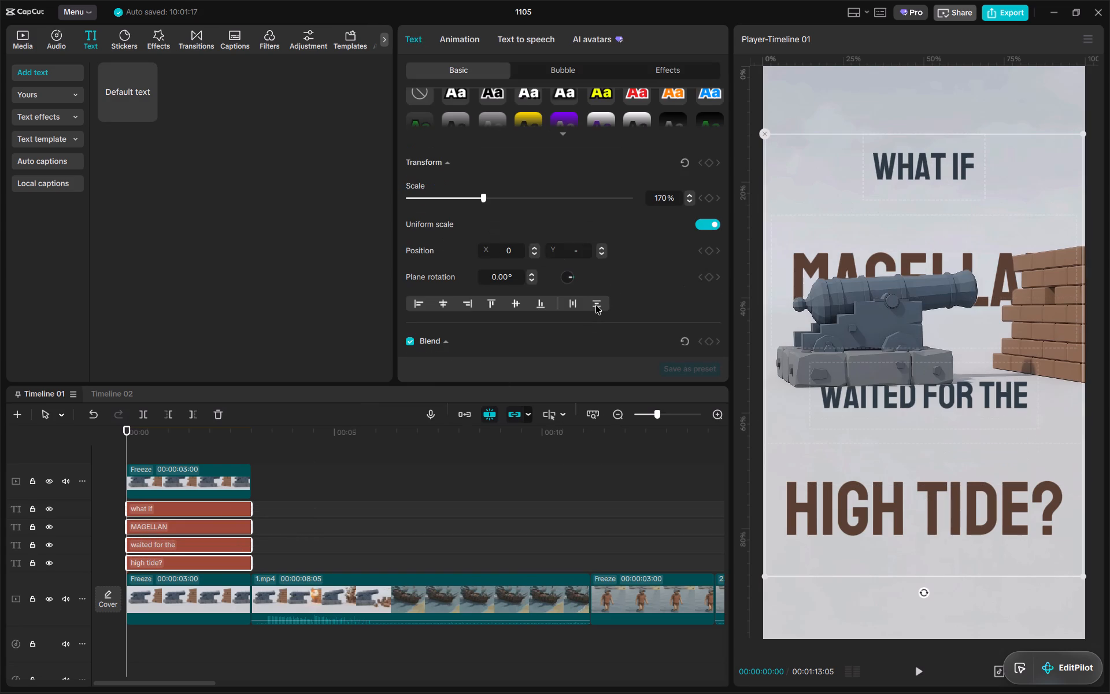
left_click(447, 301)
left_click_drag(863, 382, 864, 374)
Hide the cannon cutout track above the titles and delete its freeze clip.
left_click(47, 481)
left_click(826, 277)
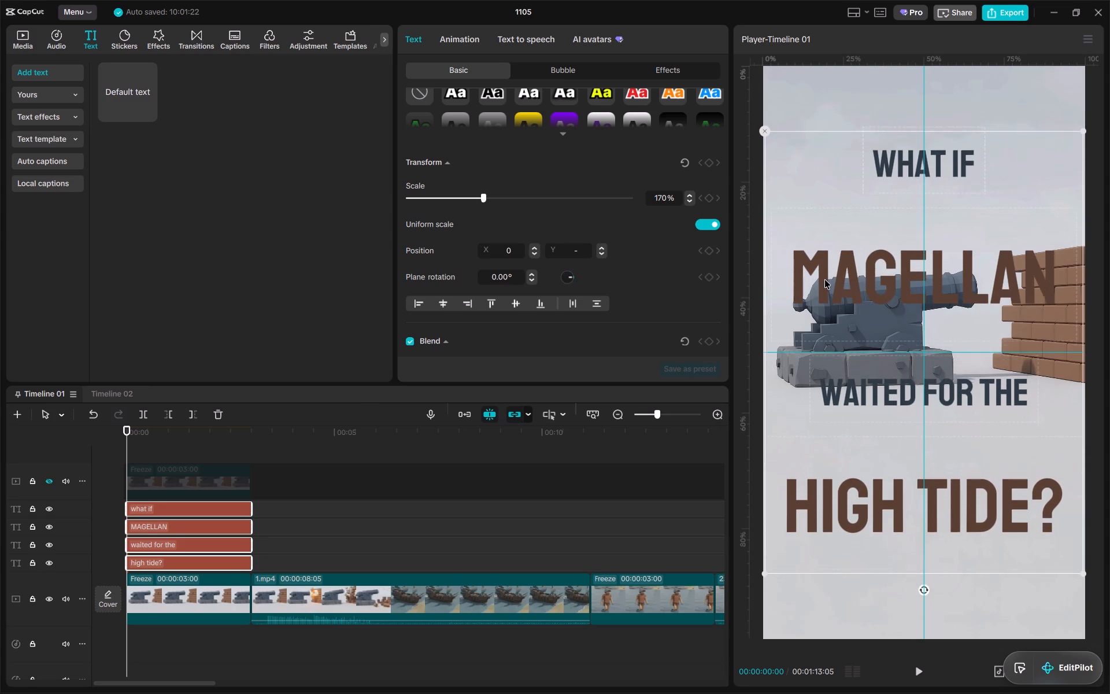
left_click(176, 467)
left_click(182, 477)
key("v")
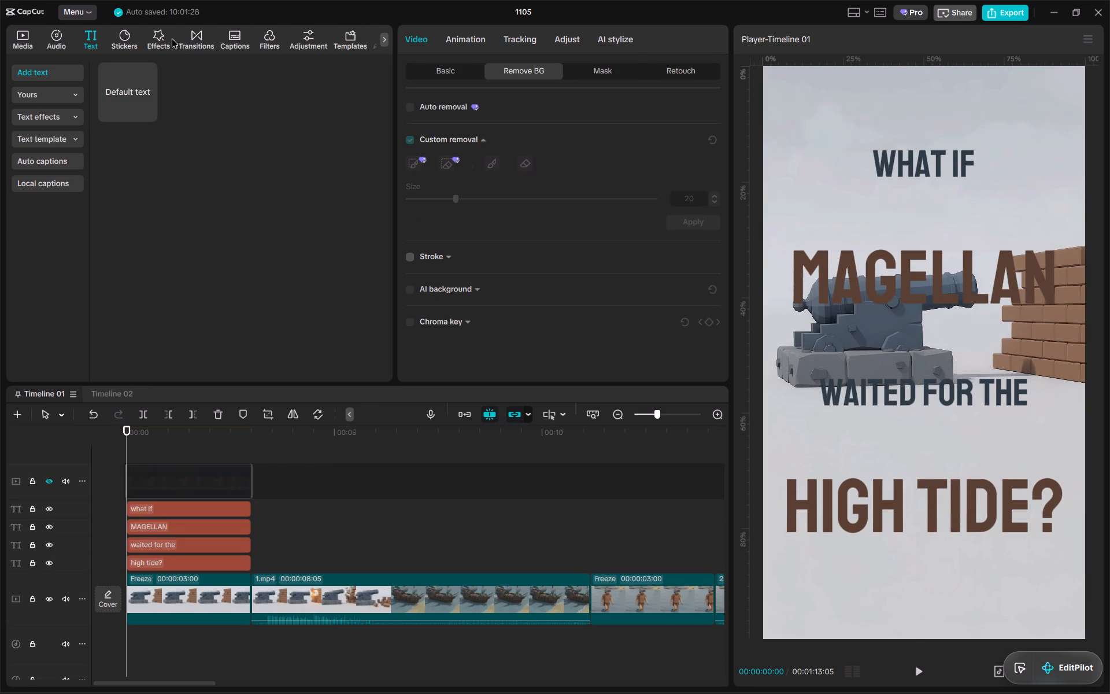
key("v")
key("b")
key("d")
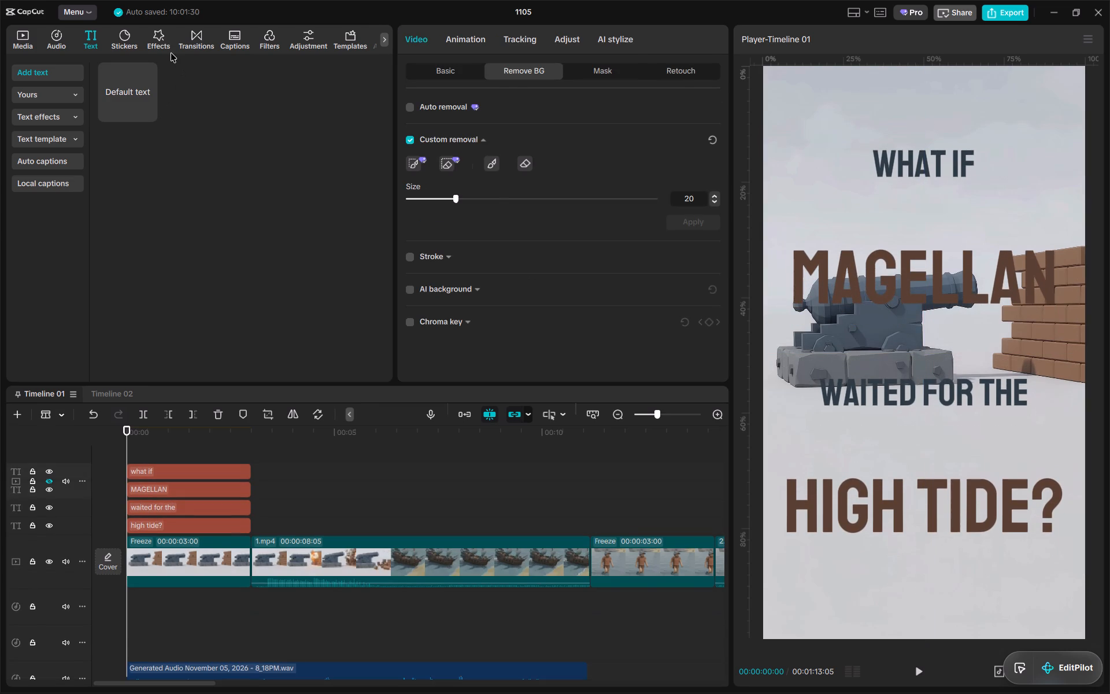
Search the video effects for "blur".
left_click(167, 41)
left_click(173, 67)
type("b.j\\\\")
key("BackSpace")
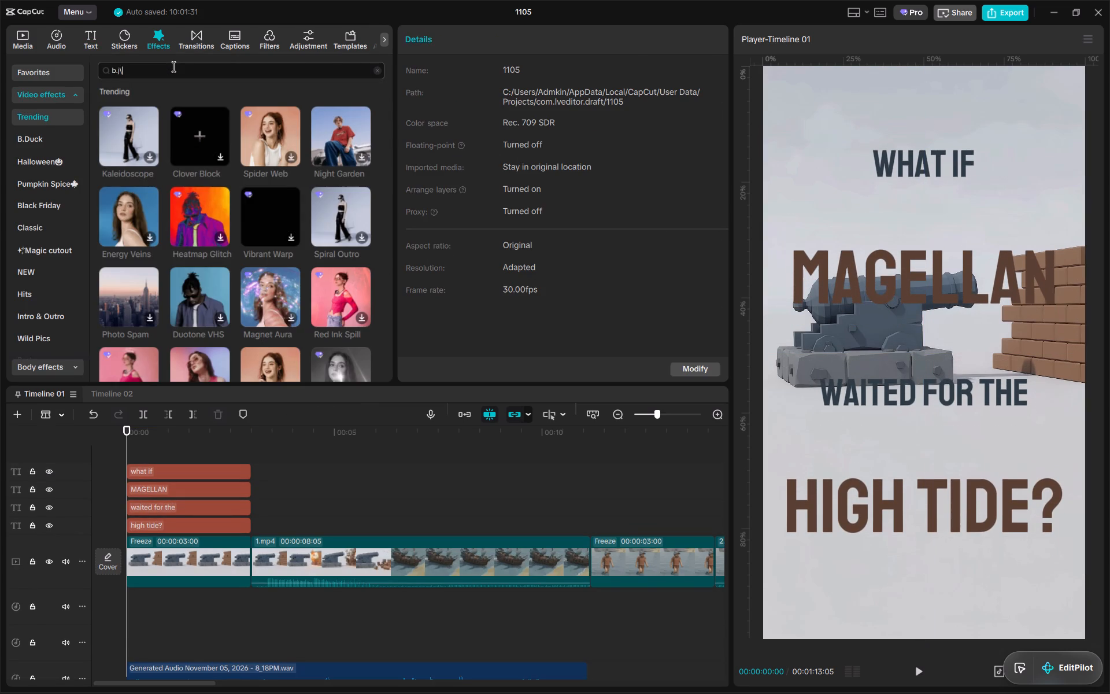
key("BackSpace")
key("BackSpace")
key("BackSpace")
type("lur")
key("Return")
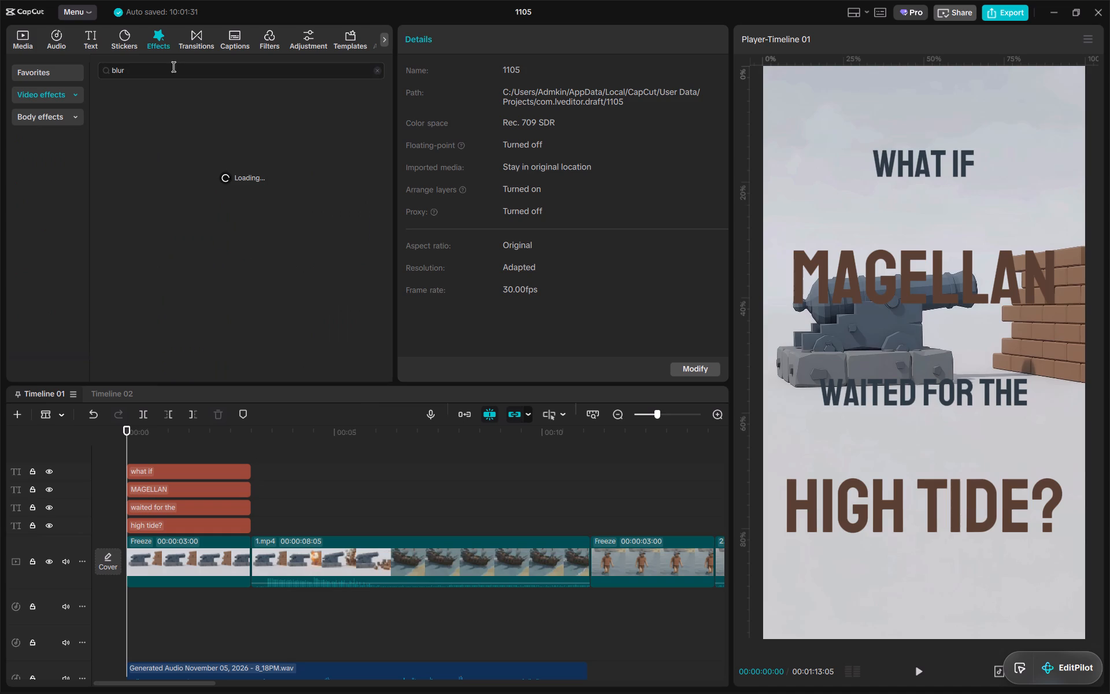
Move the "high tide?" title up so it sits directly beneath "waited for the".
left_click(200, 529)
key("a")
left_click(955, 516)
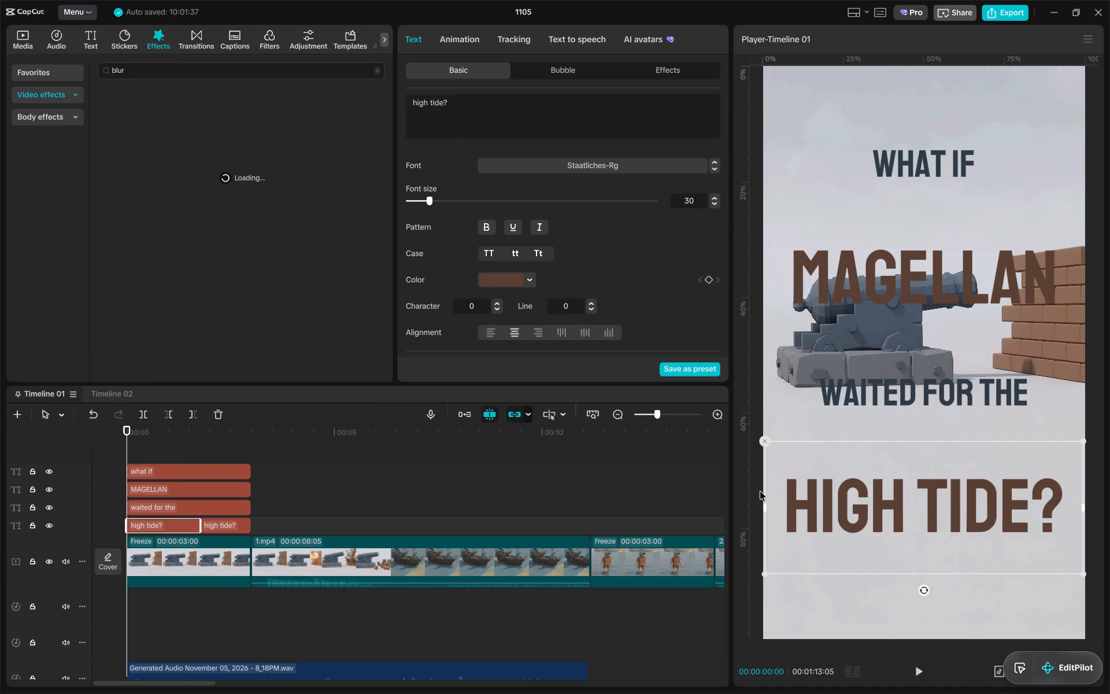
left_click_drag(938, 507, 938, 451)
left_click(190, 492)
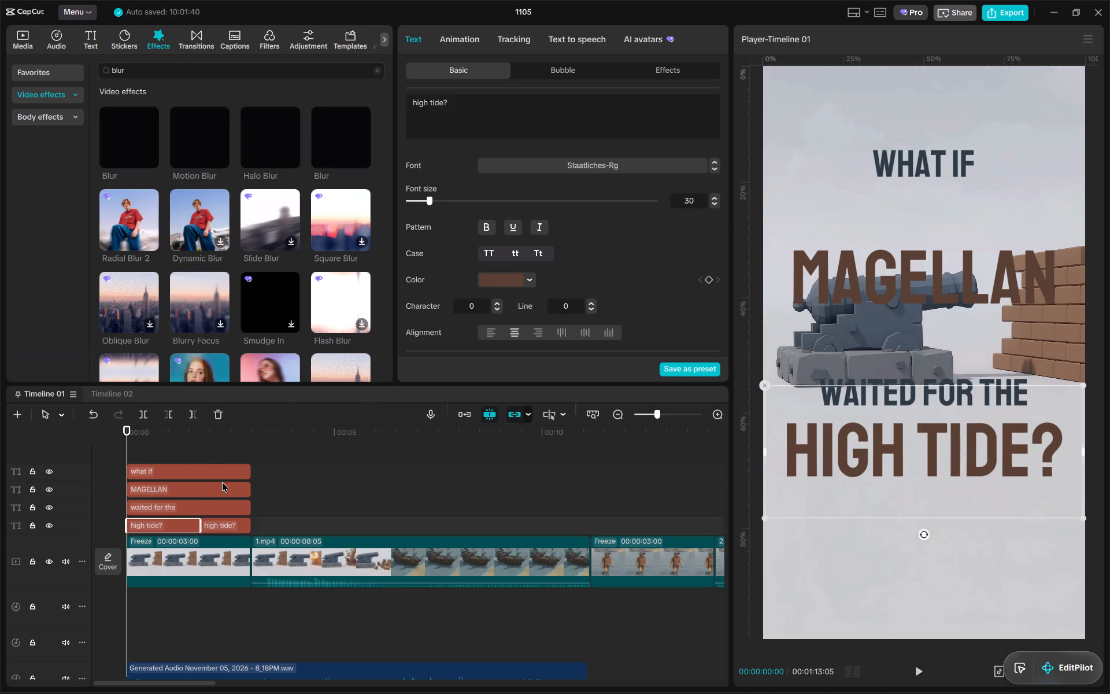
Delete the split-off second piece of the "high tide?" title and extend the first piece to match the other titles' end.
left_click(220, 516)
left_click(213, 527)
key("d")
left_click(183, 529)
left_click_drag(196, 525, 246, 522)
Move MAGELLAN down to just above "waited for the", and place "what if" directly above MAGELLAN, keeping both horizontally centred.
left_click(231, 486)
left_click_drag(918, 274, 917, 329)
left_click(204, 478)
left_click_drag(935, 160, 933, 263)
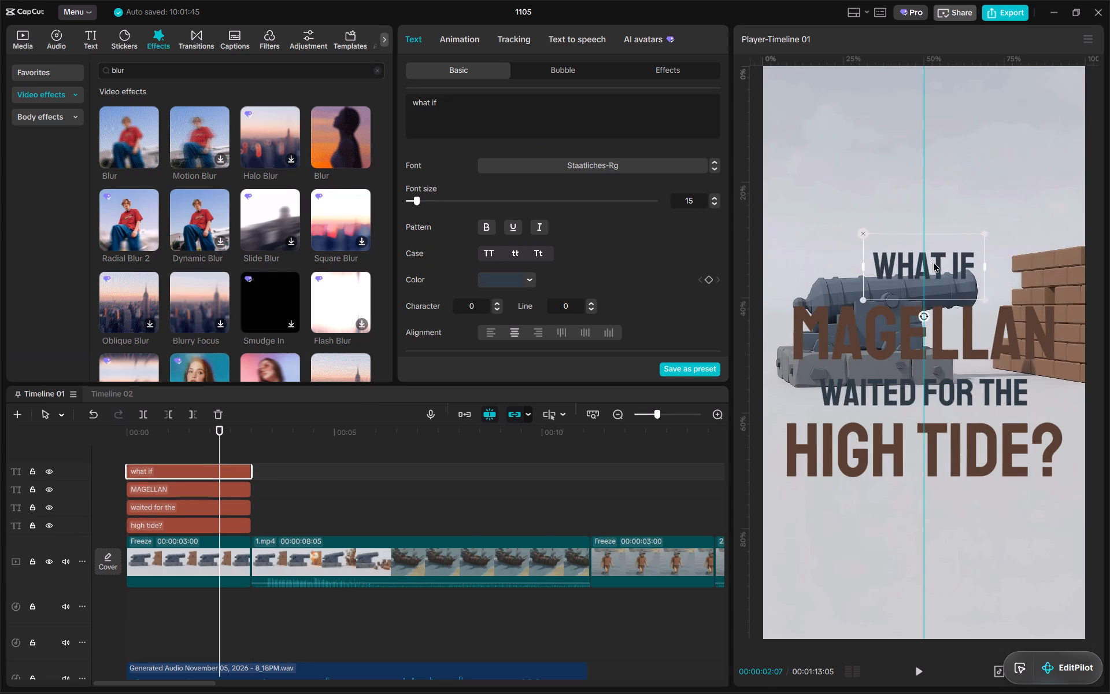
left_click_drag(933, 263, 933, 274)
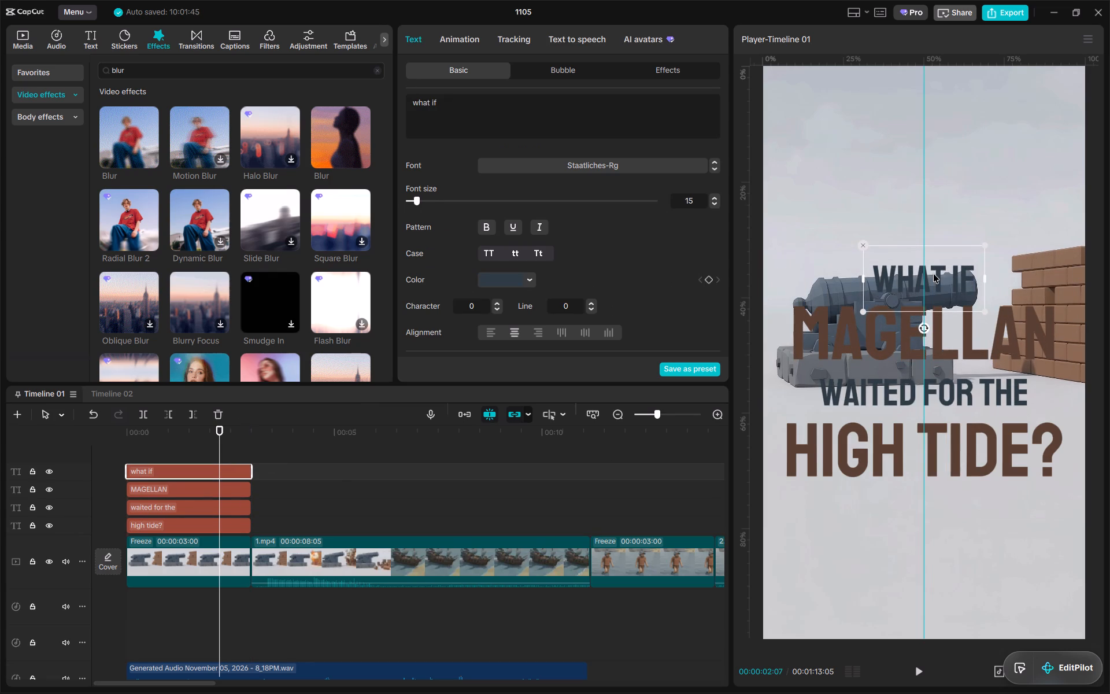
left_click_drag(933, 274, 933, 272)
Distribute the four stacked titles evenly in the vertical direction and move them together up toward the middle of the frame.
left_click_drag(309, 524, 217, 464)
scroll(634, 269, "down", 5)
left_click(595, 245)
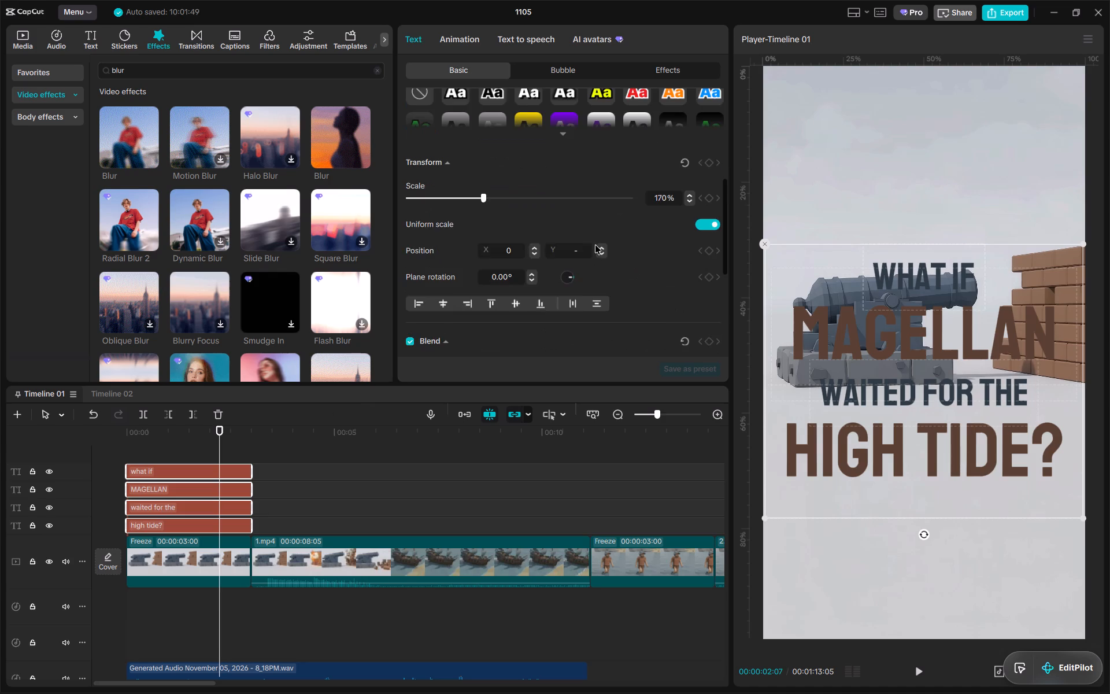
left_click_drag(1016, 353, 1019, 334)
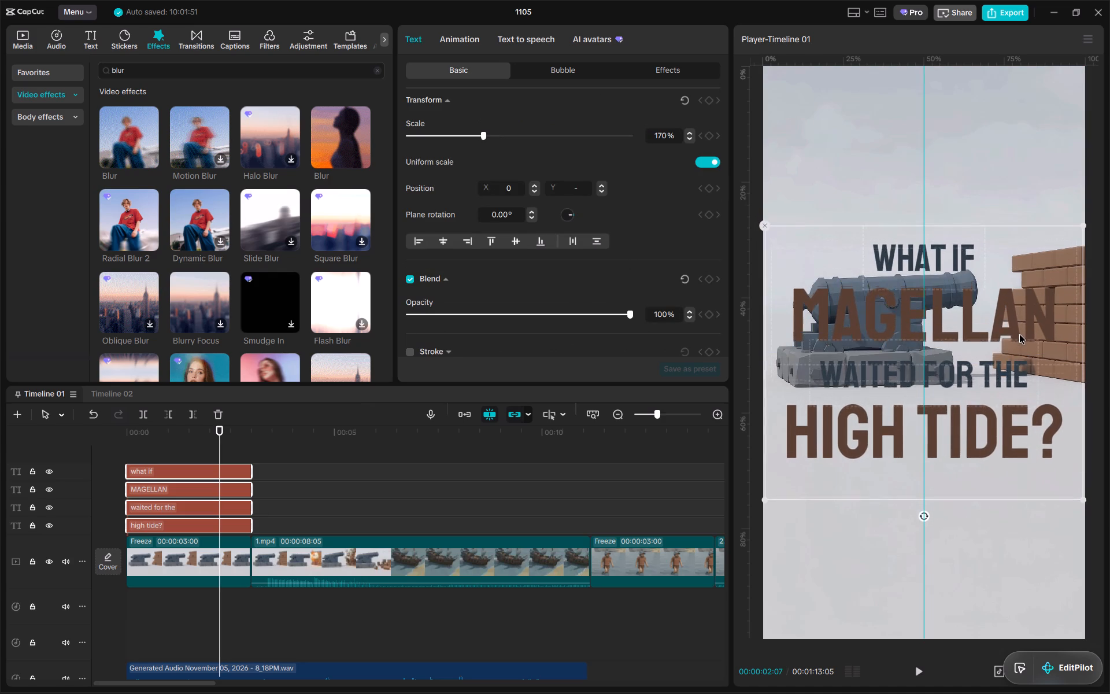
left_click_drag(1019, 334, 1019, 327)
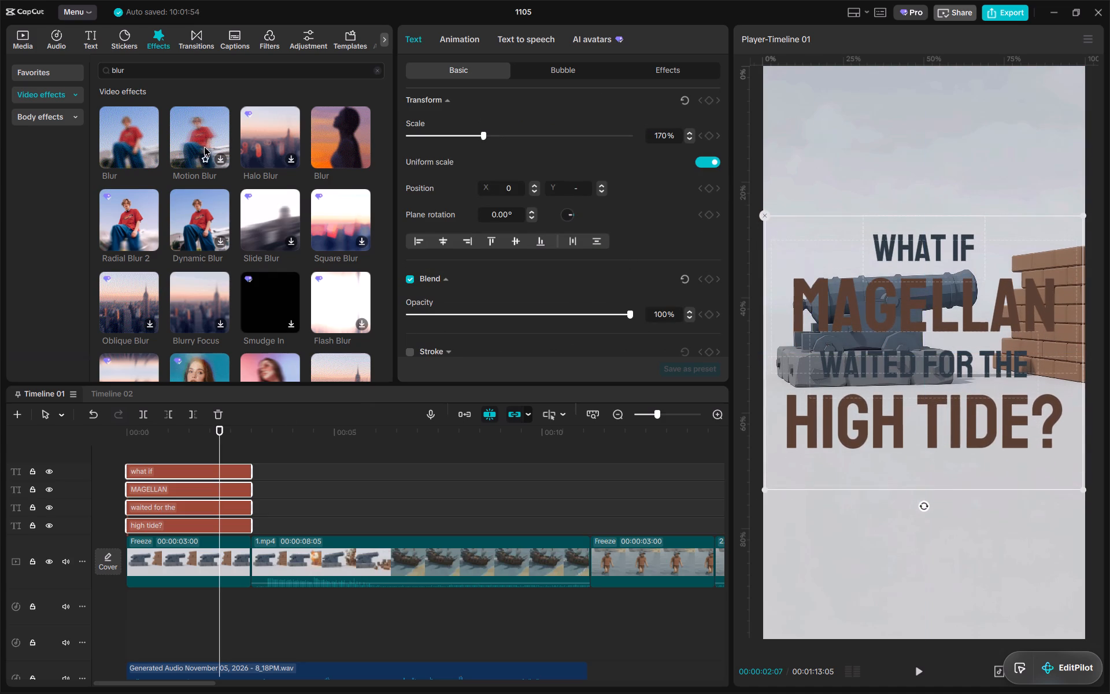
Add the basic Blur video effect between the titles and the opening freeze clip, starting at the beginning of the timeline.
left_click_drag(132, 148, 126, 545)
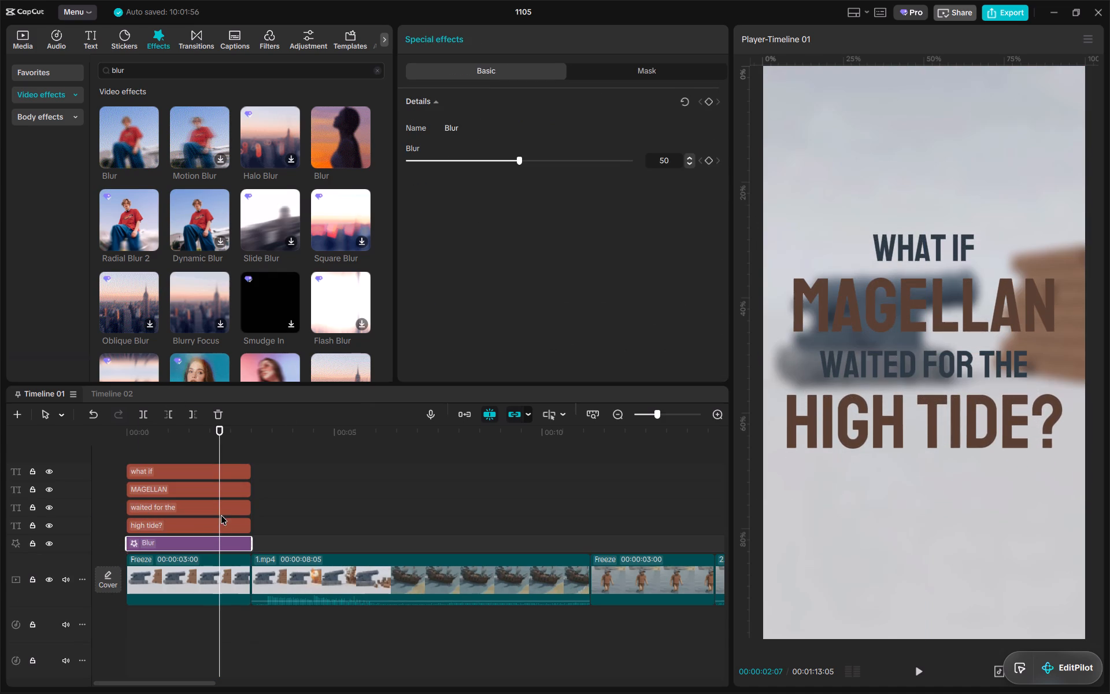
Set the text colour of all four titles to white (FFFFFF).
left_click_drag(288, 532, 212, 459)
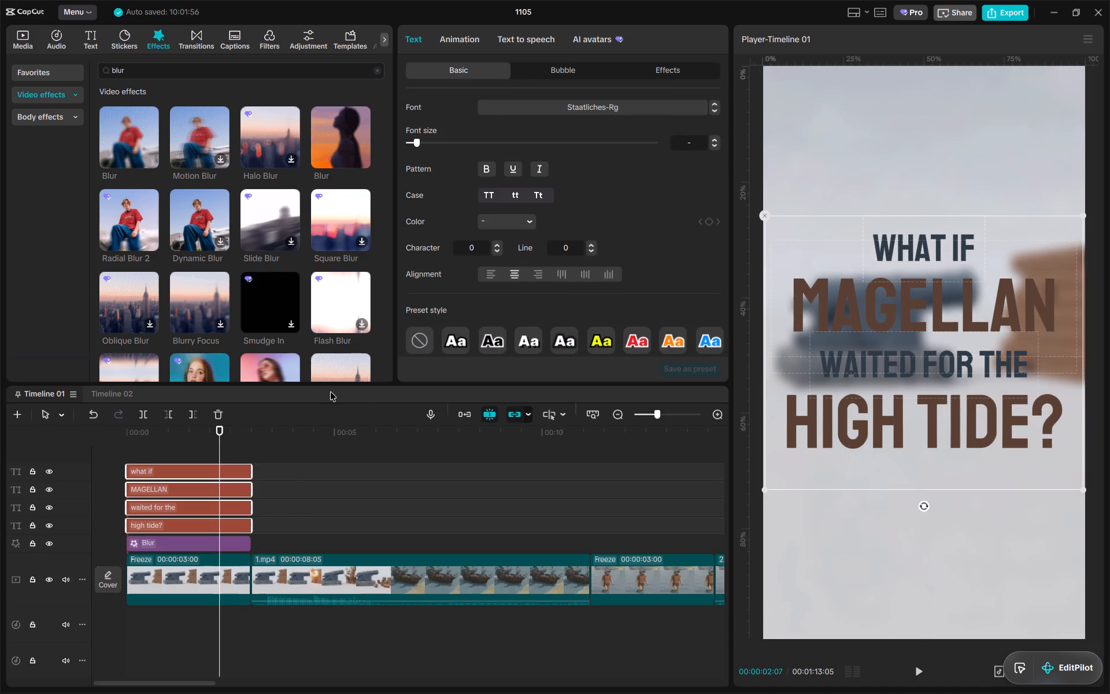
left_click(502, 217)
left_click_drag(523, 286, 371, 154)
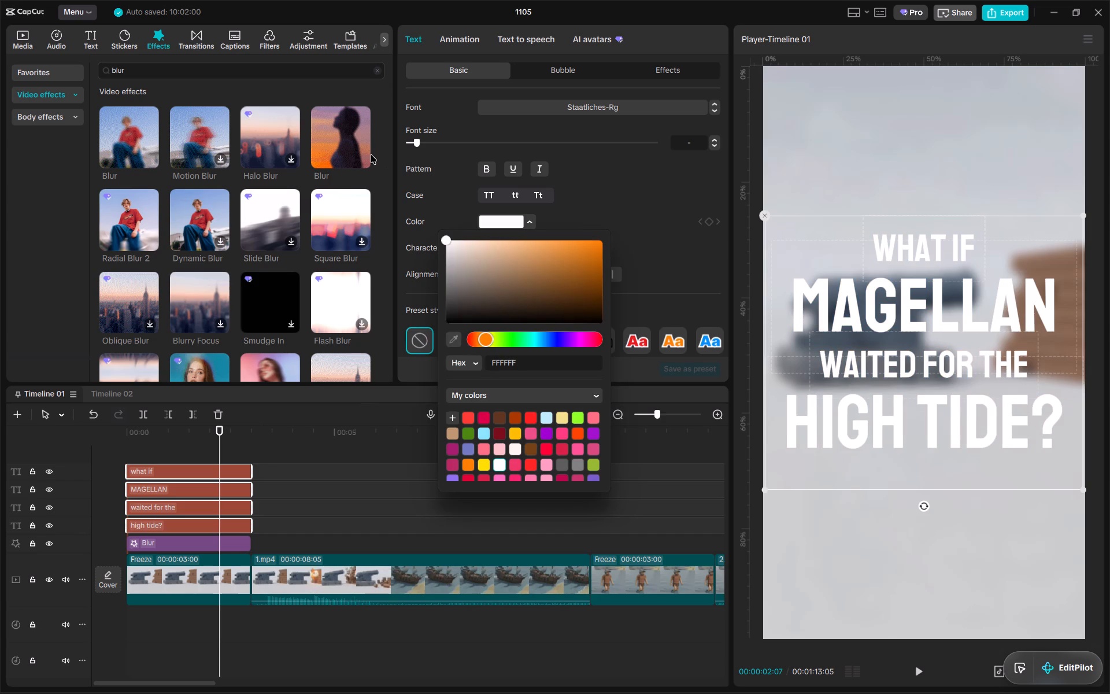
left_click(632, 154)
Enable a shadow on all four titles and set its blurriness to 25%.
scroll(557, 209, "down", 3)
scroll(512, 233, "down", 2)
scroll(429, 261, "down", 2)
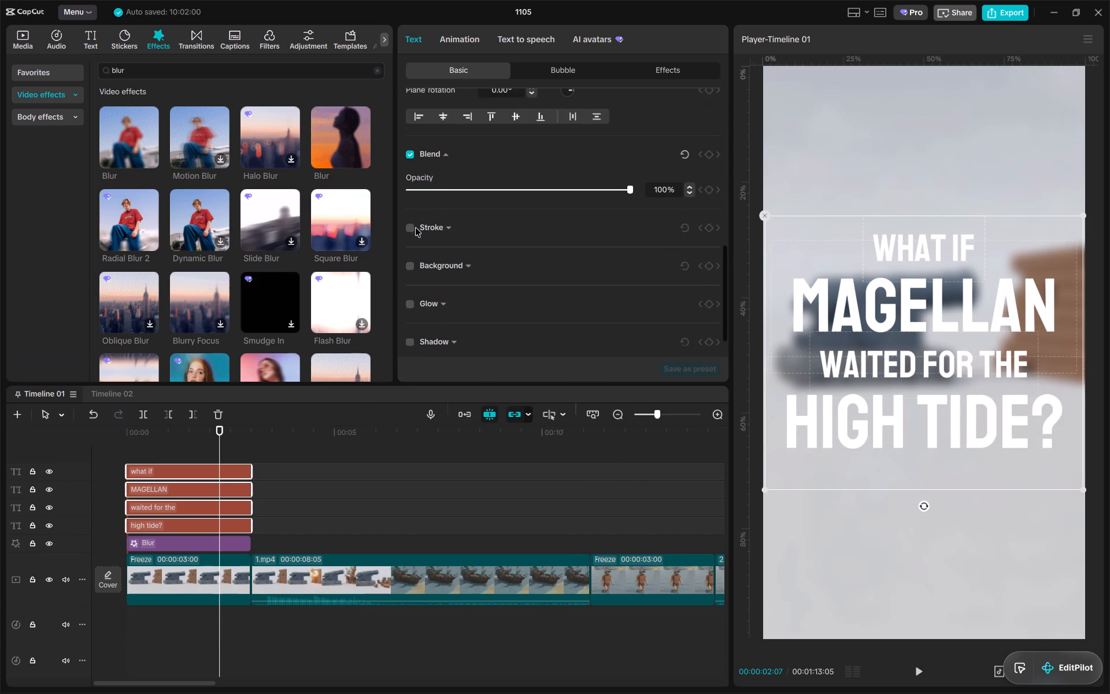
scroll(412, 238, "down", 1)
left_click(409, 303)
scroll(511, 294, "down", 2)
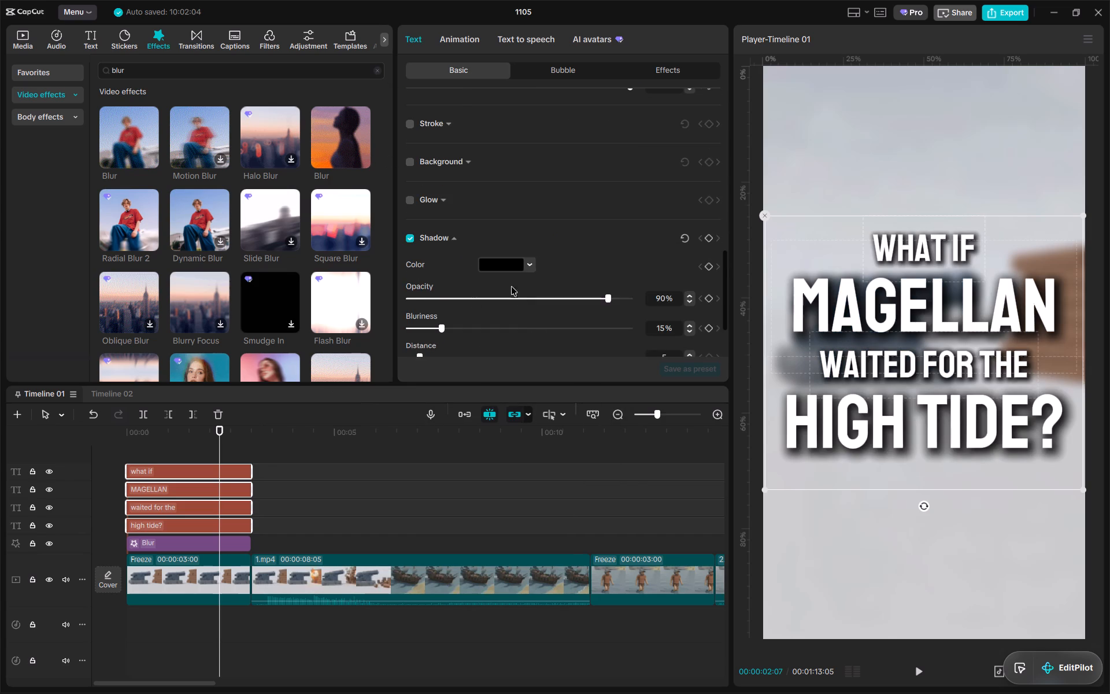
left_click_drag(443, 265, 461, 269)
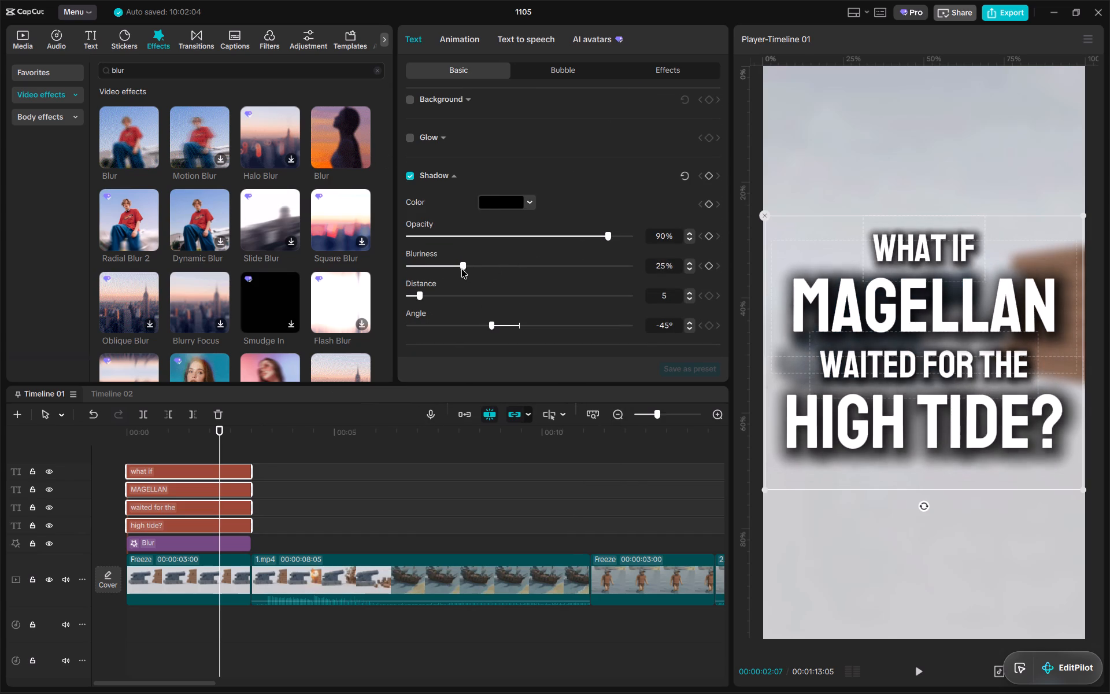
Set the shadow of all four titles to 22% blurriness and 20% opacity.
left_click_drag(461, 269, 459, 269)
left_click_drag(600, 232, 441, 236)
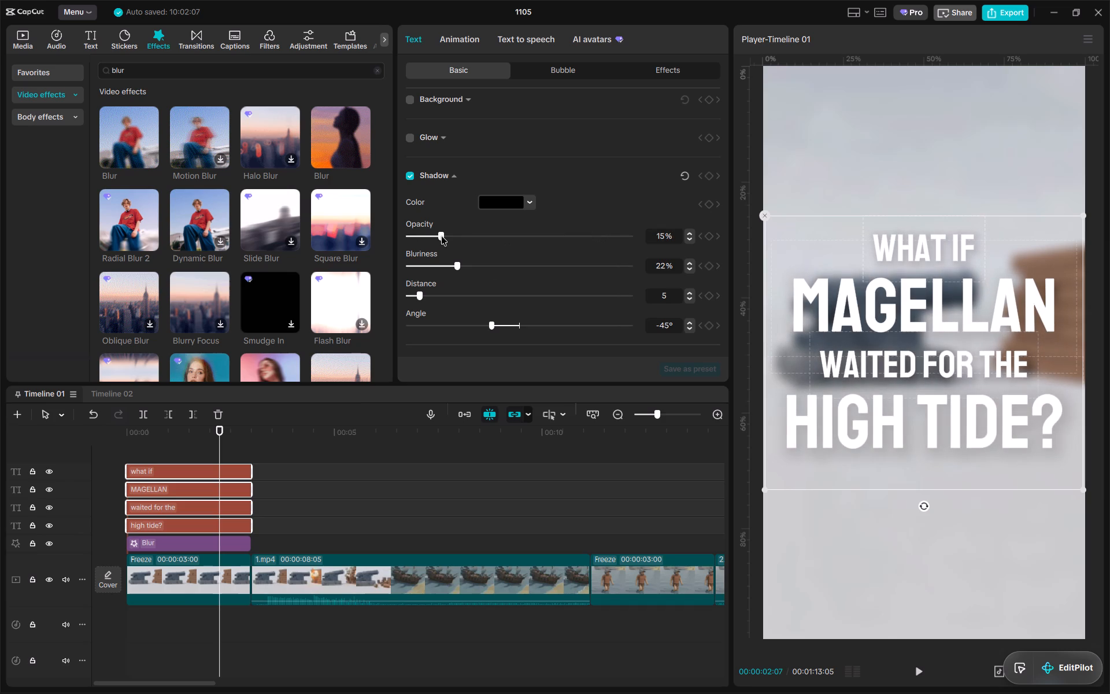
left_click_drag(441, 236, 453, 237)
Split the 1.mp4 clip at 00:00:06:05, where the cannon scene cuts to the ship.
left_click(347, 474)
left_click_drag(279, 435, 75, 435)
key("space")
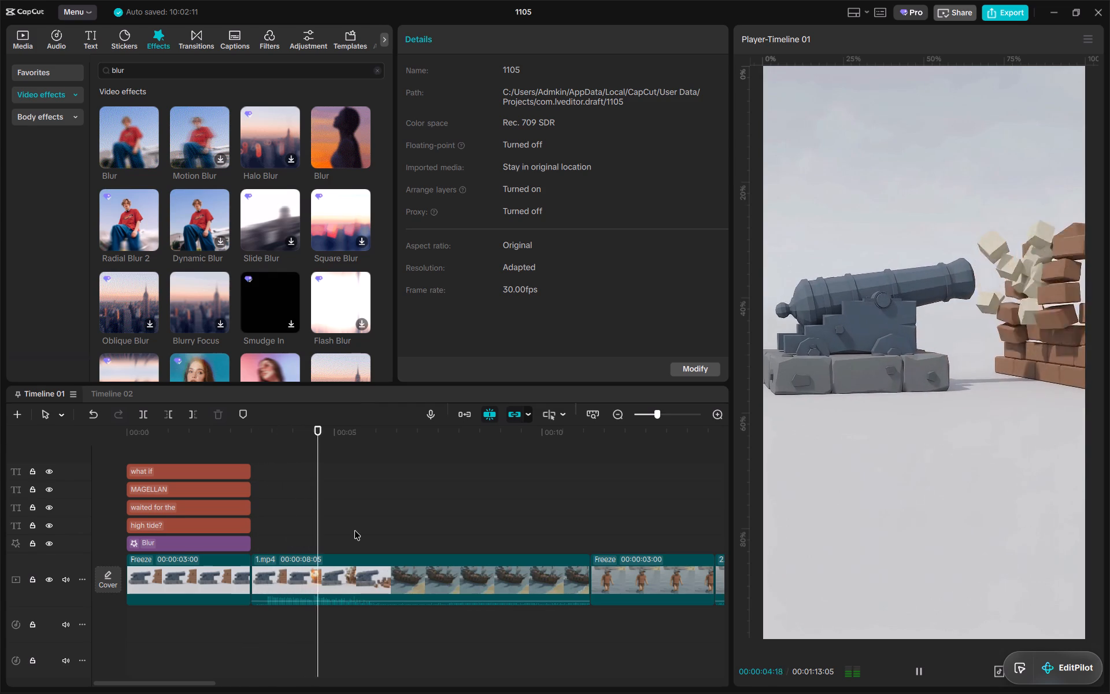
scroll(354, 530, "down", 6, "ctrl")
left_click(399, 481)
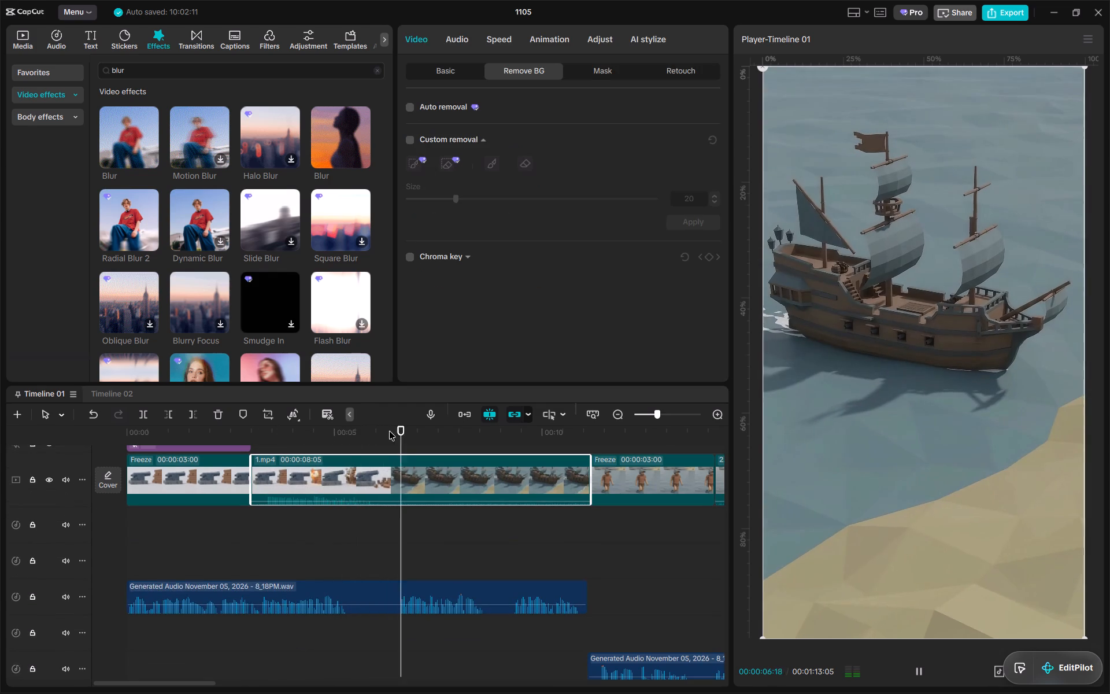
key("space")
left_click_drag(380, 431, 361, 431)
left_click_drag(356, 433, 387, 433)
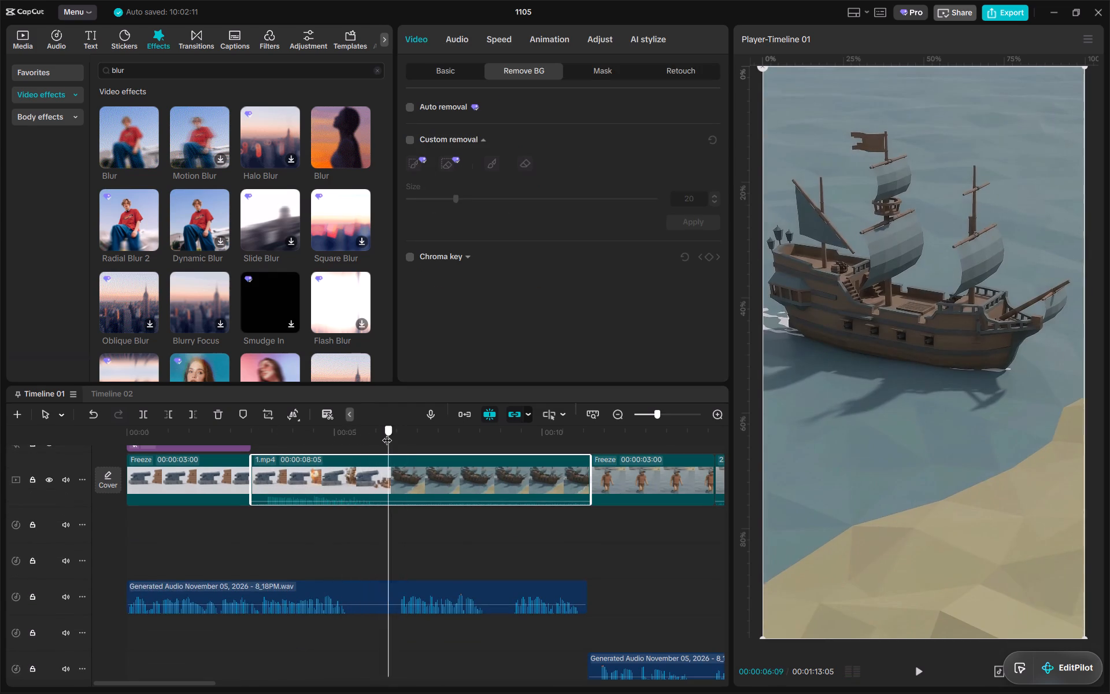
left_click_drag(387, 433, 380, 440)
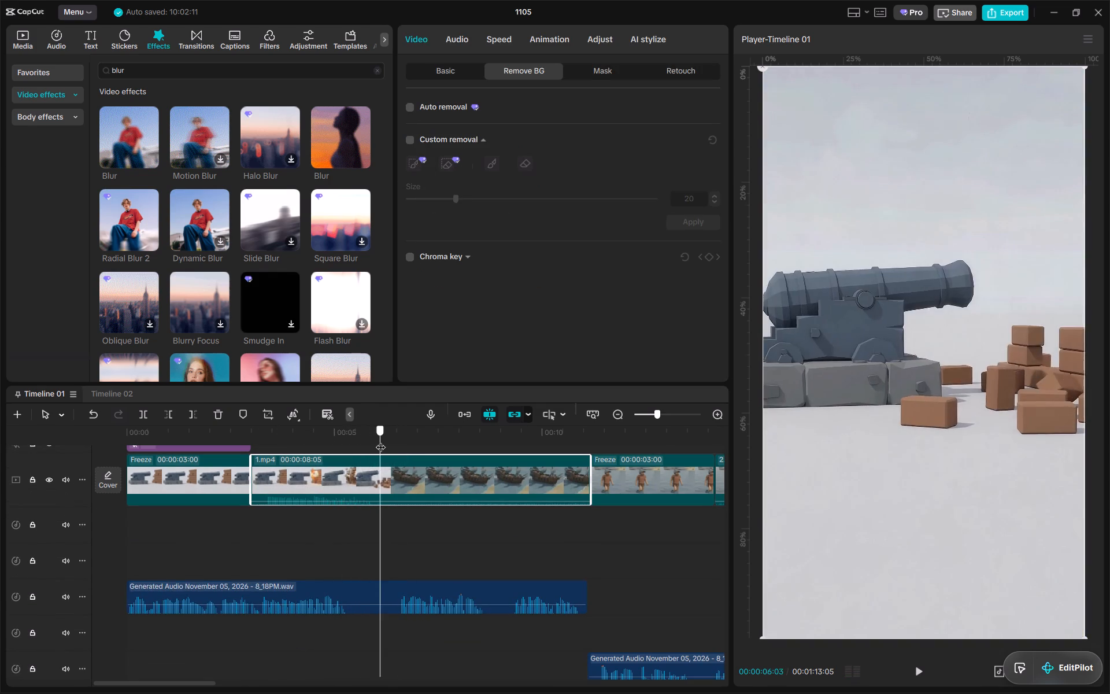
left_click_drag(380, 440, 383, 441)
key("s")
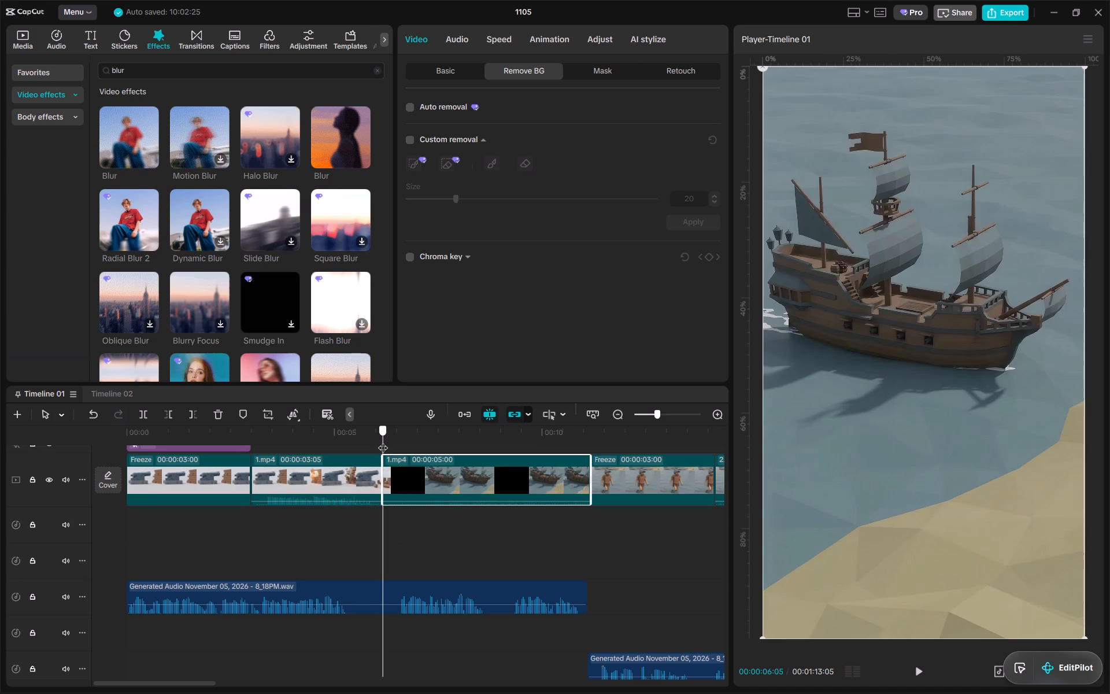
left_click_drag(383, 441, 380, 442)
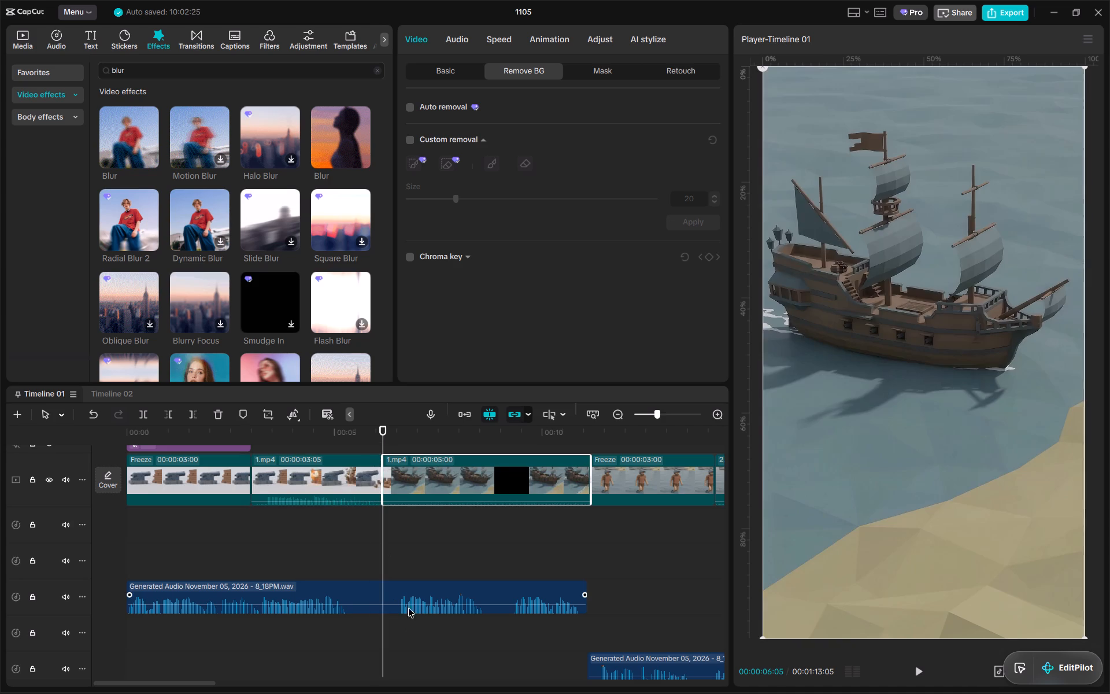
Cut the silence from 00:00:06:05 to 00:00:06:16 out of the first voiceover and move the remainder back to the ship clip's start on the same track.
left_click(413, 595)
key("s")
left_click_drag(381, 429, 398, 429)
key("q")
left_click_drag(435, 581, 421, 581)
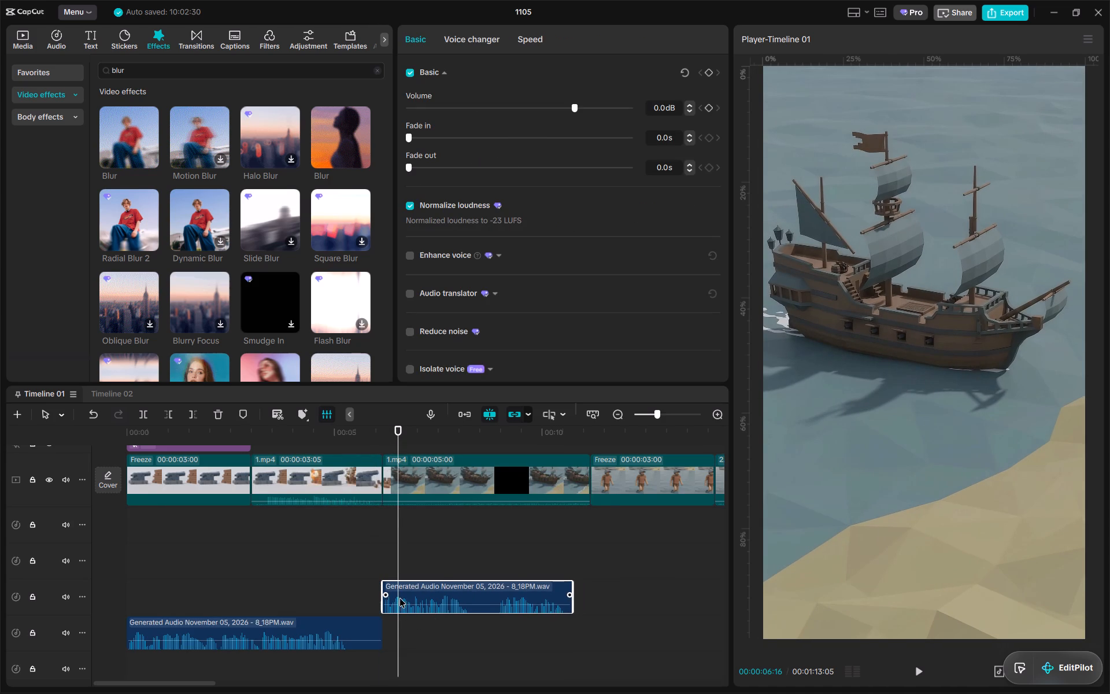
left_click_drag(403, 586, 402, 629)
Cut the next pause out of the ship-scene voiceover, ending at 00:00:08:28, and move the last phrase back against the previous one.
left_click(334, 448)
key("space")
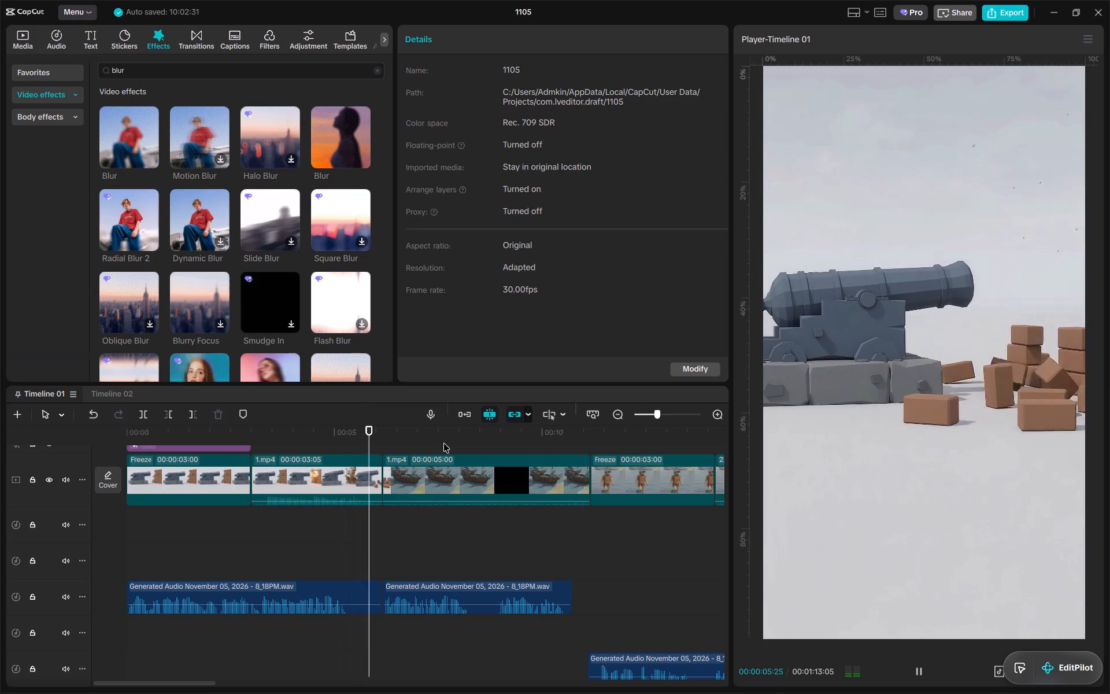
left_click(443, 467)
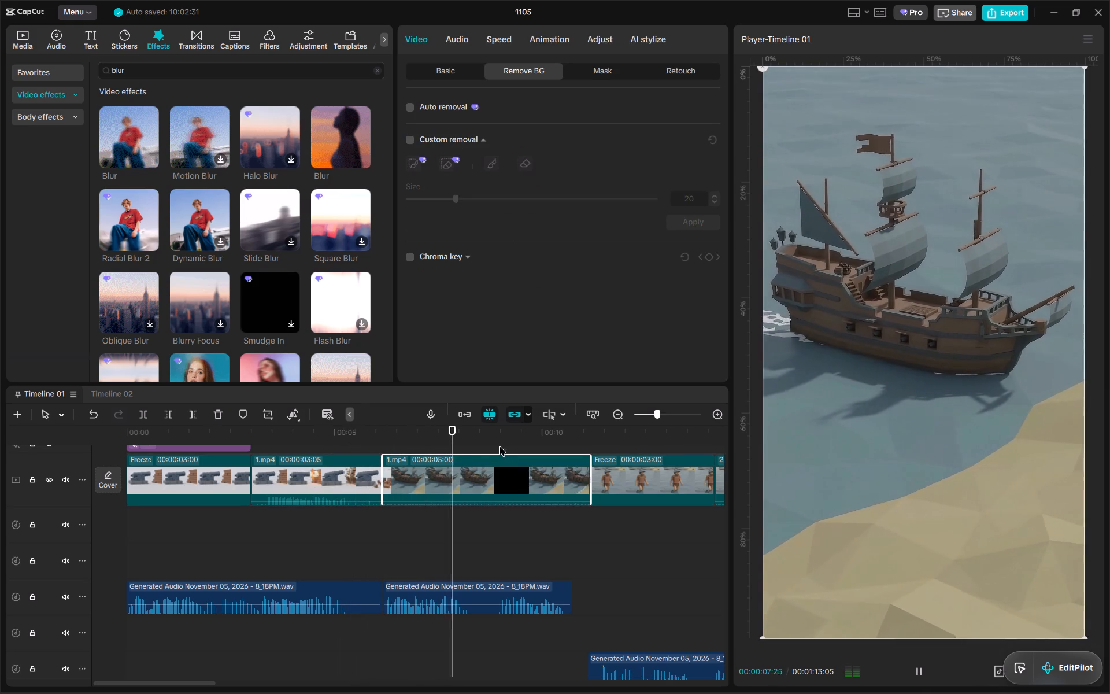
key("space")
left_click_drag(370, 429, 380, 426)
left_click(445, 68)
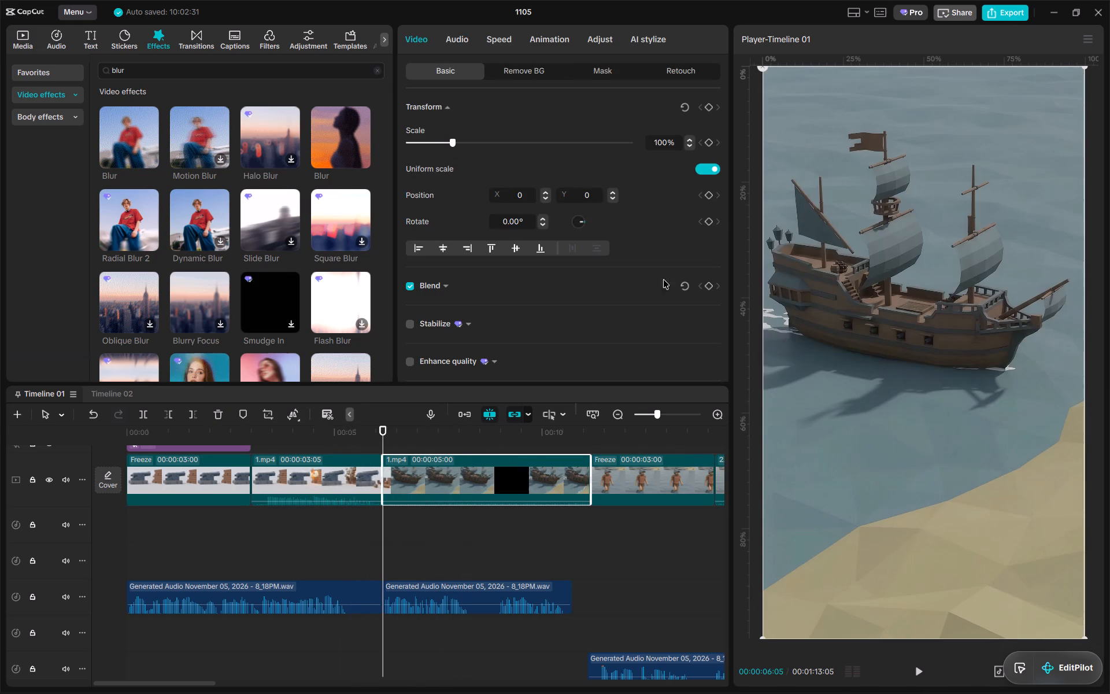
left_click_drag(458, 430, 439, 426)
key("space")
left_click(522, 600)
key("s")
left_click_drag(468, 429, 498, 435)
key("q")
left_click_drag(527, 587, 503, 592)
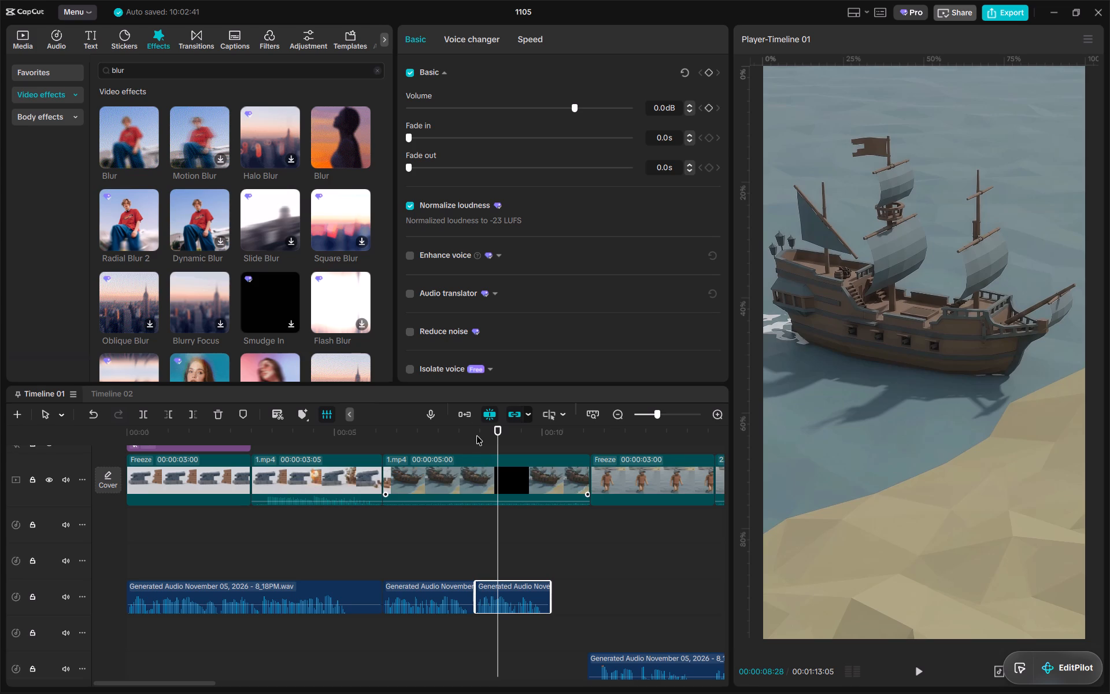
Trim the end of the ship clip to 00:00:10:06 so it finishes with its voiceover.
left_click(437, 437)
key("space")
left_click(534, 484)
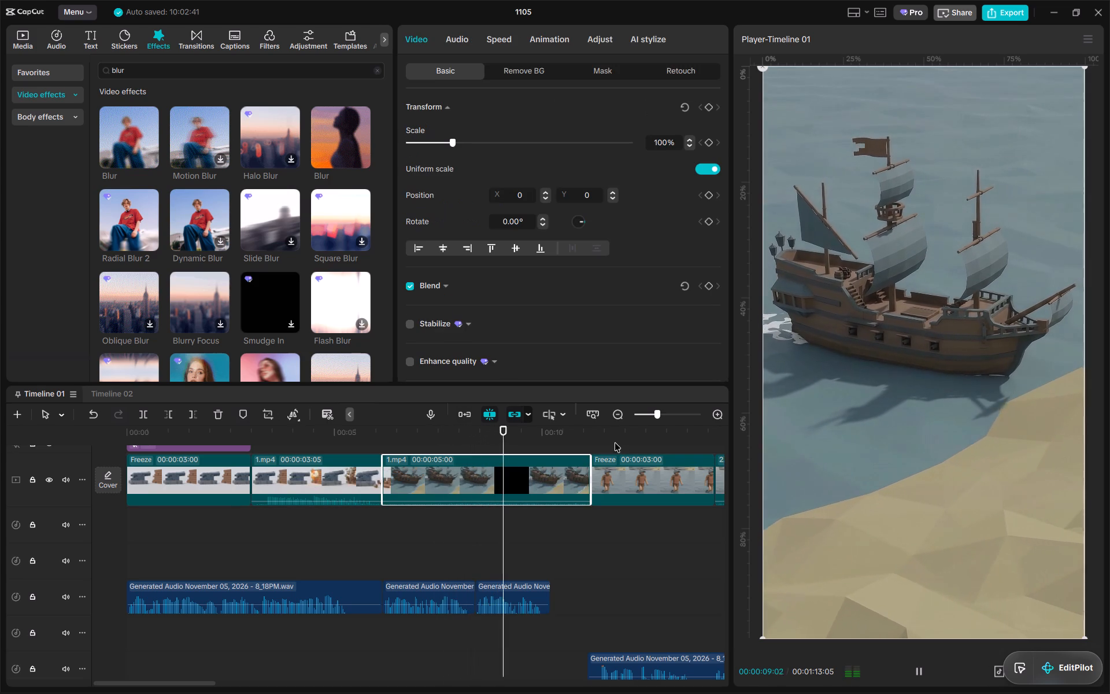
left_click_drag(538, 433, 550, 433)
key("w")
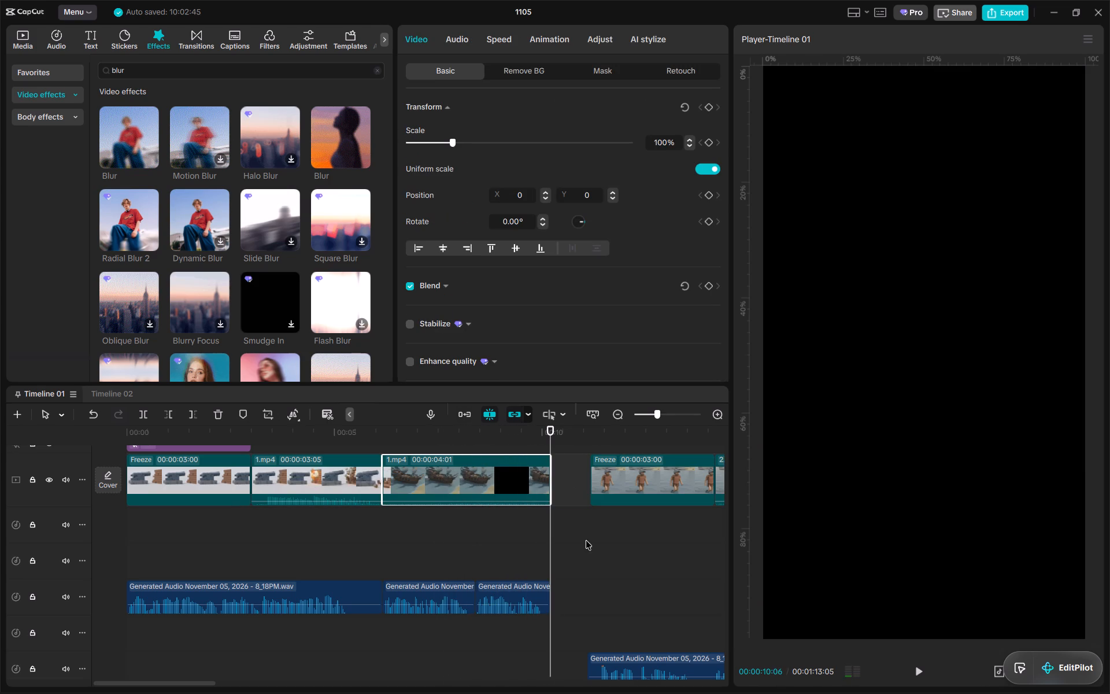
Select all following video and audio clips and move them together back against the end of the trimmed ship clip.
key("x")
left_click(604, 554)
key("a")
left_click_drag(627, 481, 587, 481)
Keyframe the ship clip's scale from 100% at 00:00:06:05 to 110% at 00:00:10:06 and preview the zoom.
left_click(336, 437)
key("space")
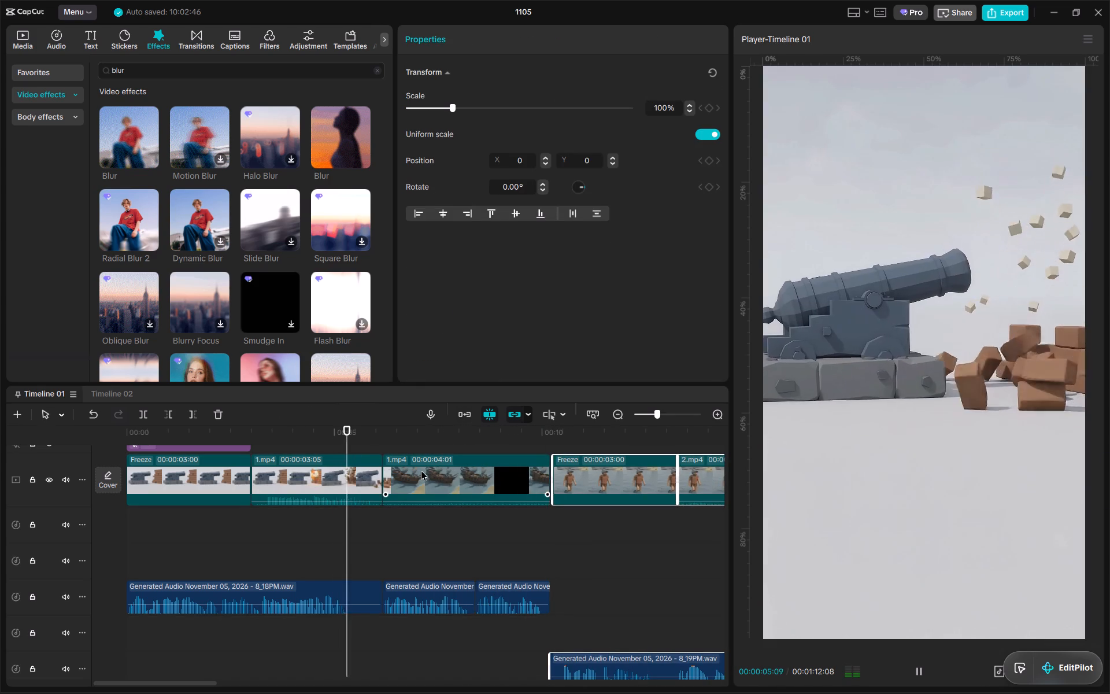
left_click(421, 471)
left_click(386, 432)
left_click(702, 142)
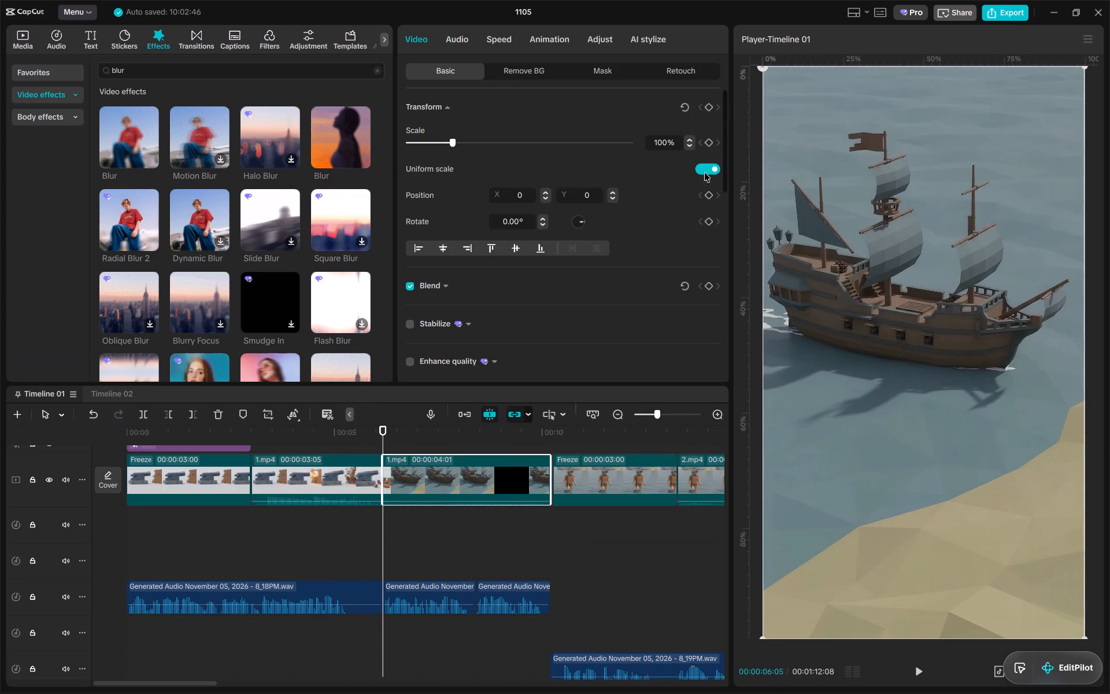
left_click(707, 143)
left_click_drag(537, 427, 549, 424)
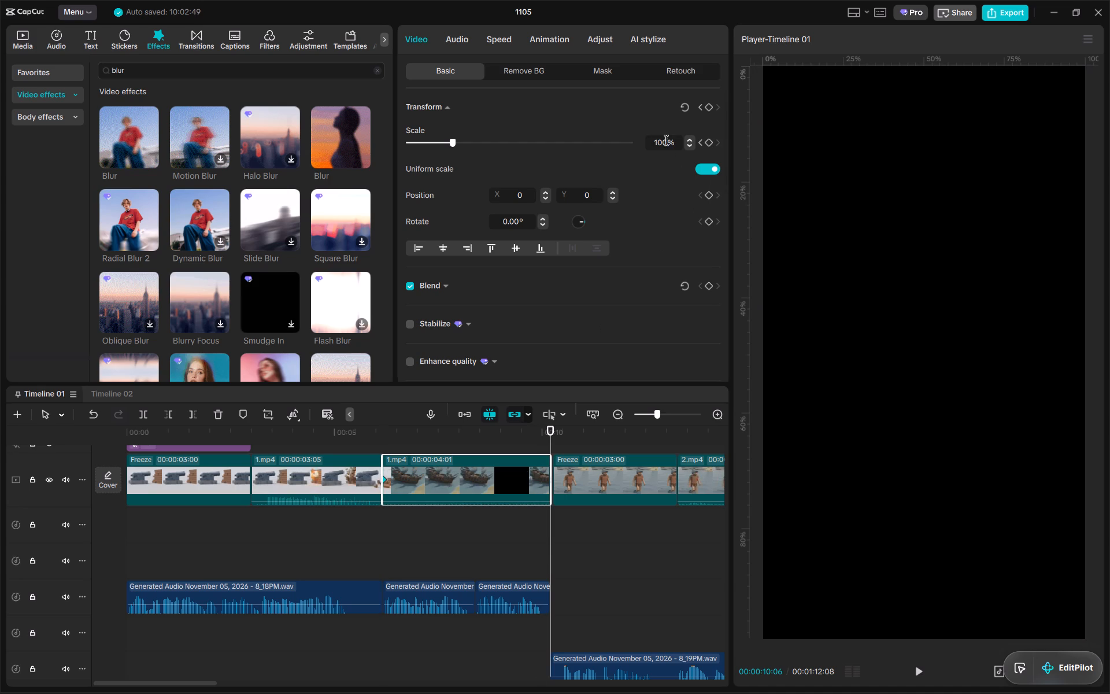
double_click(666, 141)
type("110")
key("Return")
left_click(384, 429)
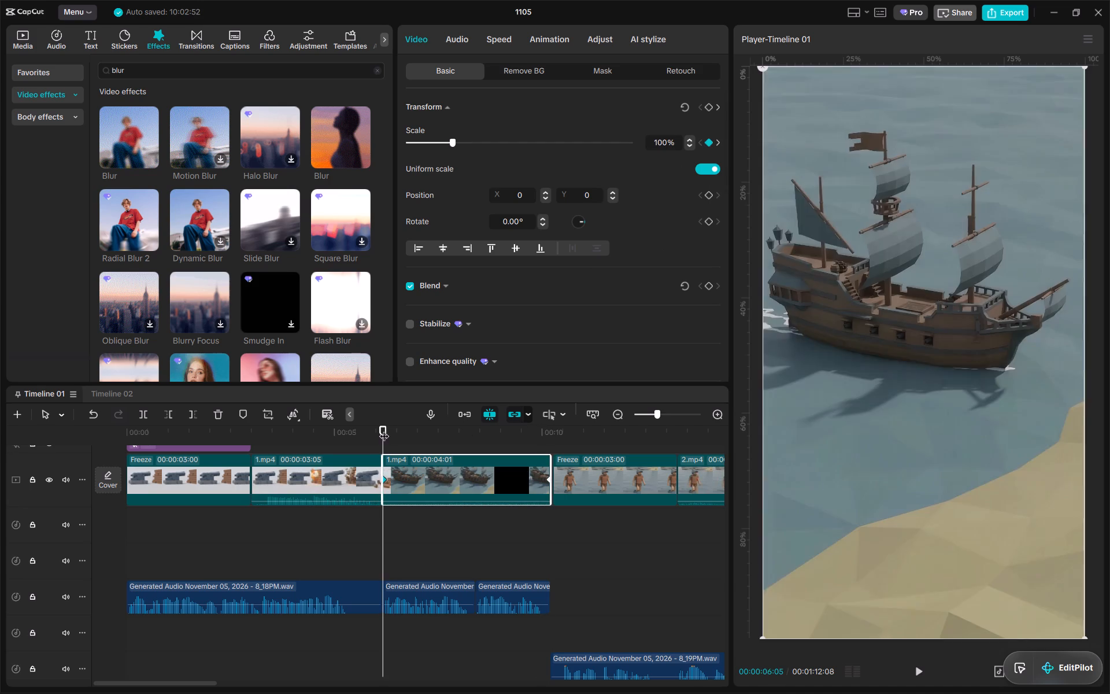
key("space")
key("space")
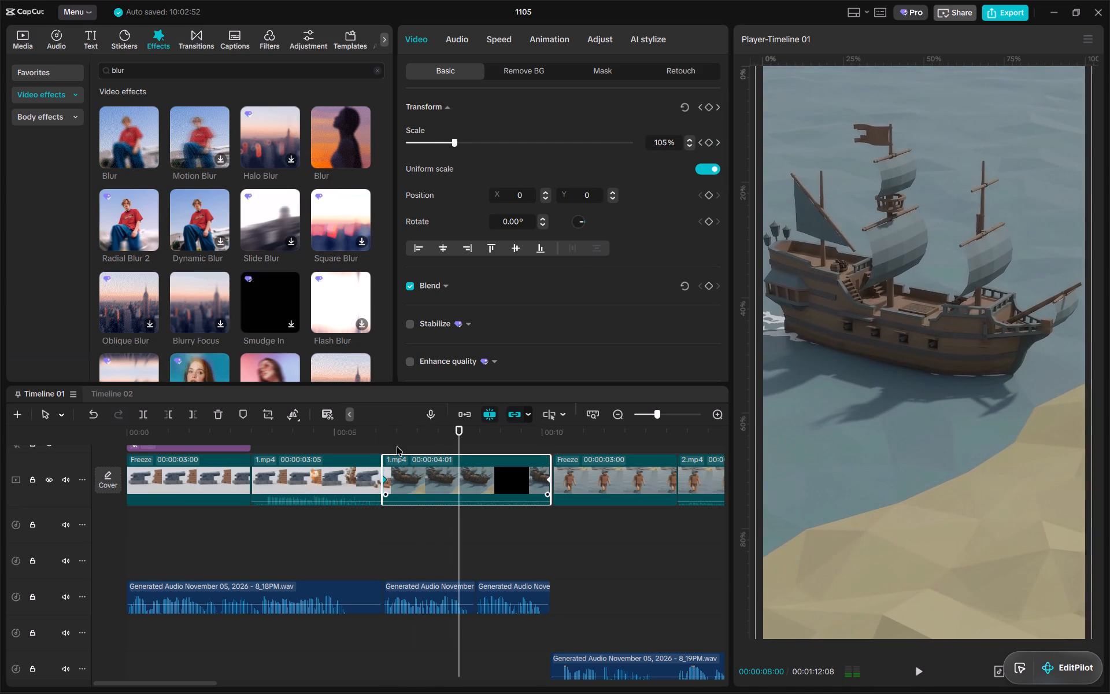
Keyframe the ship clip's rotation from 0° at 00:00:06:05 to 5° at 00:00:10:06.
left_click(381, 439)
left_click(713, 219)
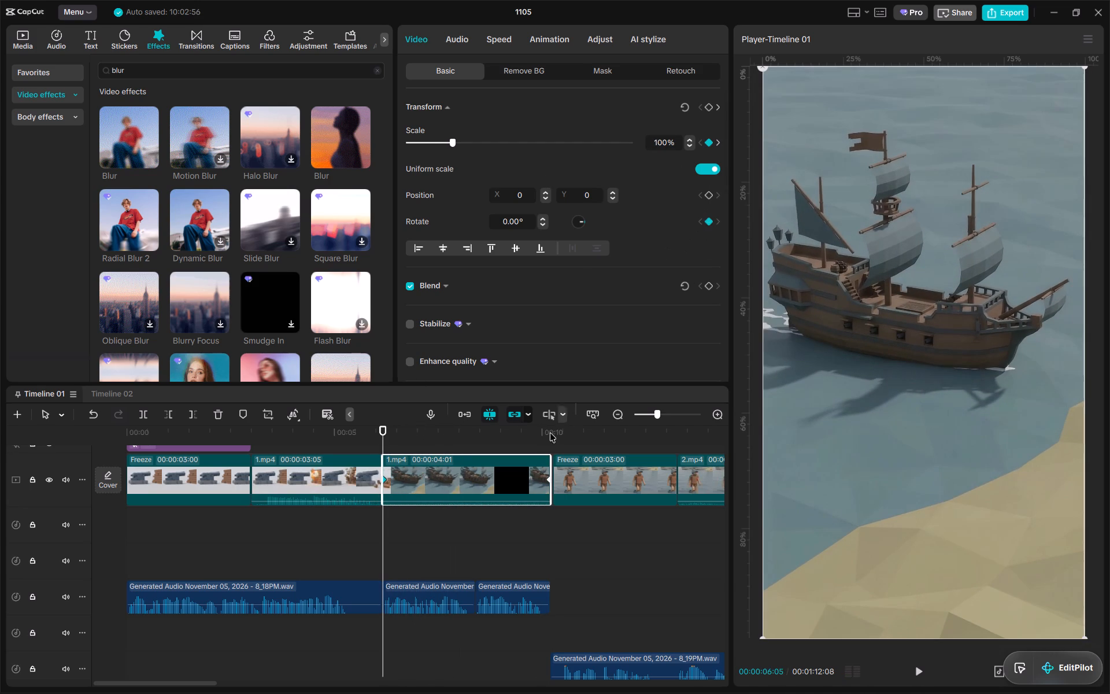
left_click_drag(531, 437, 550, 434)
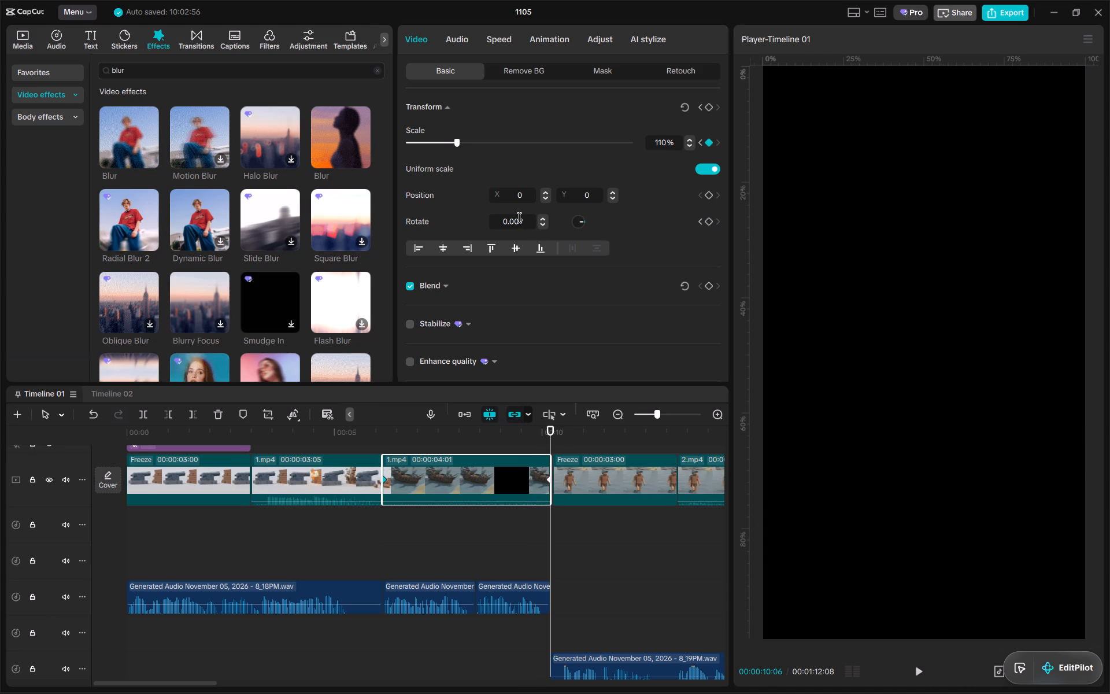
triple_click(519, 218)
key("5")
Close the two-frame gap after the ship clip by moving all following video and audio clips back together.
scroll(634, 507, "up", 19, "alt")
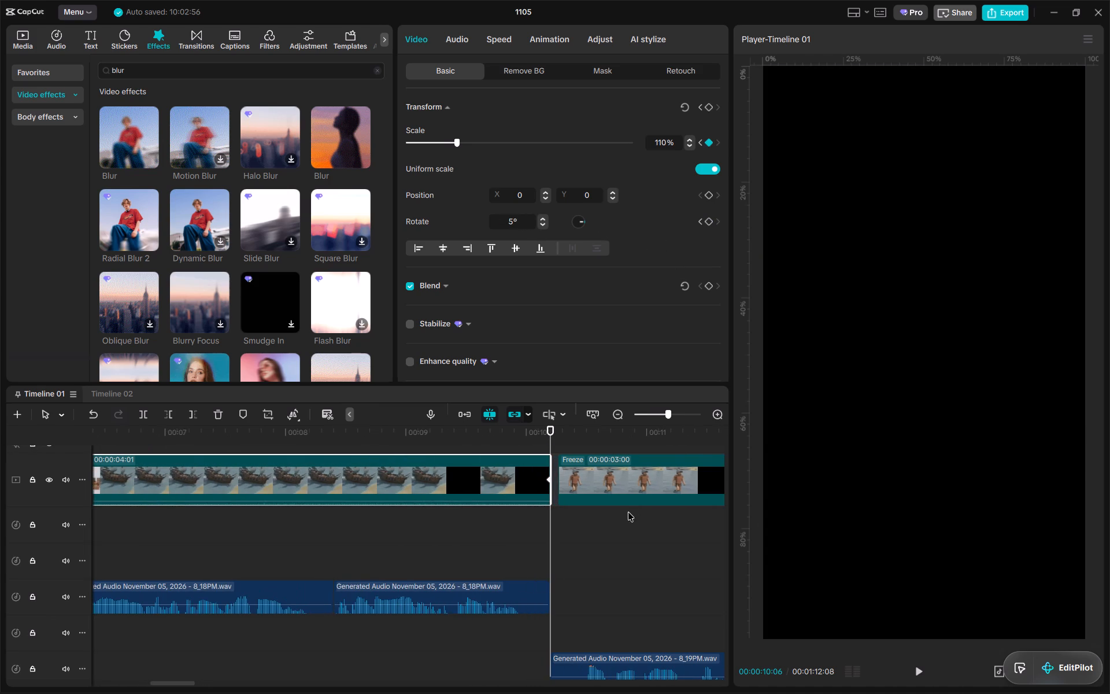
left_click(556, 430)
scroll(572, 641, "down", 2)
key("q")
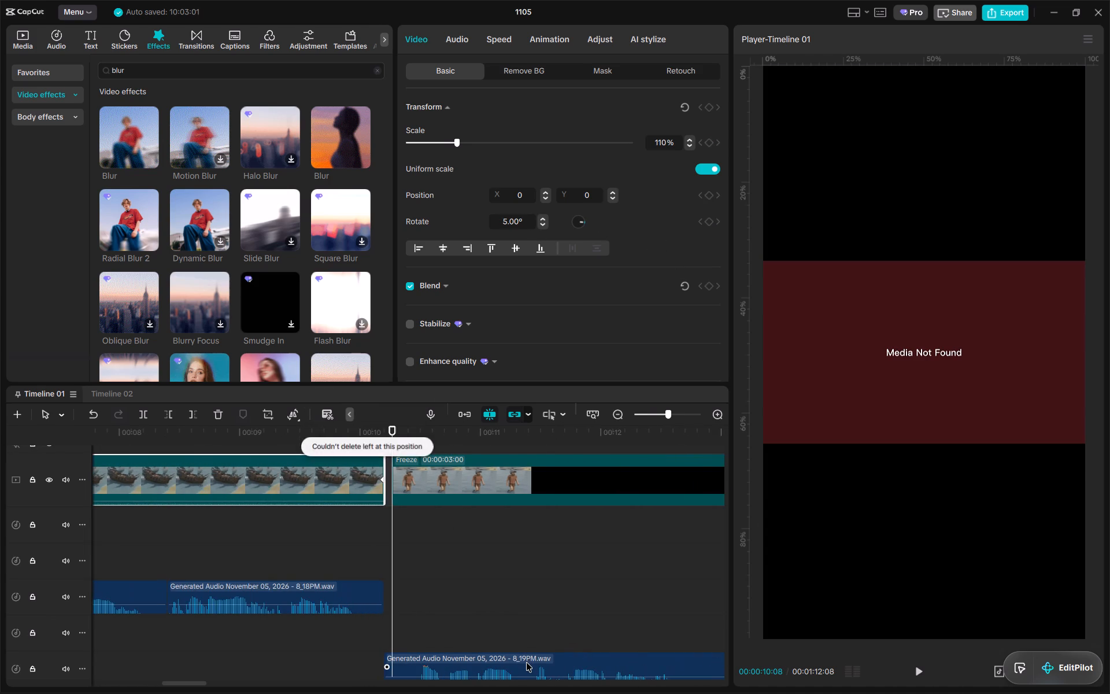
left_click(526, 662)
key("q")
key("x")
left_click(484, 560)
key("a")
left_click_drag(471, 493, 460, 493)
Play the timeline from the cannon shot through the ship scene to check the cuts, zoom and rotation.
left_click_drag(270, 420, 120, 439)
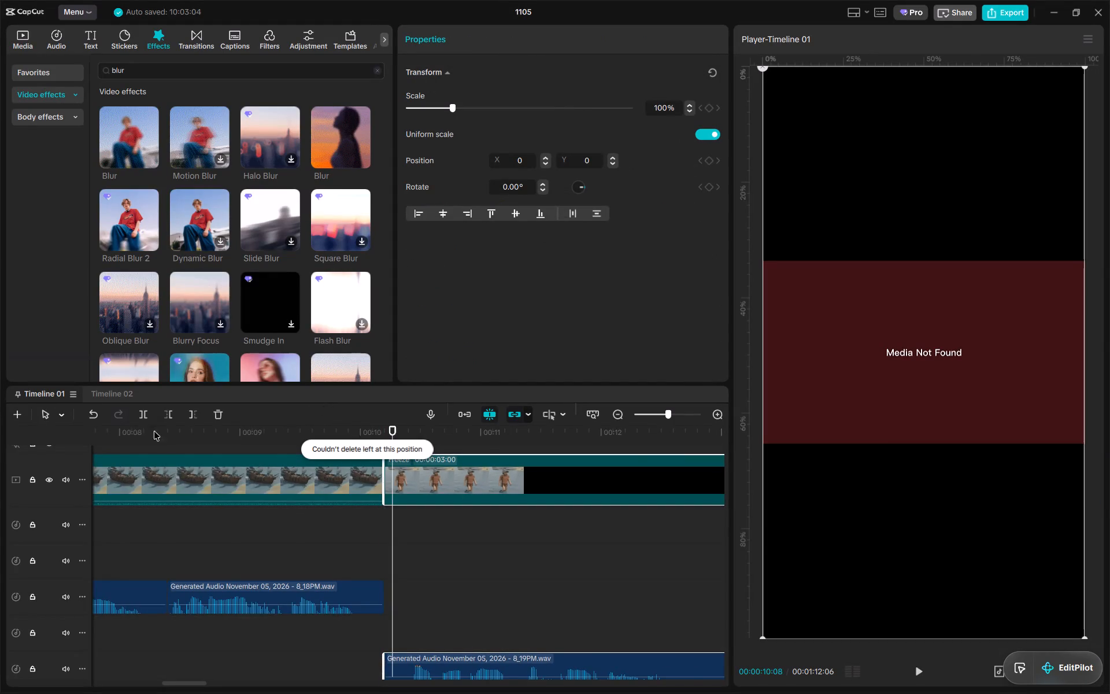
left_click_drag(162, 430, 369, 423)
key("space")
scroll(444, 478, "down", 13, "alt")
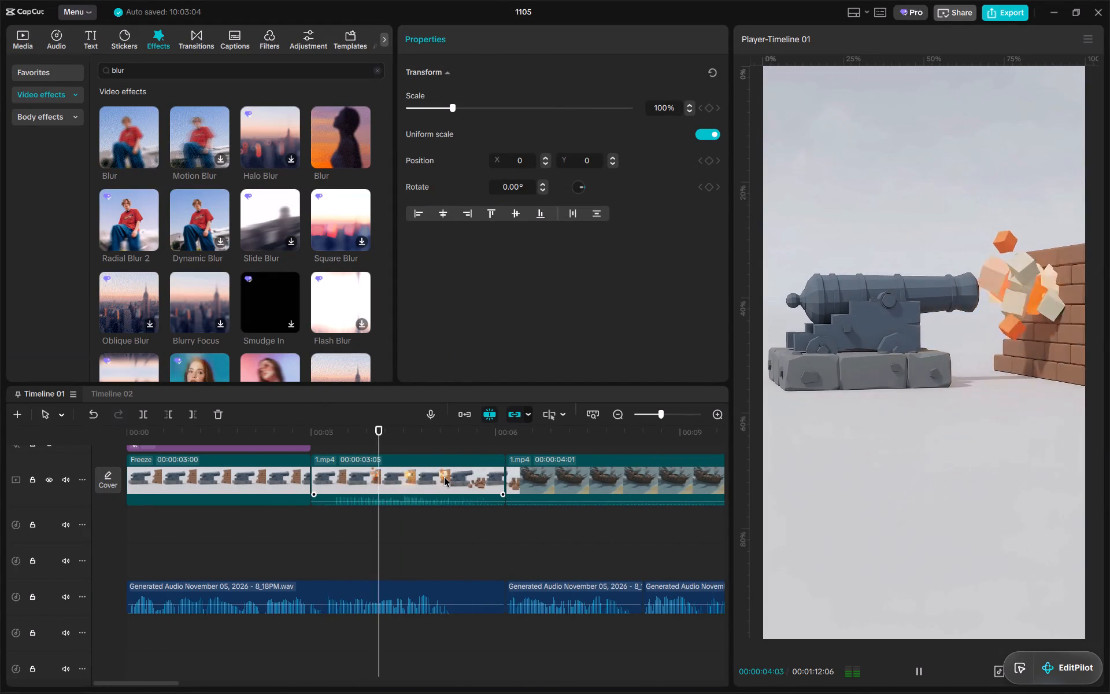
scroll(444, 477, "down", 2, "alt")
left_click(510, 486)
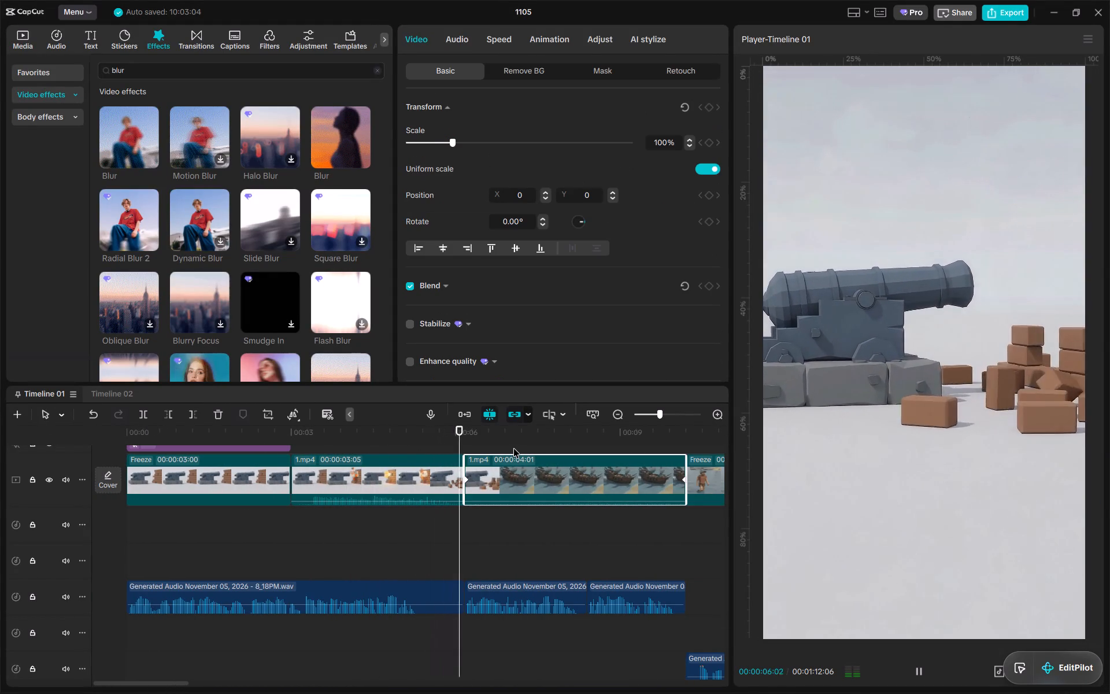
left_click(524, 470)
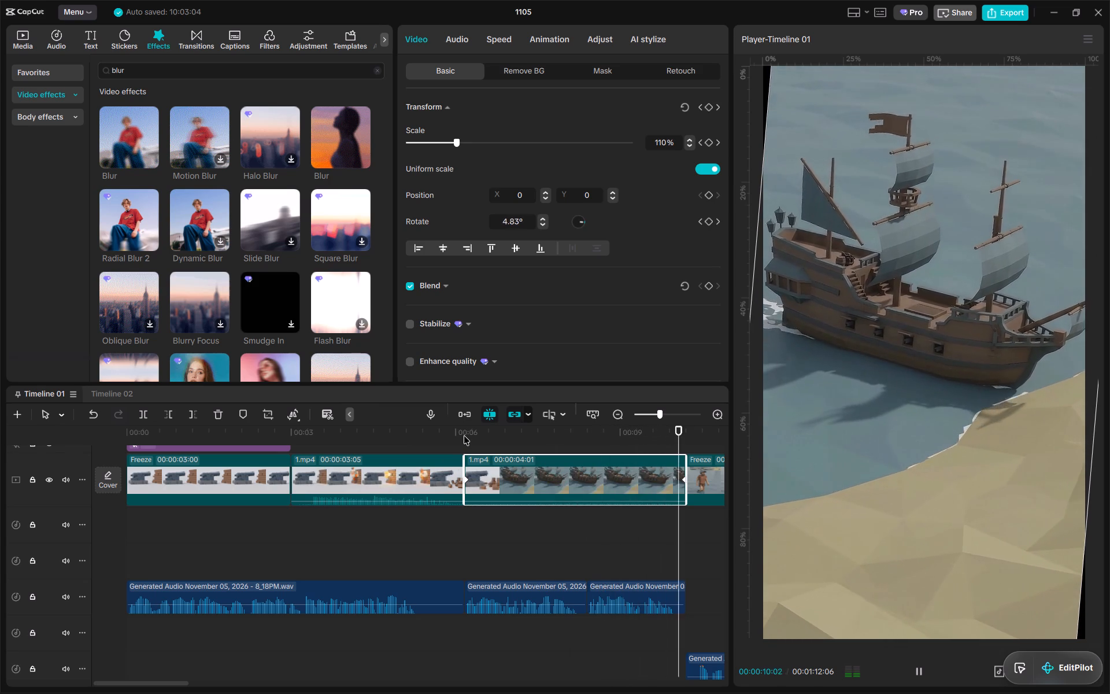
key("space")
left_click(464, 435)
Search the sound effects for "riser" and add "riser cinematic looming(1470984)" below the voiceover near the ship clip's start.
left_click(604, 26)
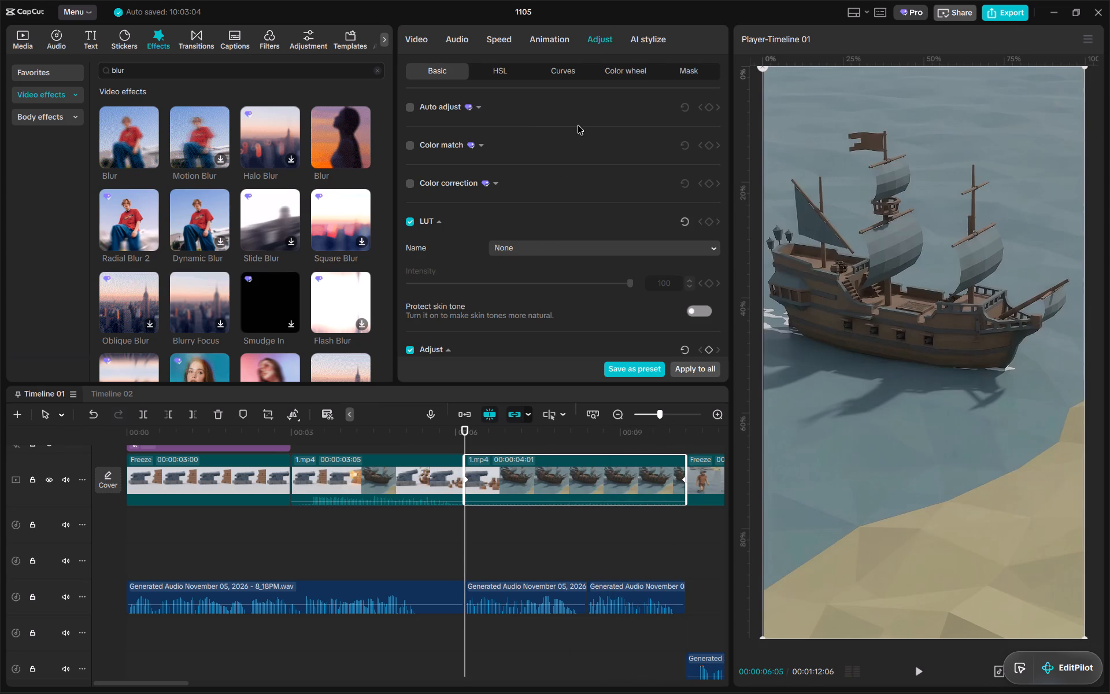
left_click(124, 40)
left_click(48, 36)
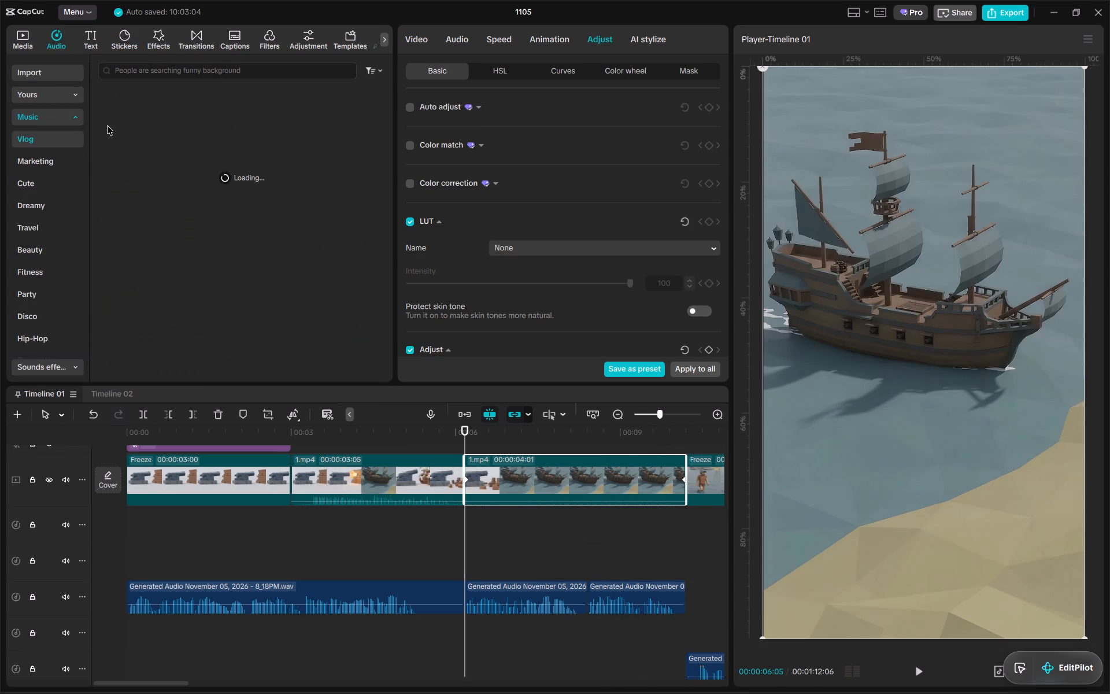
left_click(32, 122)
left_click(39, 144)
left_click(183, 72)
type("riser")
key("Return")
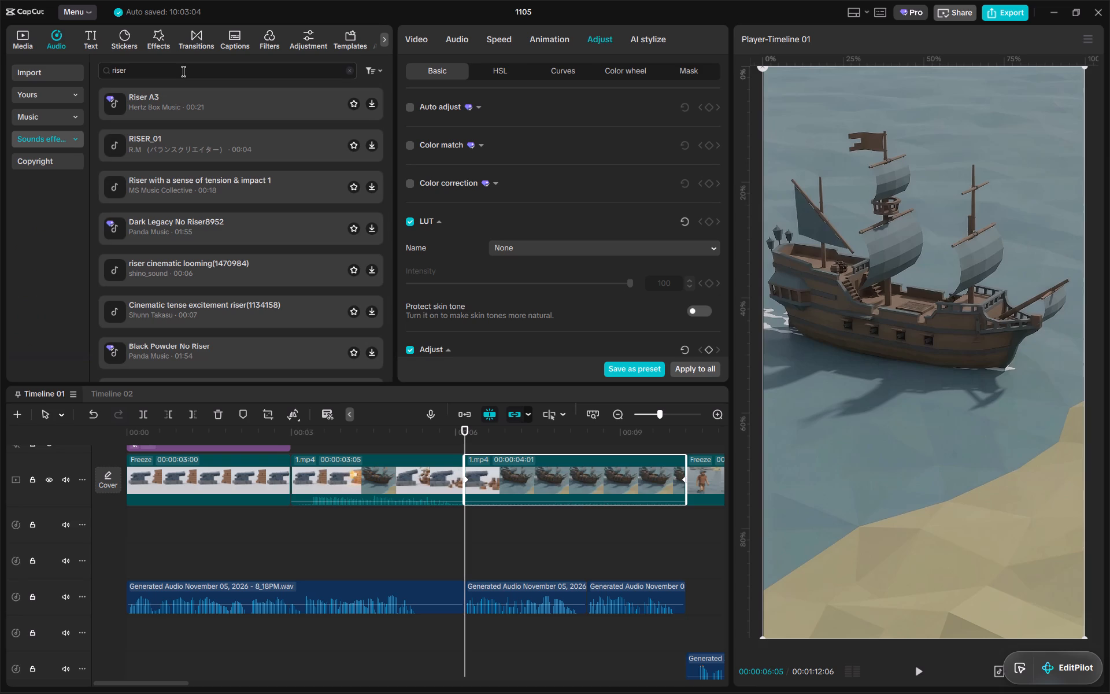
left_click(291, 275)
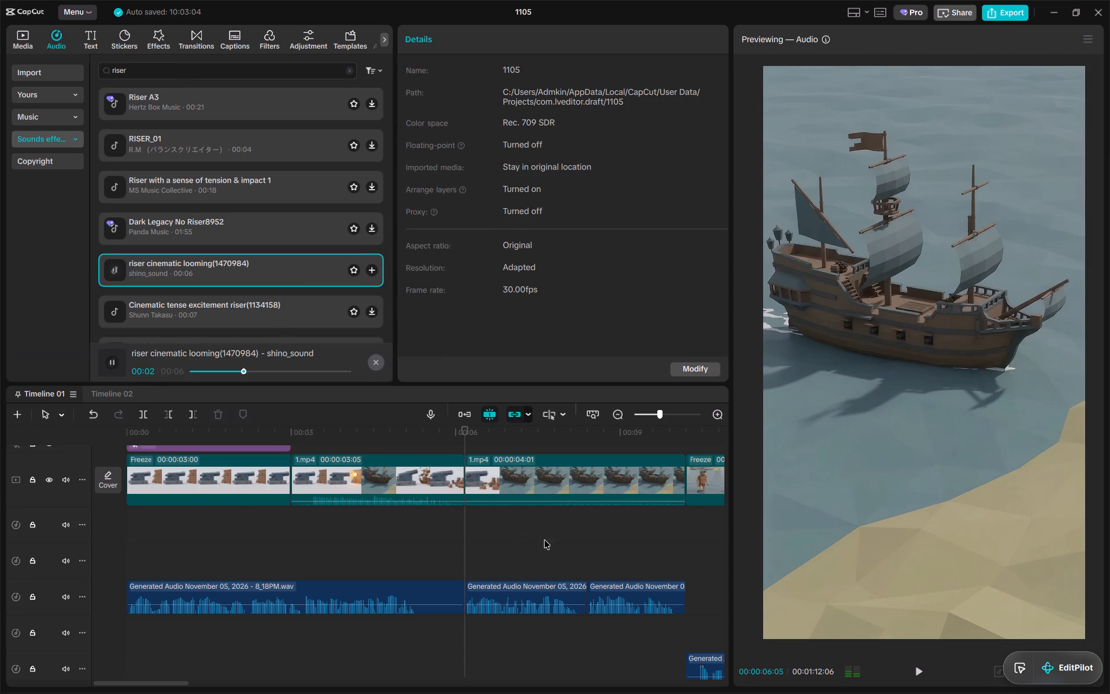
scroll(544, 540, "down", 4, "alt")
left_click_drag(267, 268, 388, 634)
left_click(500, 636)
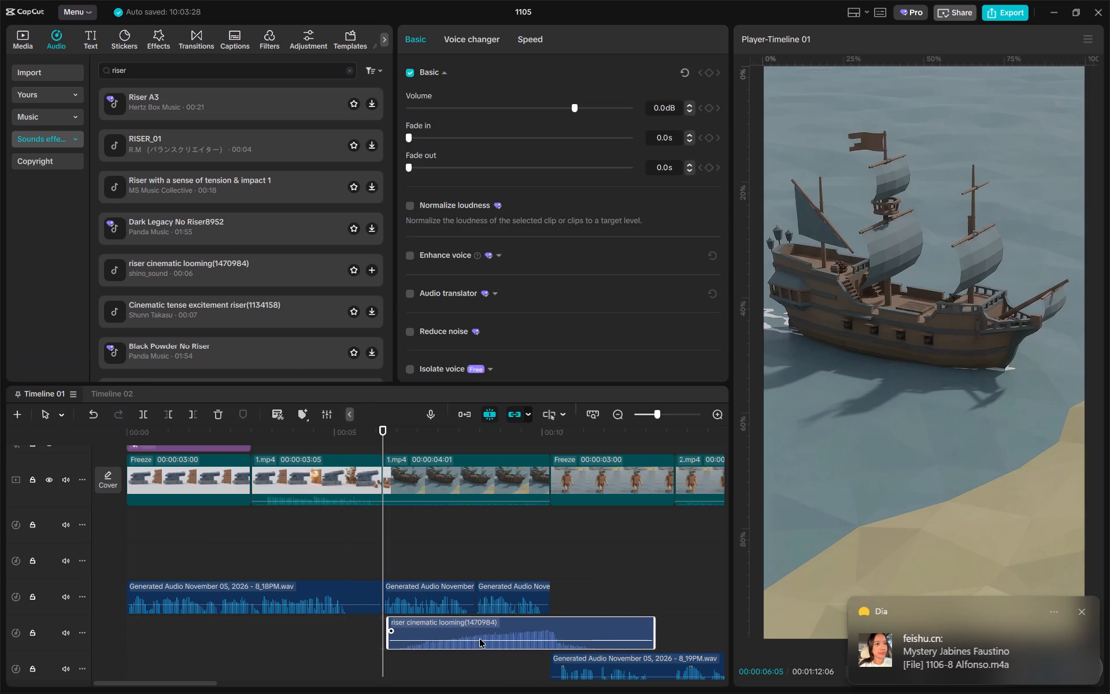
Nudge the riser sound earlier so its peak meets the ship clip's end at 00:00:10:06.
left_click(546, 440)
scroll(563, 485, "up", 6, "alt")
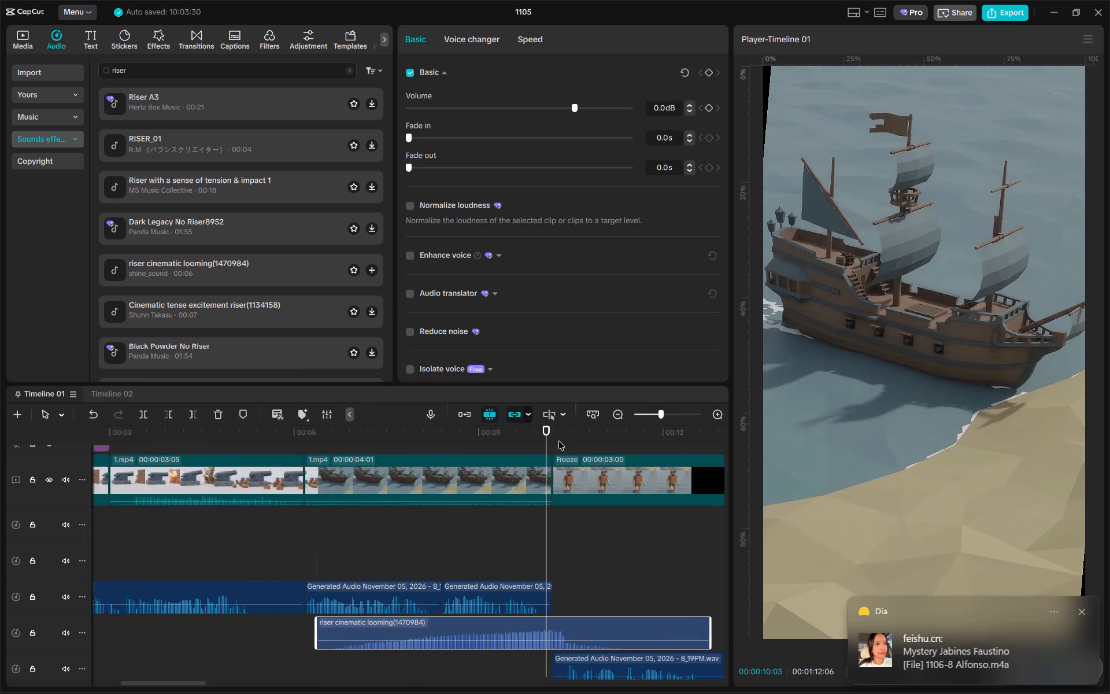
left_click(557, 439)
scroll(583, 559, "up", 6, "alt")
left_click(546, 440)
left_click_drag(571, 639, 560, 634)
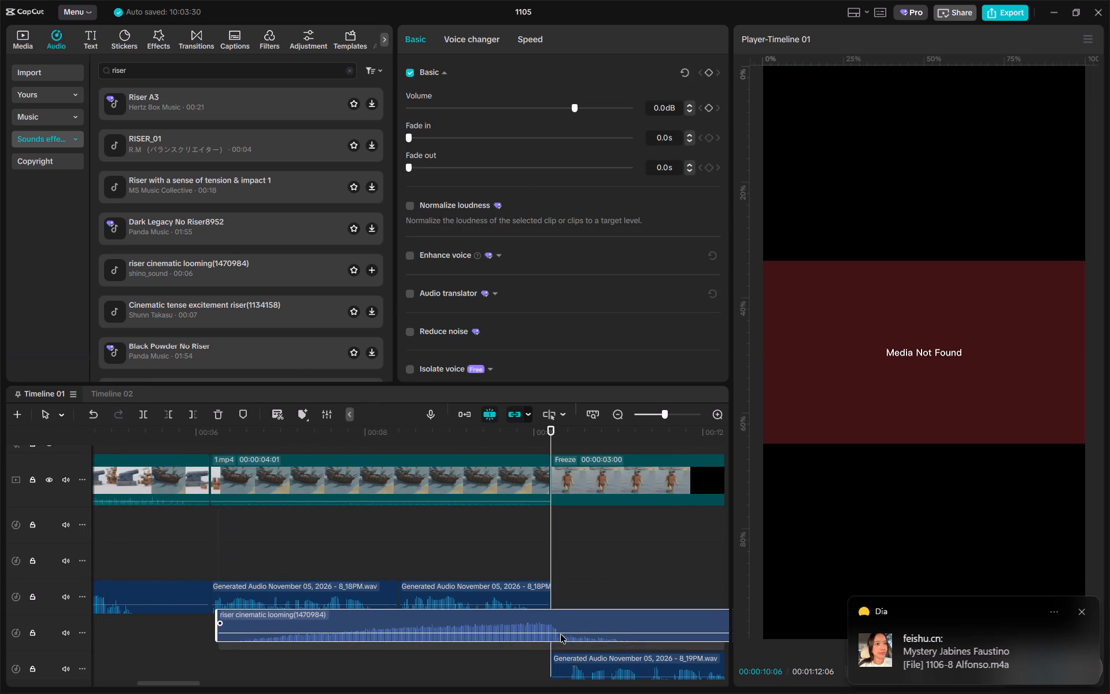
left_click_drag(560, 634, 558, 639)
Normalize the riser's loudness and play the ship scene from 00:00:06:05 to check how it sounds.
left_click(413, 204)
left_click(208, 436)
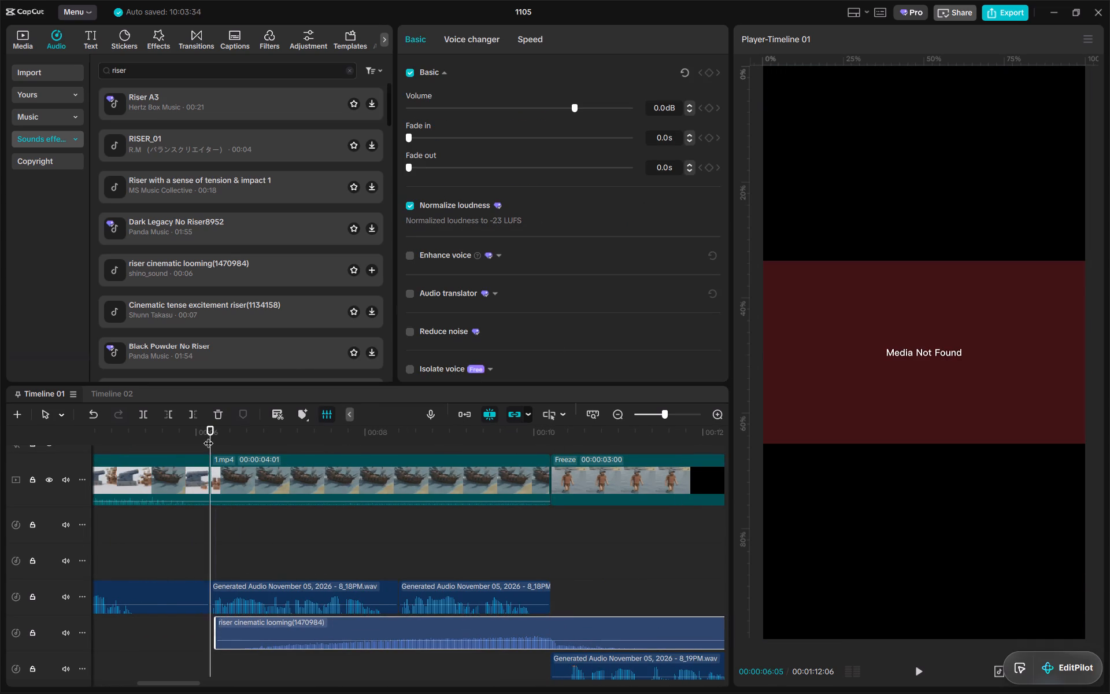
key("space")
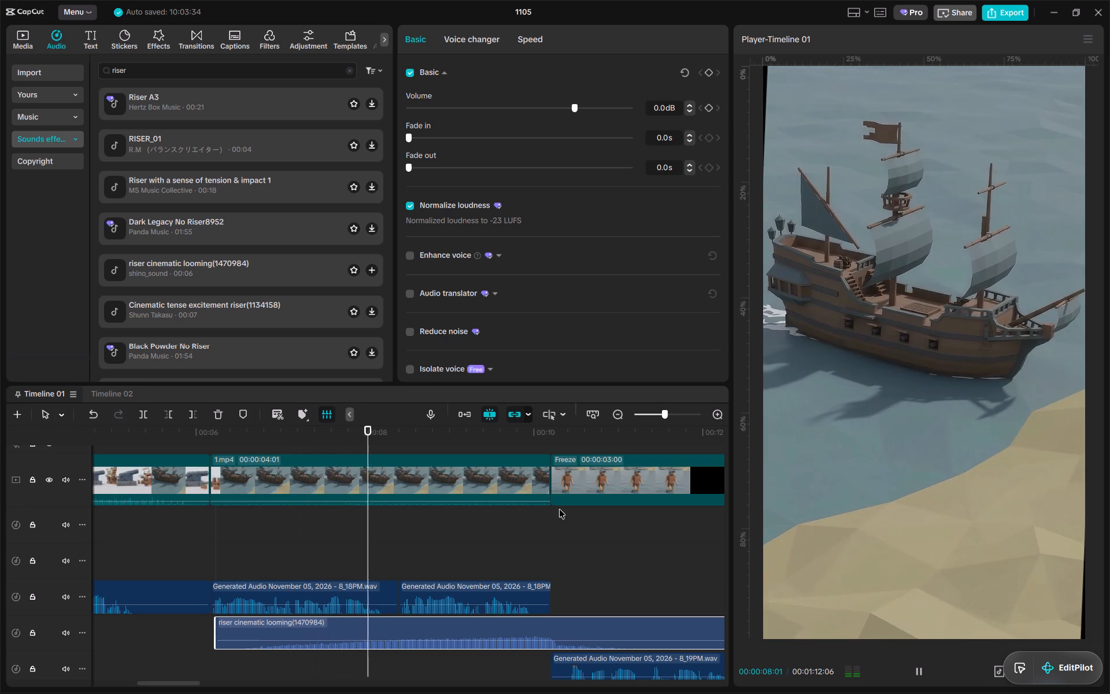
scroll(567, 557, "down", 18, "alt")
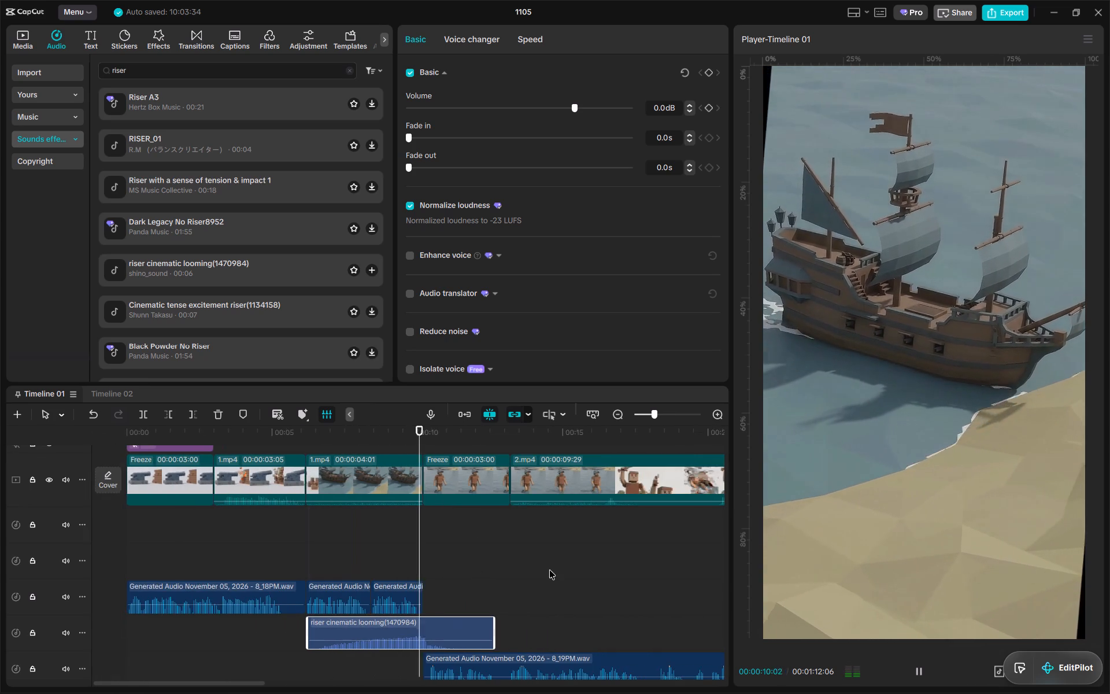
scroll(501, 552, "up", 6, "alt")
scroll(501, 552, "down", 2, "alt")
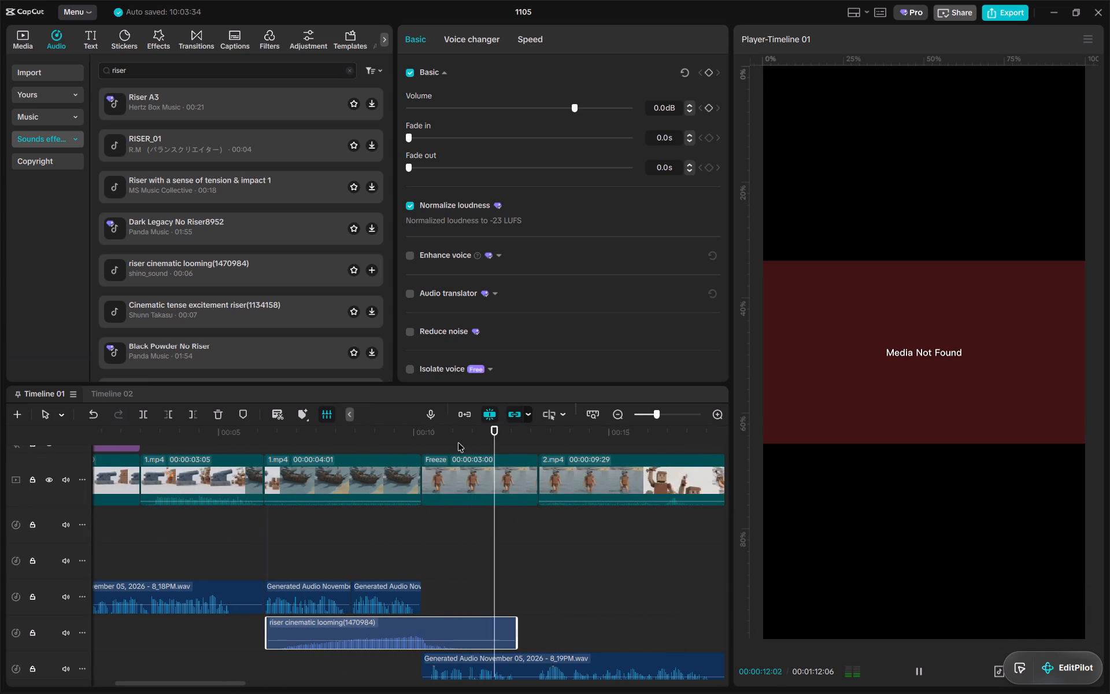
key("space")
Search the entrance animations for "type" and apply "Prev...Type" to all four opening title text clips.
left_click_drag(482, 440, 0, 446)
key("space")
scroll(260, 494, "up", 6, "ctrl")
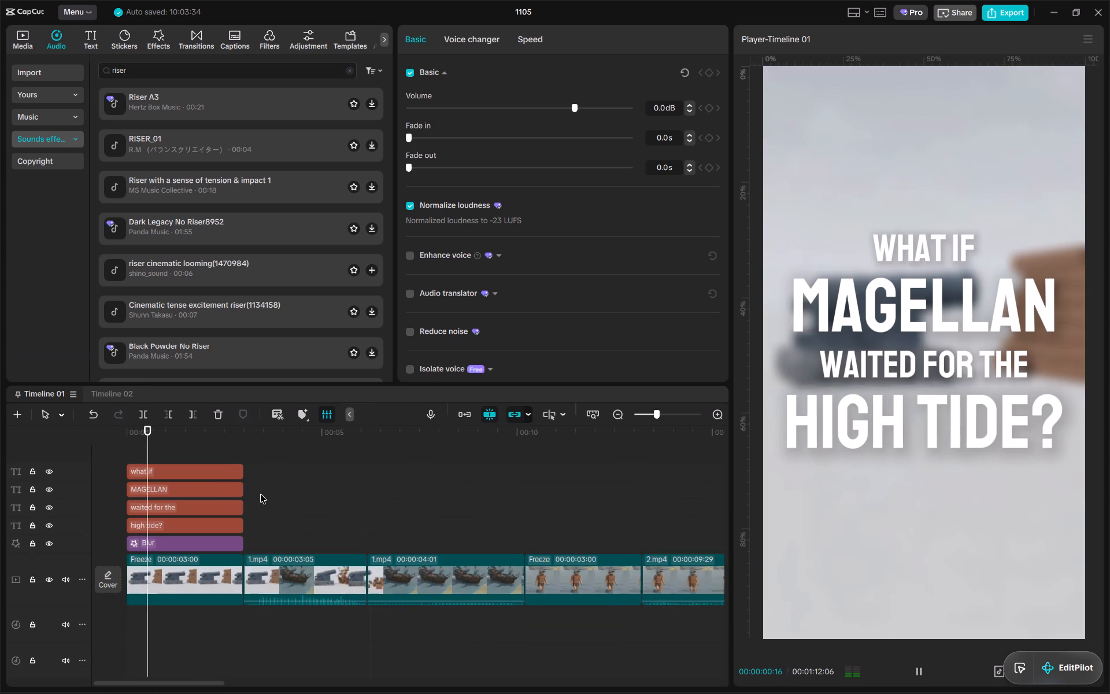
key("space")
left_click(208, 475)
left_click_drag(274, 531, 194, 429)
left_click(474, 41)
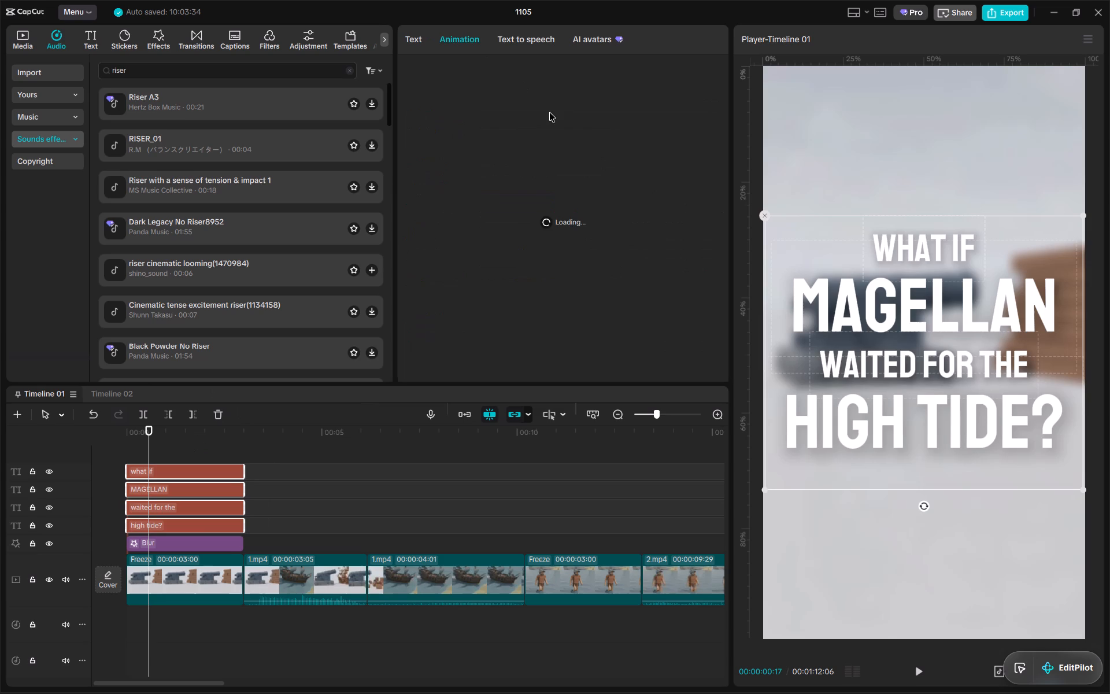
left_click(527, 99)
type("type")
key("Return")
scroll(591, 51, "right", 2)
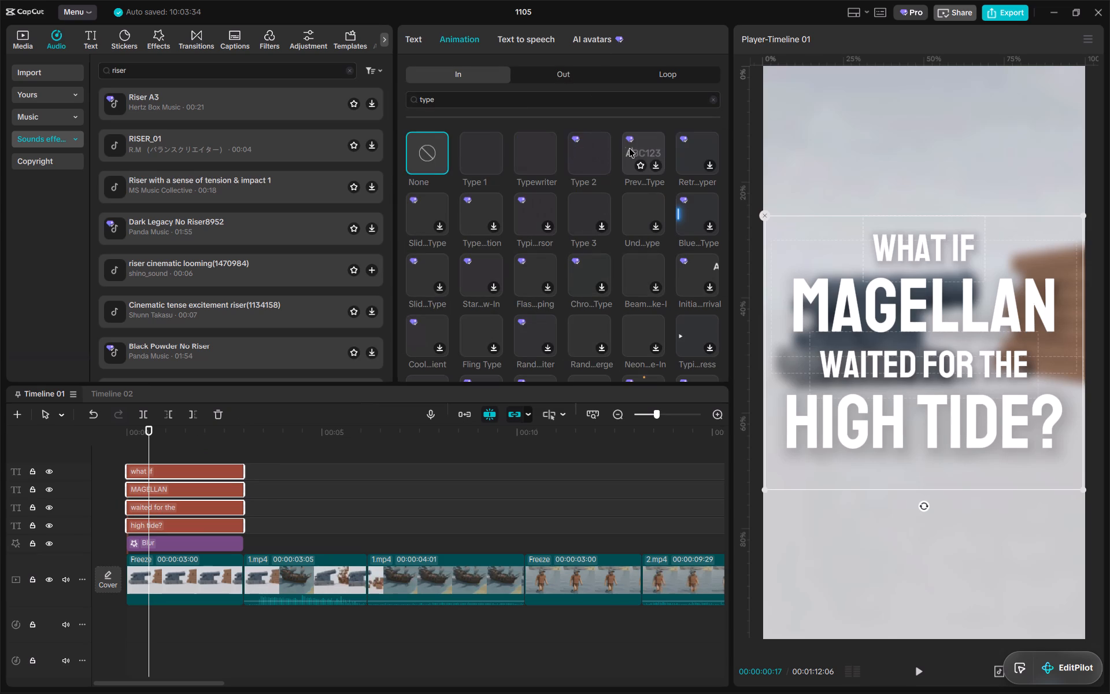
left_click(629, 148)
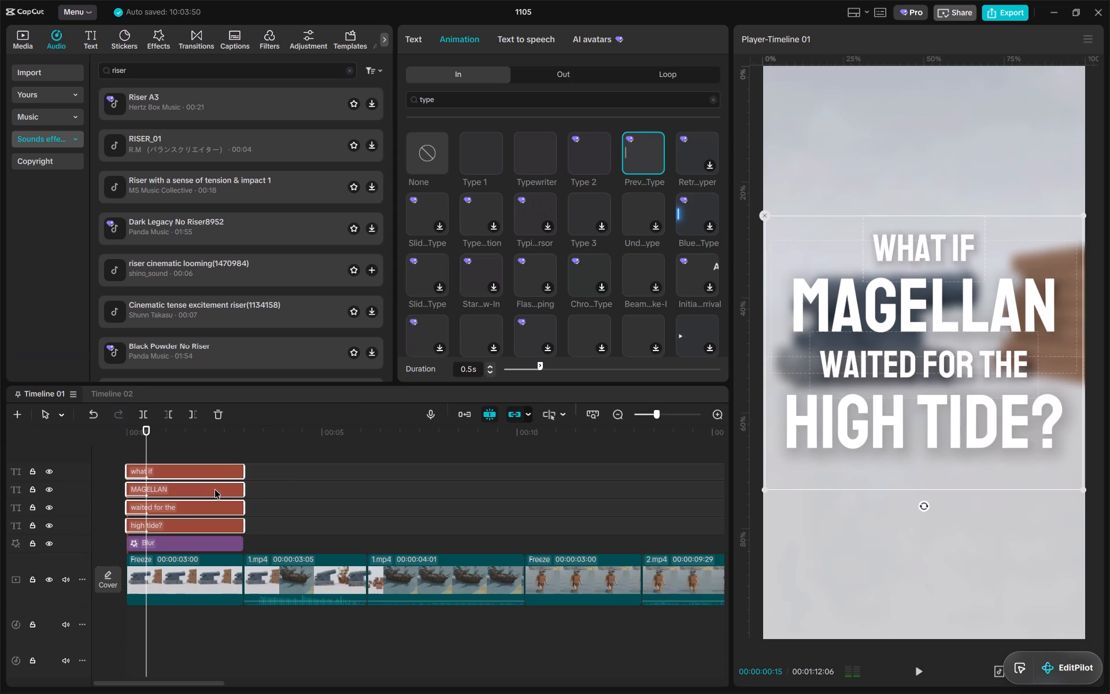
Copy the MAGELLAN text into the "what if" text clip as its second line.
left_click(208, 474)
left_click(209, 492)
double_click(490, 131)
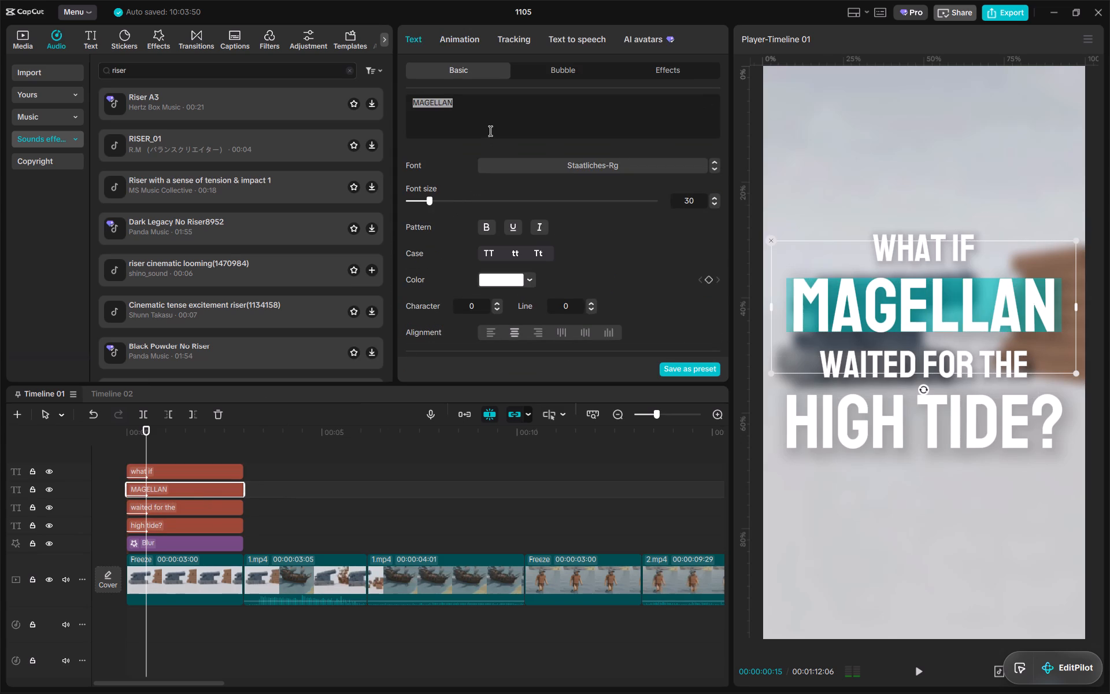
key("ctrl+c")
left_click(194, 469)
left_click(486, 120)
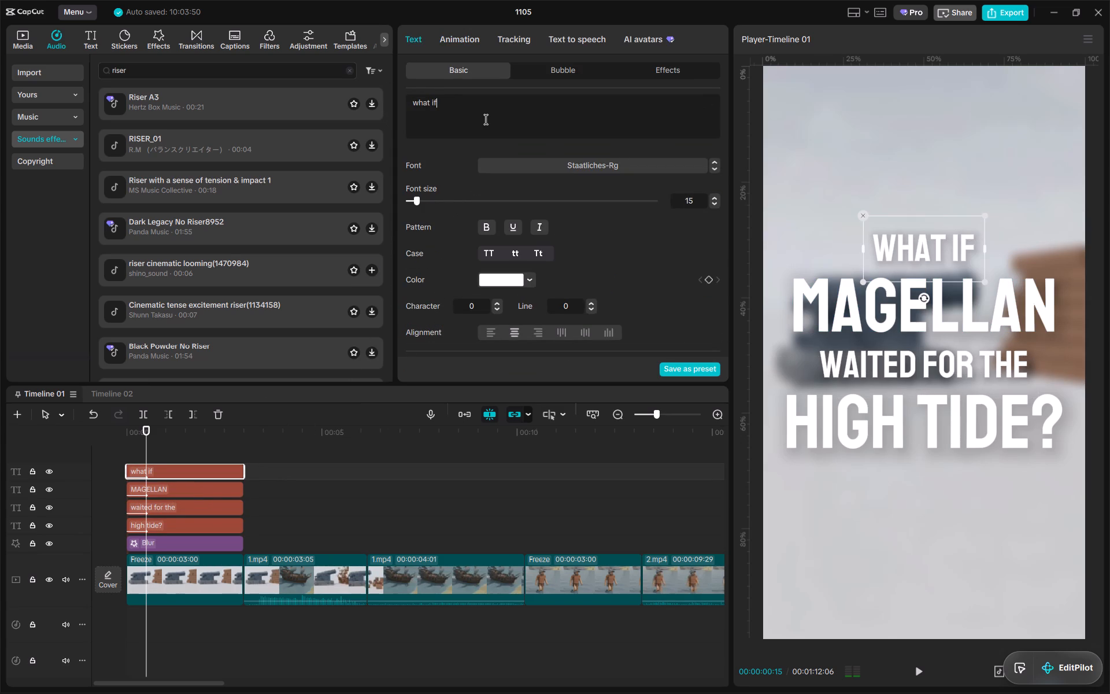
key("Return")
key("ctrl+v")
scroll(486, 120, "right", 4)
Copy the "waited for the" text into the "what if" clip as its third line.
left_click(177, 507)
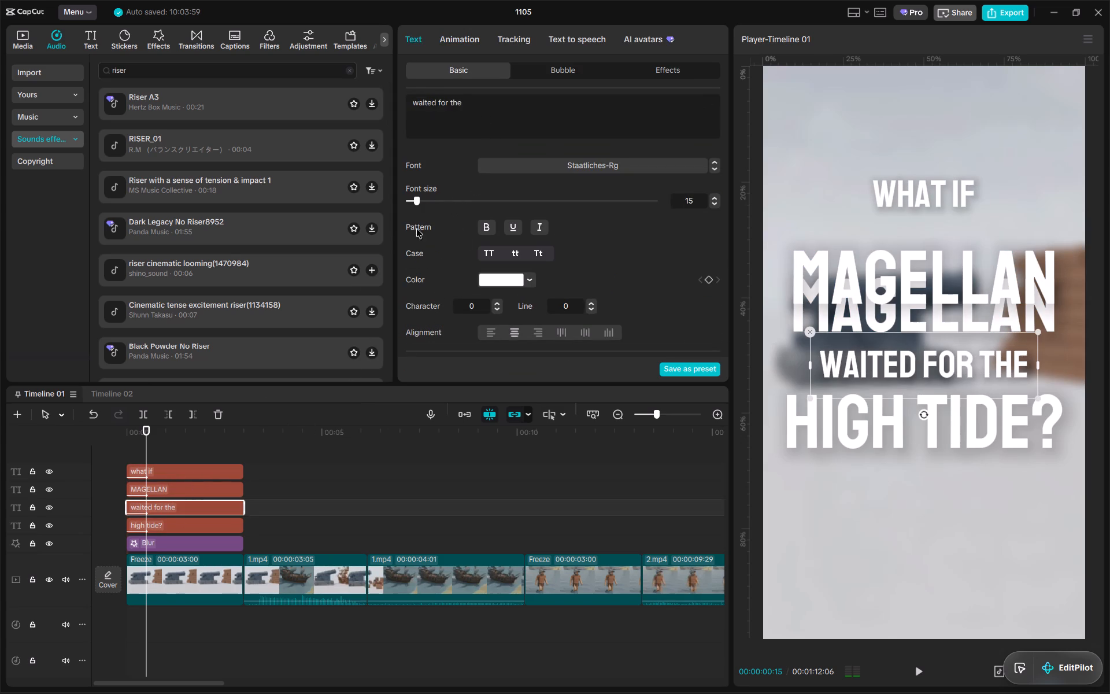
left_click_drag(520, 110, 284, 96)
key("ctrl+c")
left_click(162, 475)
left_click(510, 120)
key("Return")
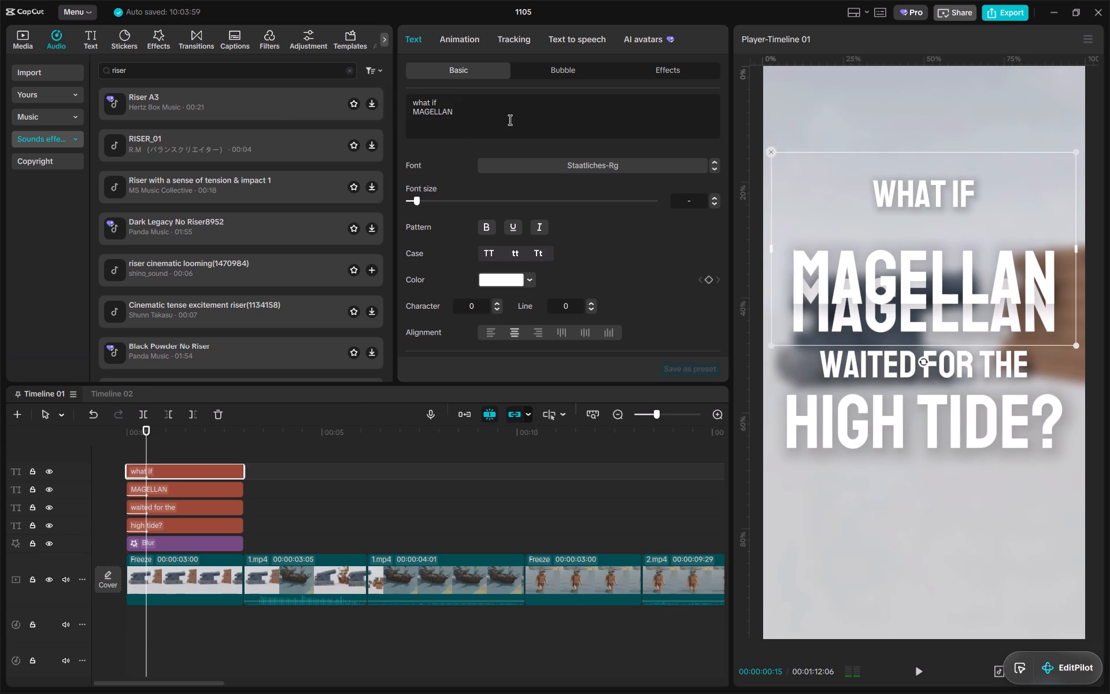
key("ctrl+v")
Copy the "high tide?" text into the "what if" clip as its fourth line.
left_click(197, 533)
triple_click(517, 116)
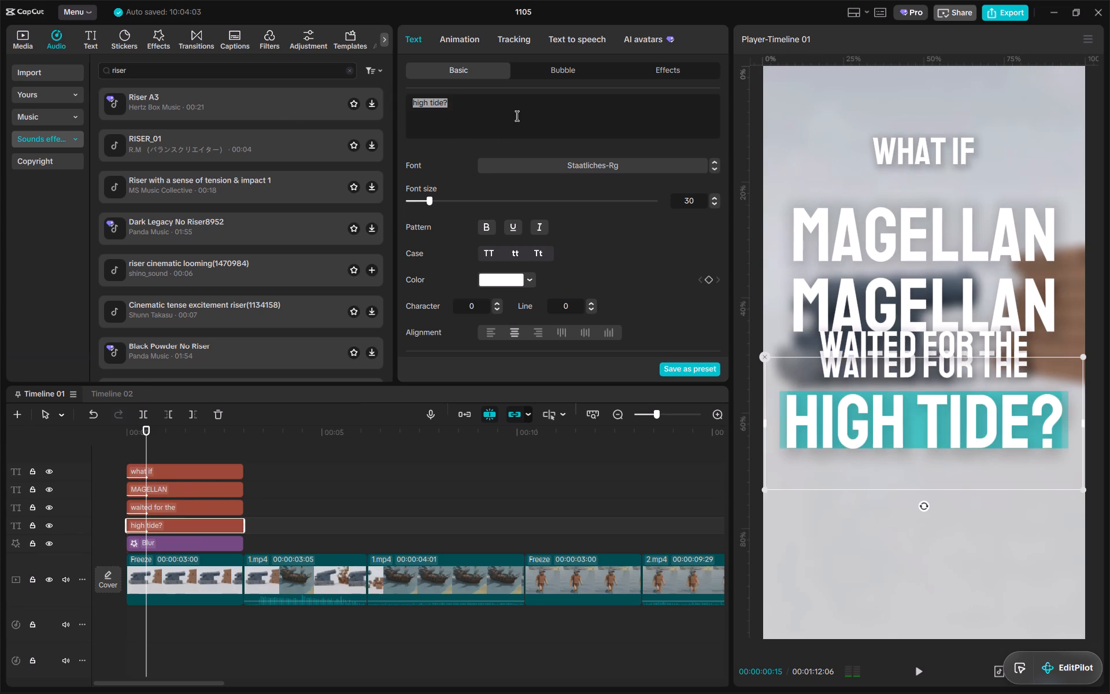
key("ctrl+c")
left_click(179, 474)
left_click(517, 131)
key("Return")
key("ctrl+v")
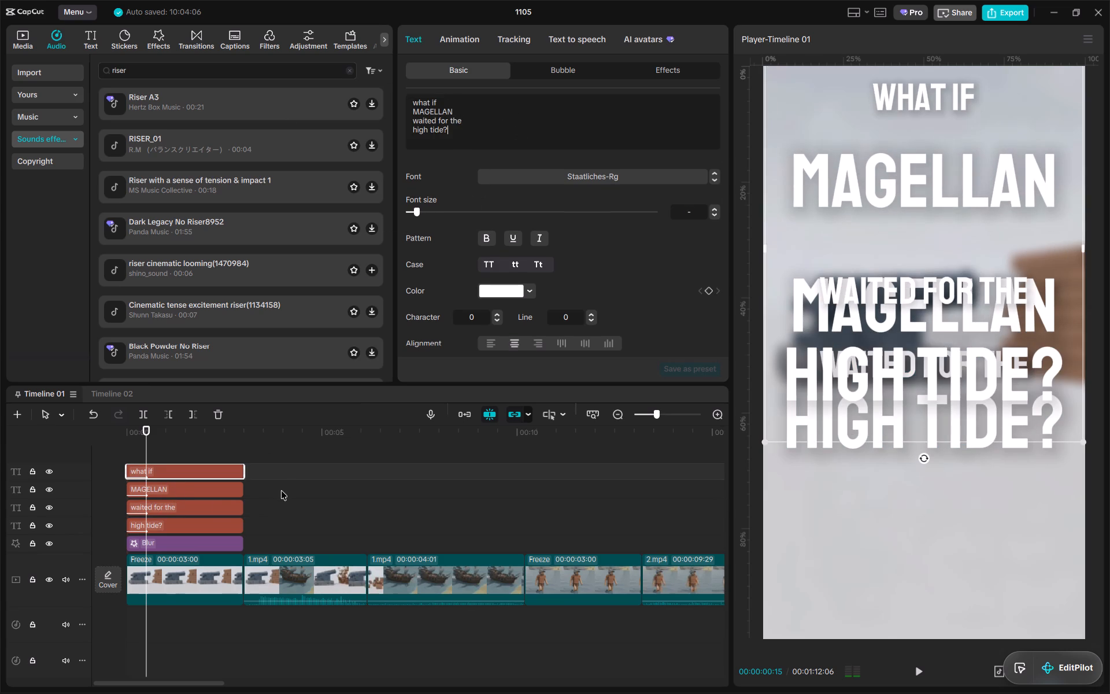
Delete the separate MAGELLAN, "waited for the" and "high tide?" text clips.
left_click_drag(267, 530, 228, 490)
key("BackSpace")
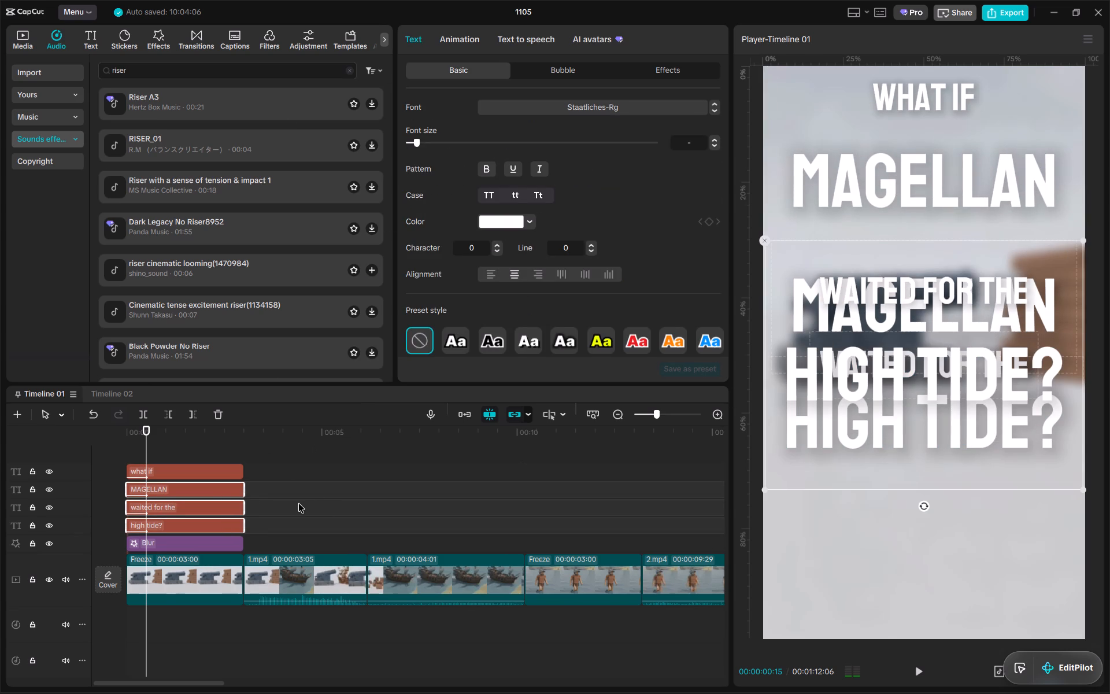
key("d")
Move the combined four-line title down to the vertical centre of the frame.
left_click(911, 187)
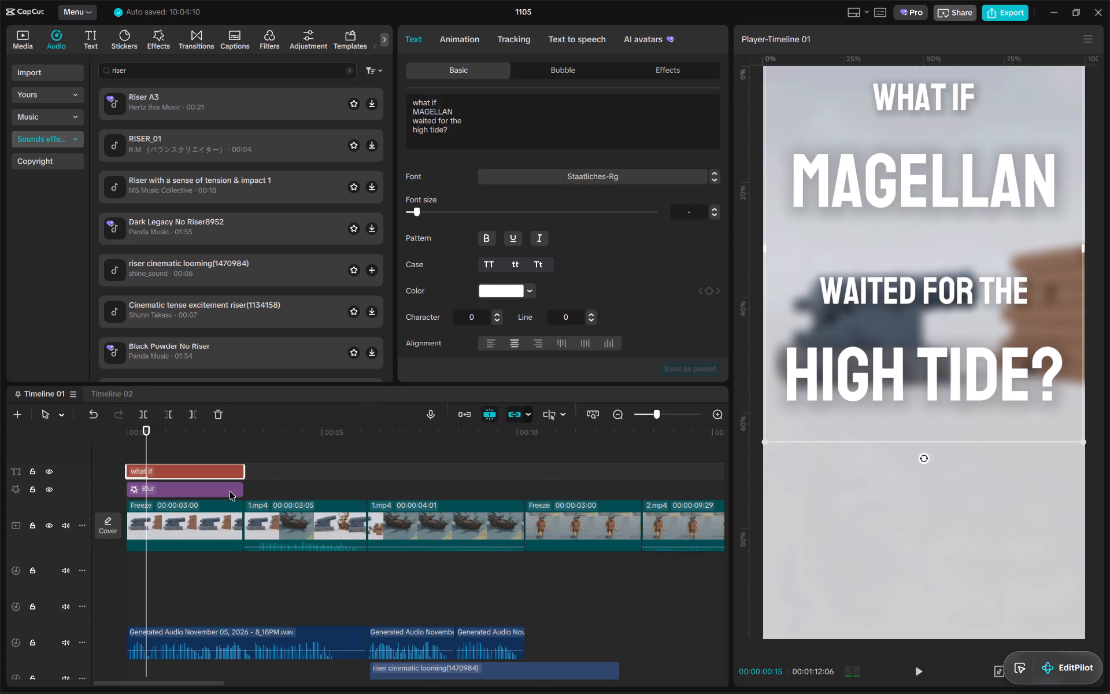
left_click_drag(989, 203, 986, 303)
left_click(540, 109)
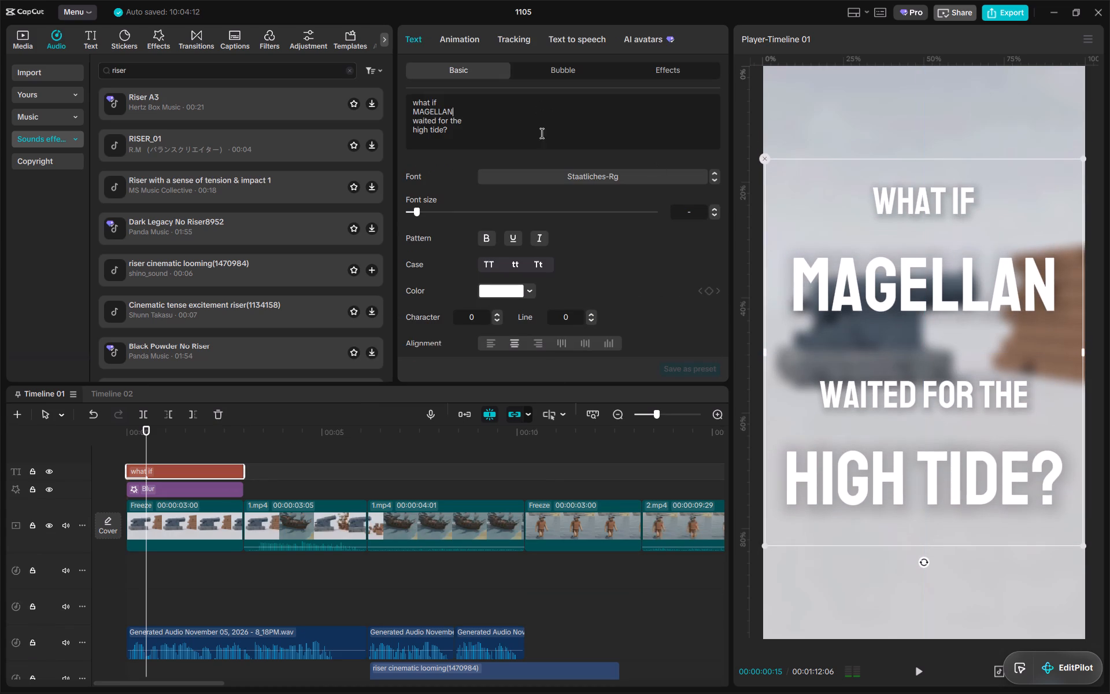
left_click(542, 143)
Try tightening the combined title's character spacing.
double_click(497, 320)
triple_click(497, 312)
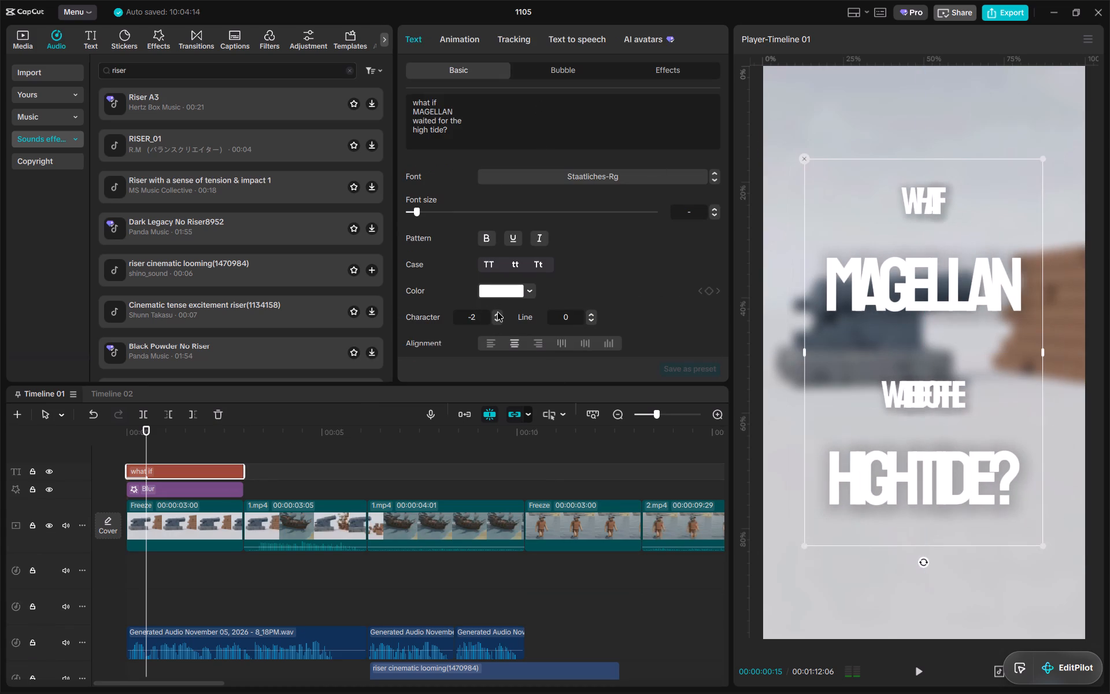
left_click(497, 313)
Set the combined title's line spacing to -7.
triple_click(592, 321)
triple_click(592, 321)
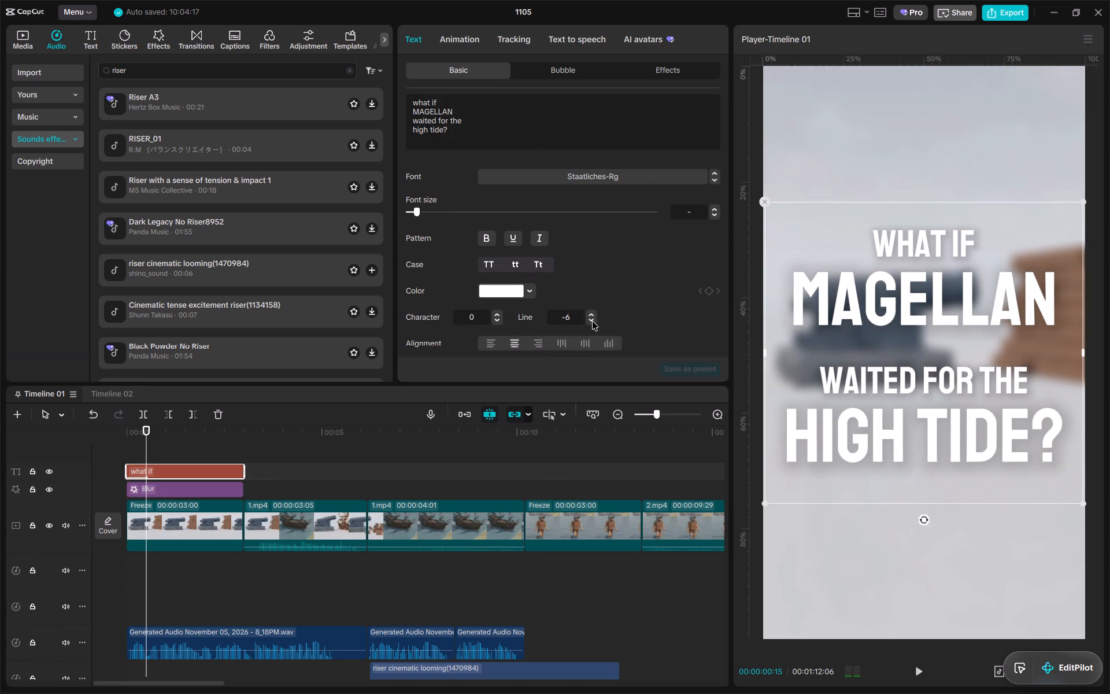
double_click(592, 321)
left_click(590, 315)
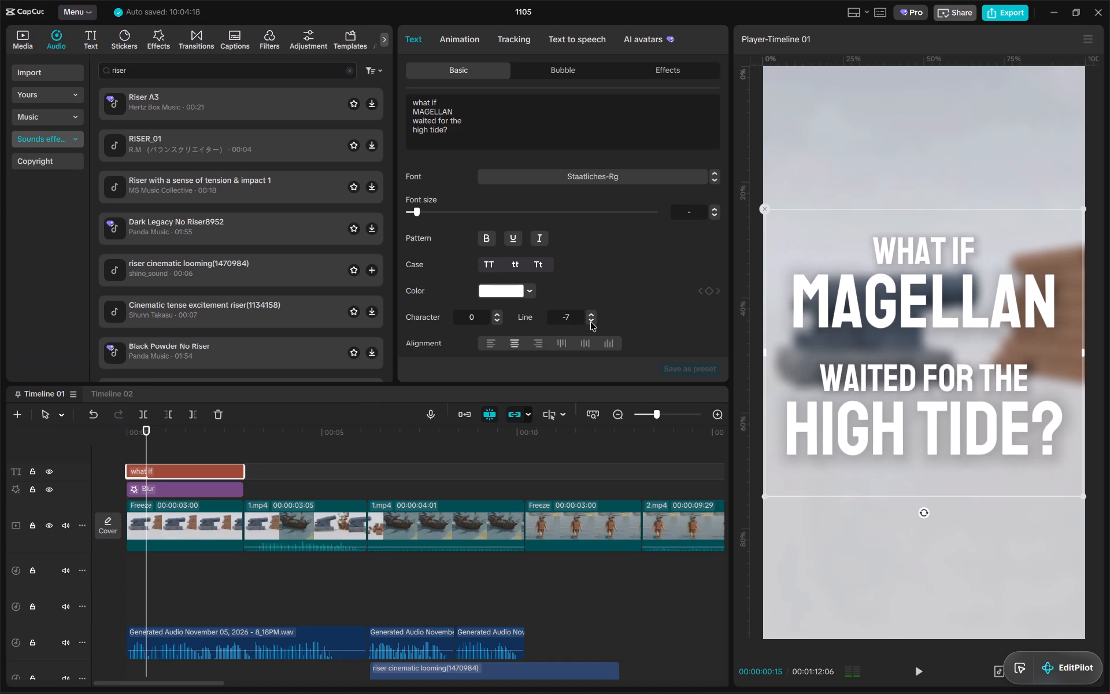
left_click(514, 115)
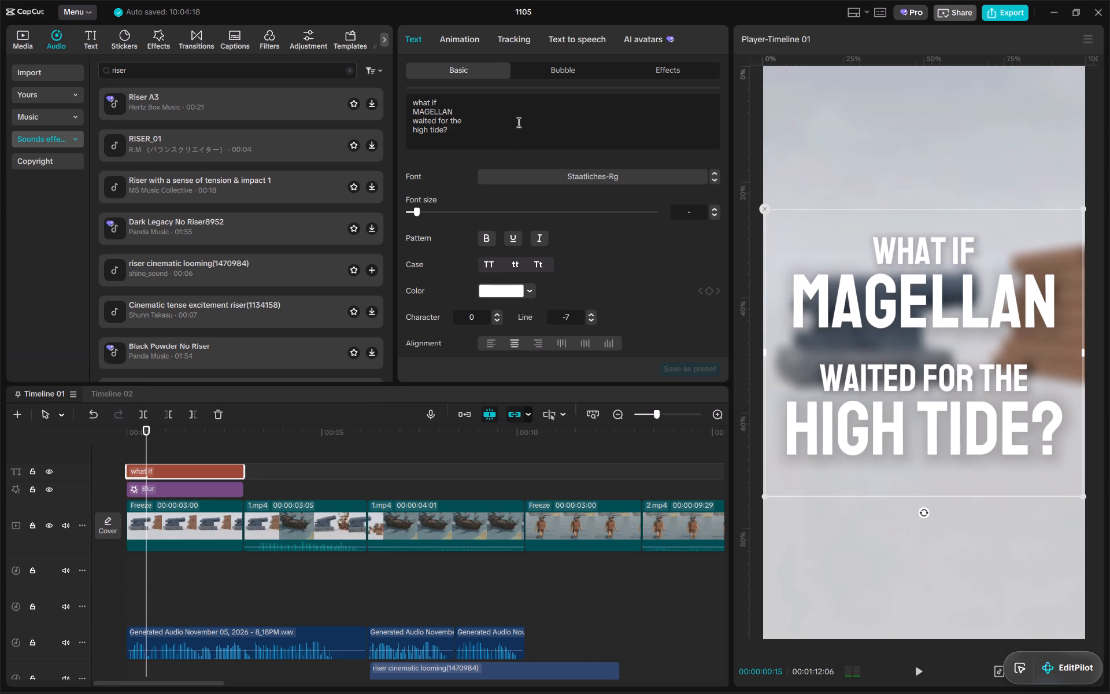
left_click(519, 123)
left_click(497, 105)
Set the combined title's entrance animation duration to 3.0 s and play it from the start.
left_click_drag(282, 439, 90, 427)
left_click(455, 36)
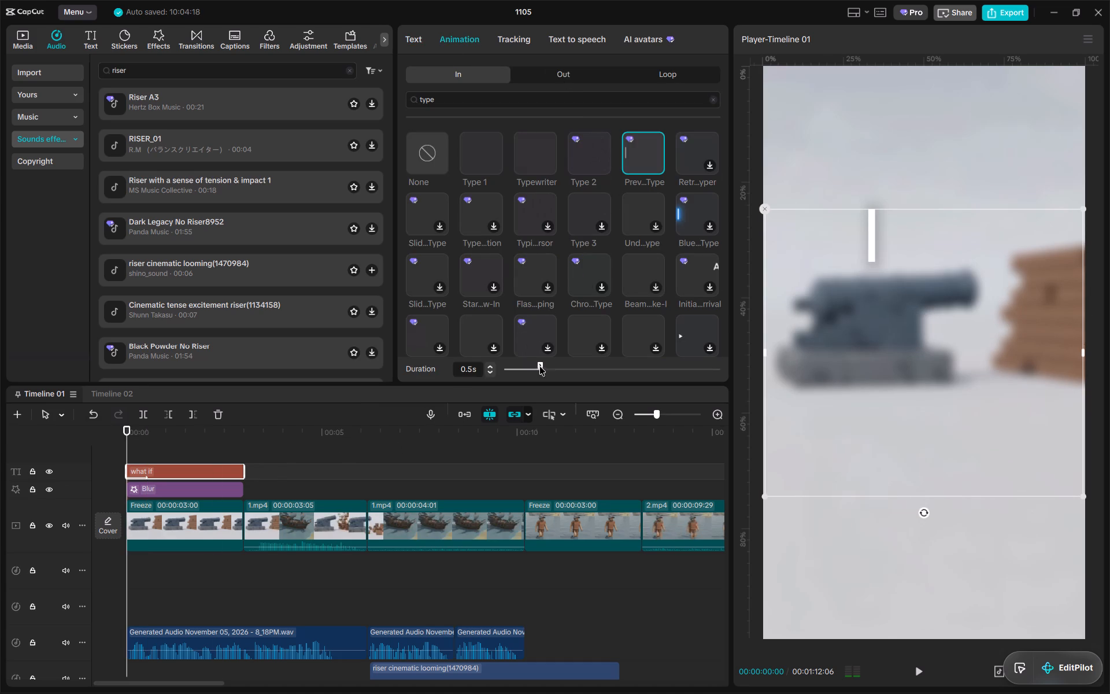
left_click_drag(541, 366, 728, 360)
key("space")
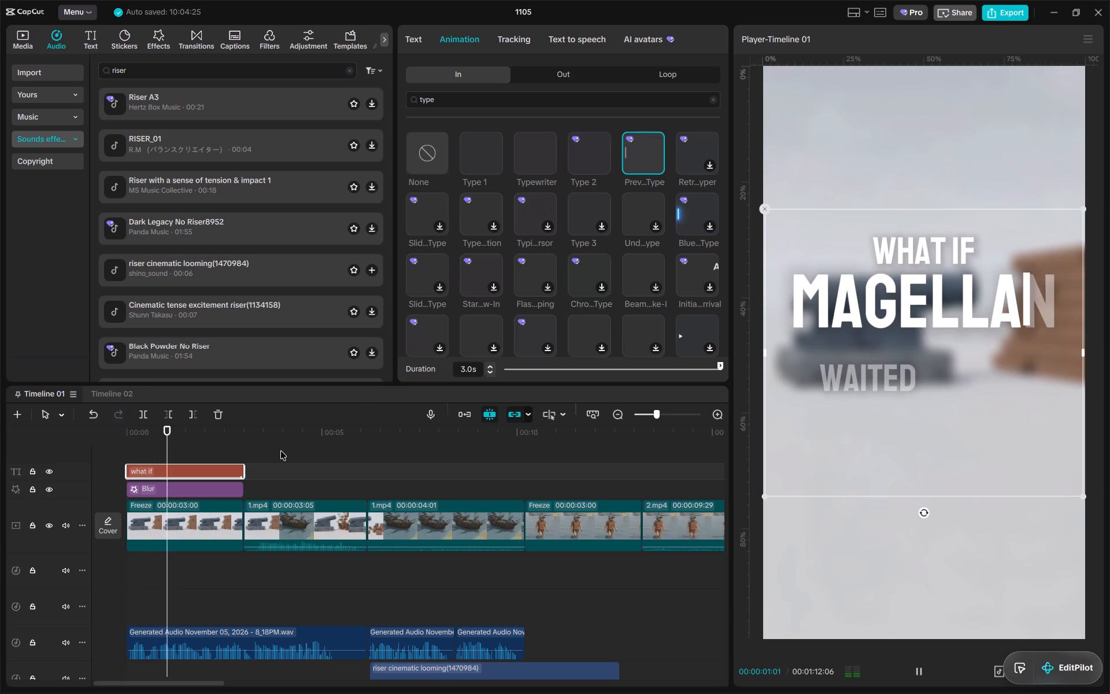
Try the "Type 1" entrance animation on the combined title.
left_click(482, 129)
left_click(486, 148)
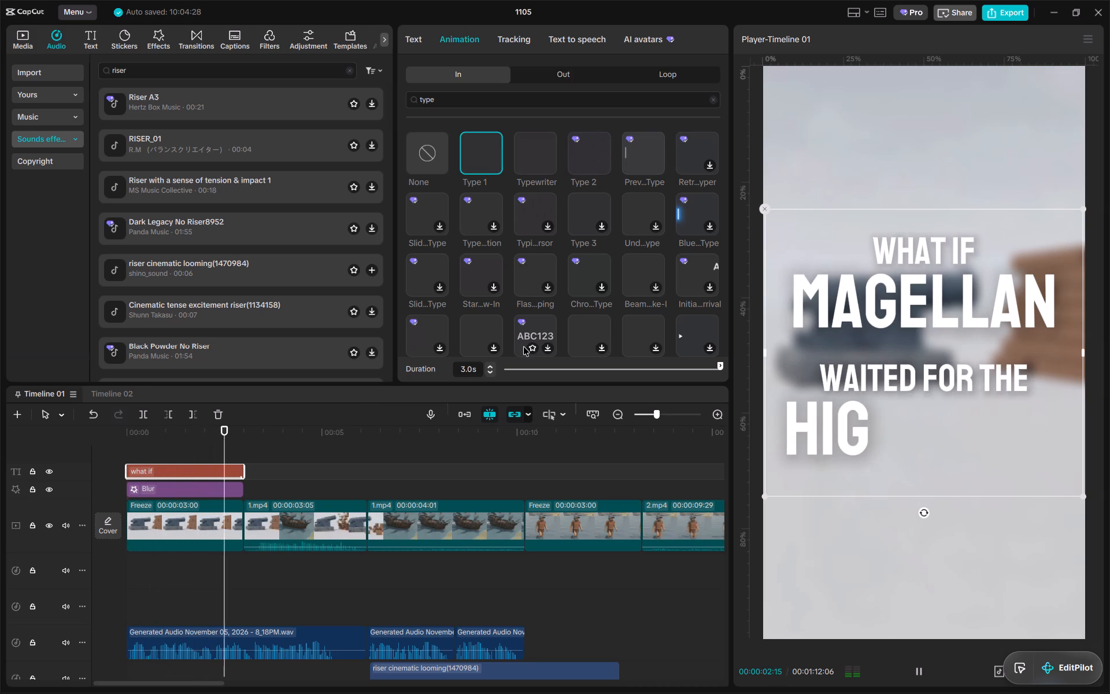
Extend the combined title and the Blur effect so both end at 00:00:03:09.
left_click_drag(242, 475, 279, 474)
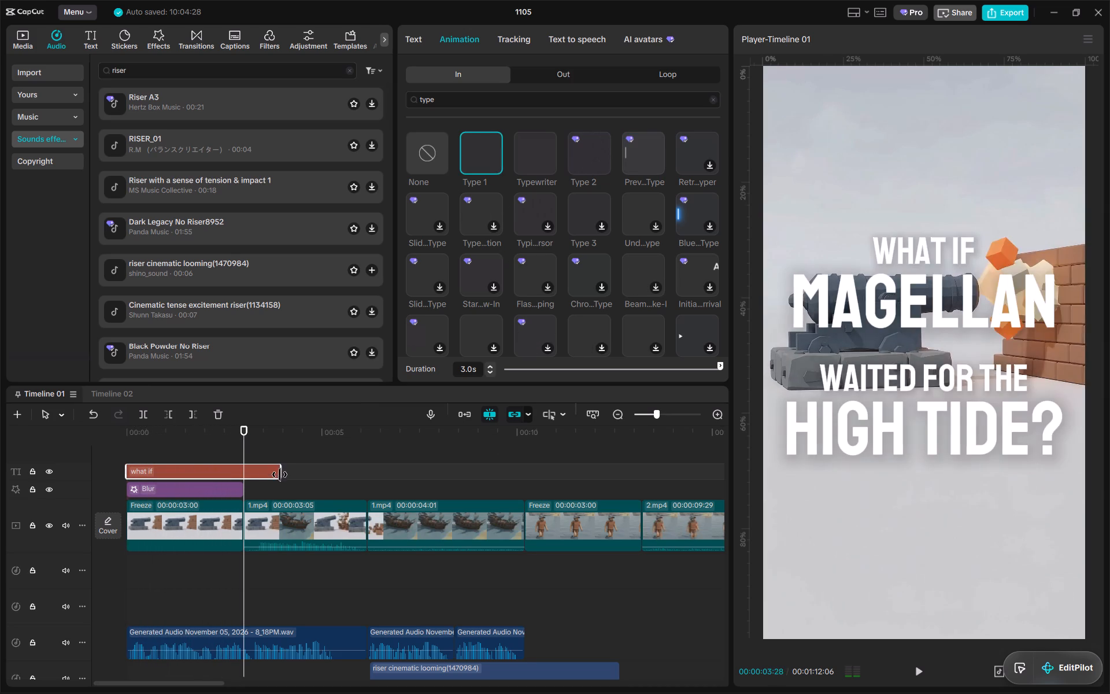
left_click_drag(279, 474, 292, 475)
left_click_drag(244, 485, 249, 486)
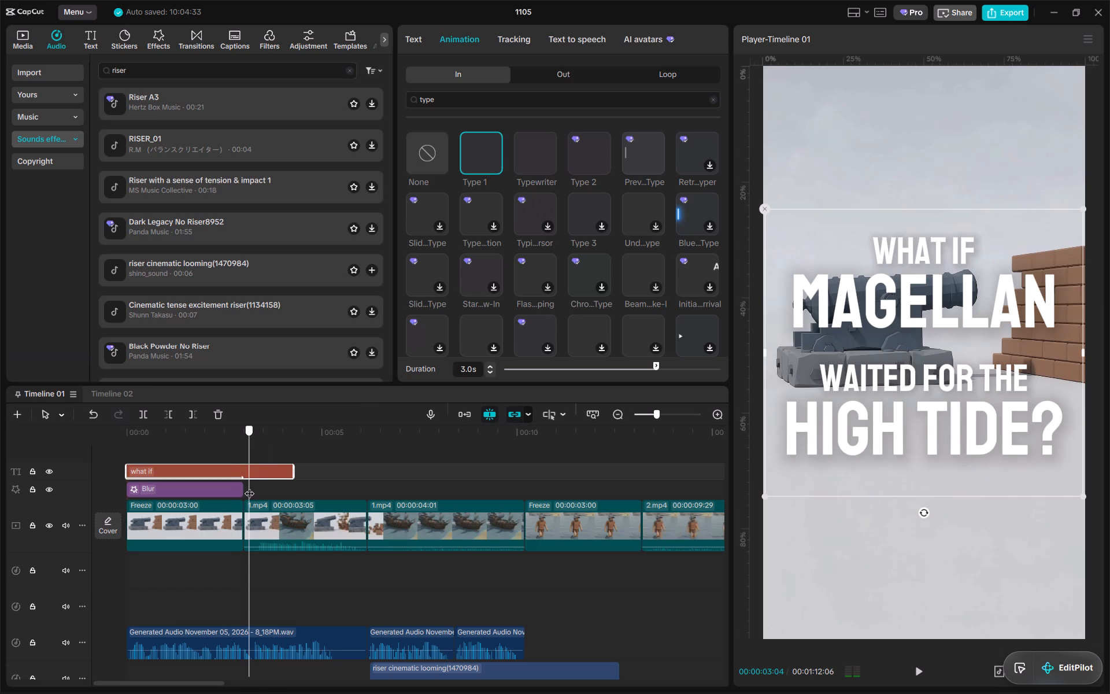
left_click_drag(249, 486, 256, 488)
left_click(266, 471)
key("w")
left_click_drag(242, 493, 256, 492)
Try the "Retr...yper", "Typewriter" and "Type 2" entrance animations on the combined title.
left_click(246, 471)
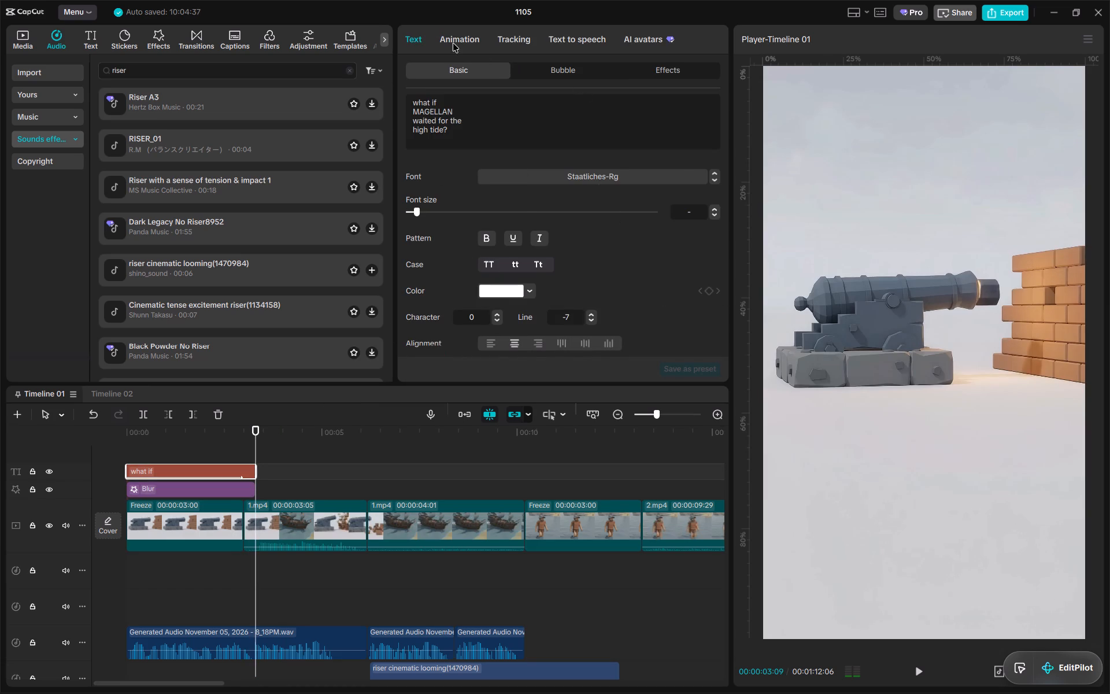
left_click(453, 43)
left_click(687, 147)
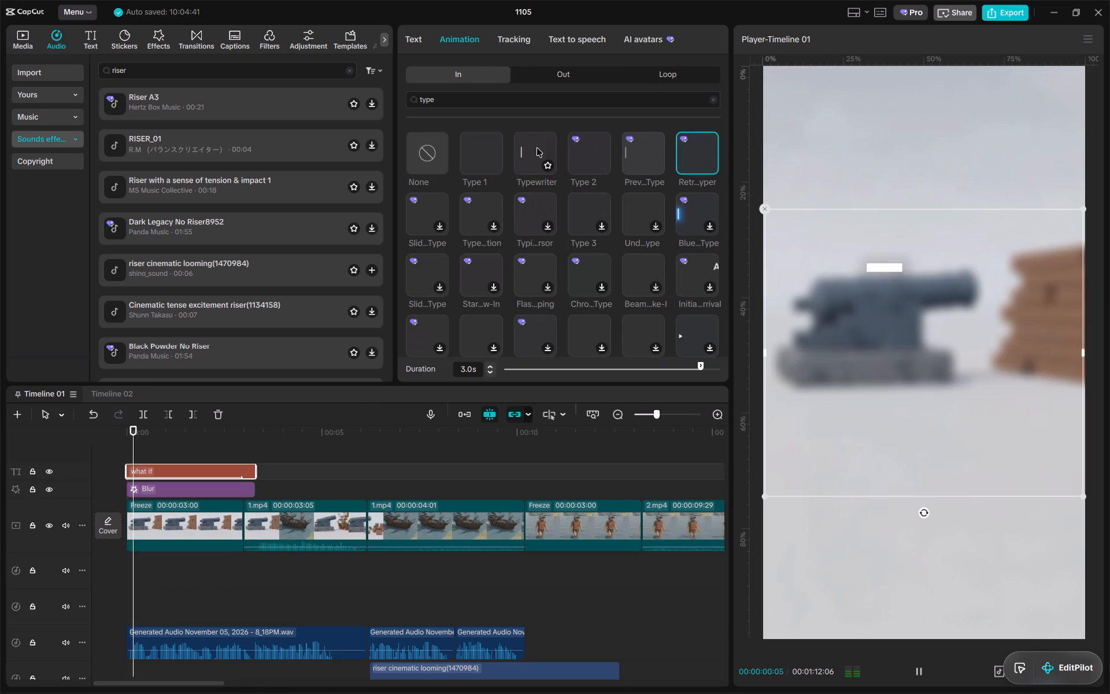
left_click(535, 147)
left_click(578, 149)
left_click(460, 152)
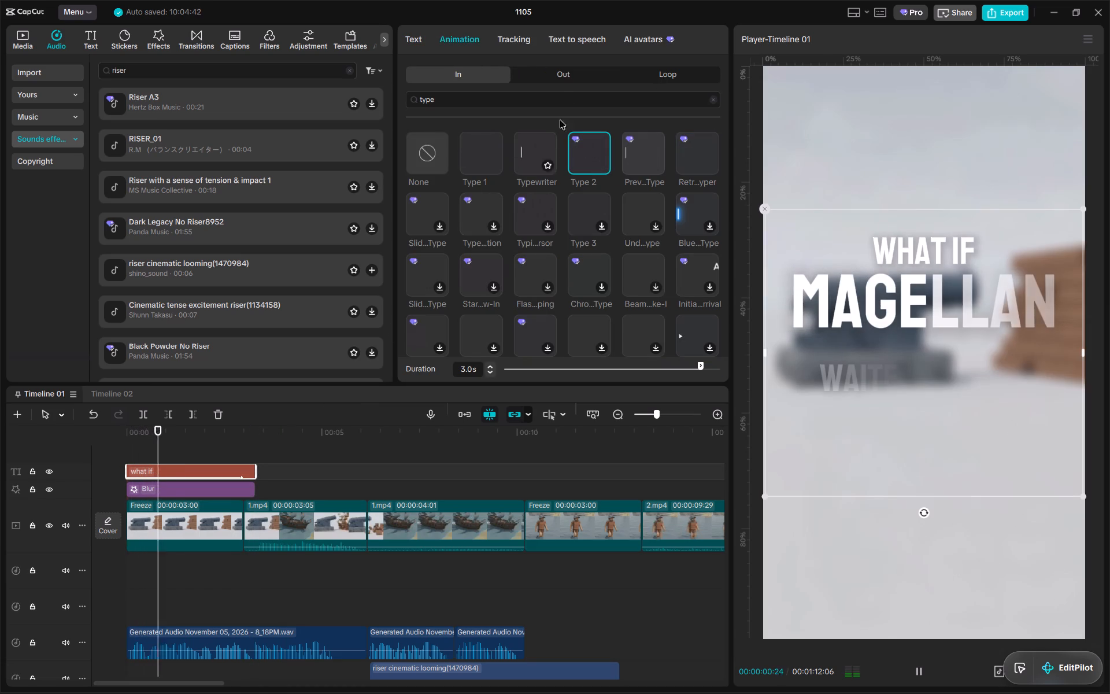
Search the entrance animations for "fade" and apply "Fade In" to the combined title.
triple_click(572, 95)
type("fade")
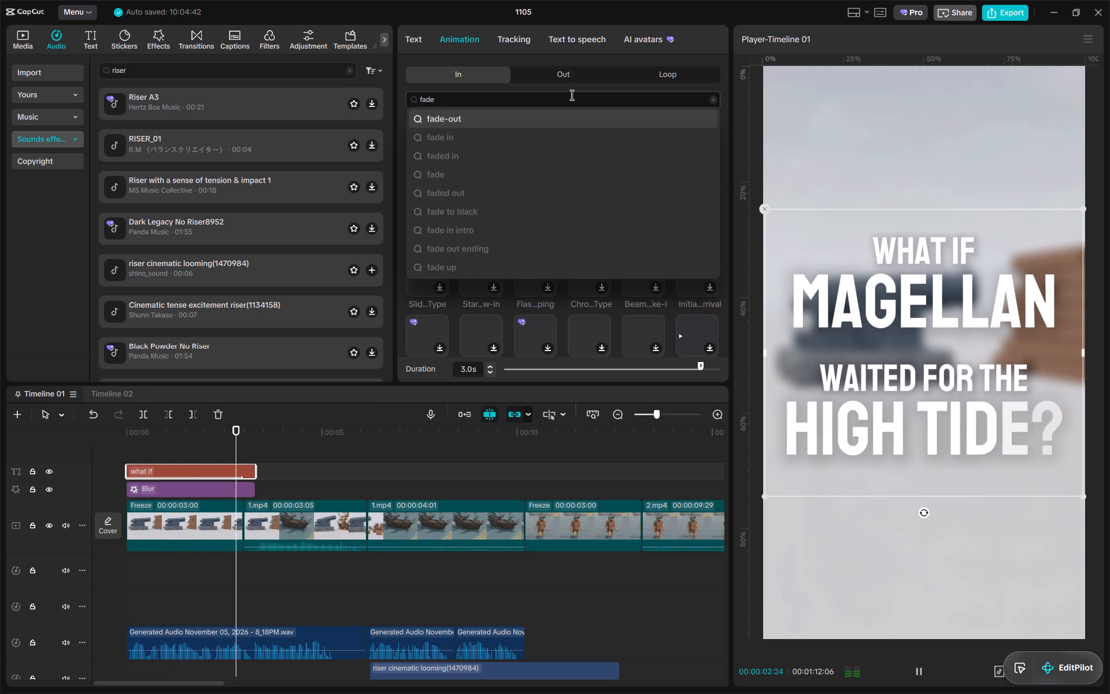
key("Return")
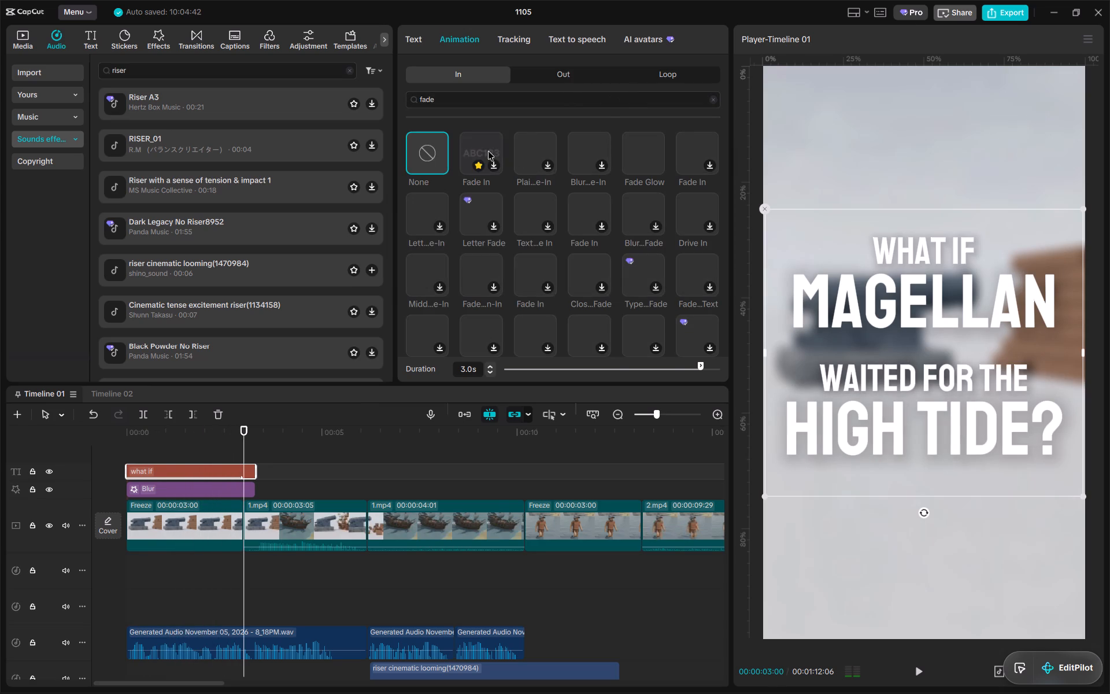
left_click(488, 151)
scroll(626, 311, "down", 2)
scroll(631, 310, "up", 5)
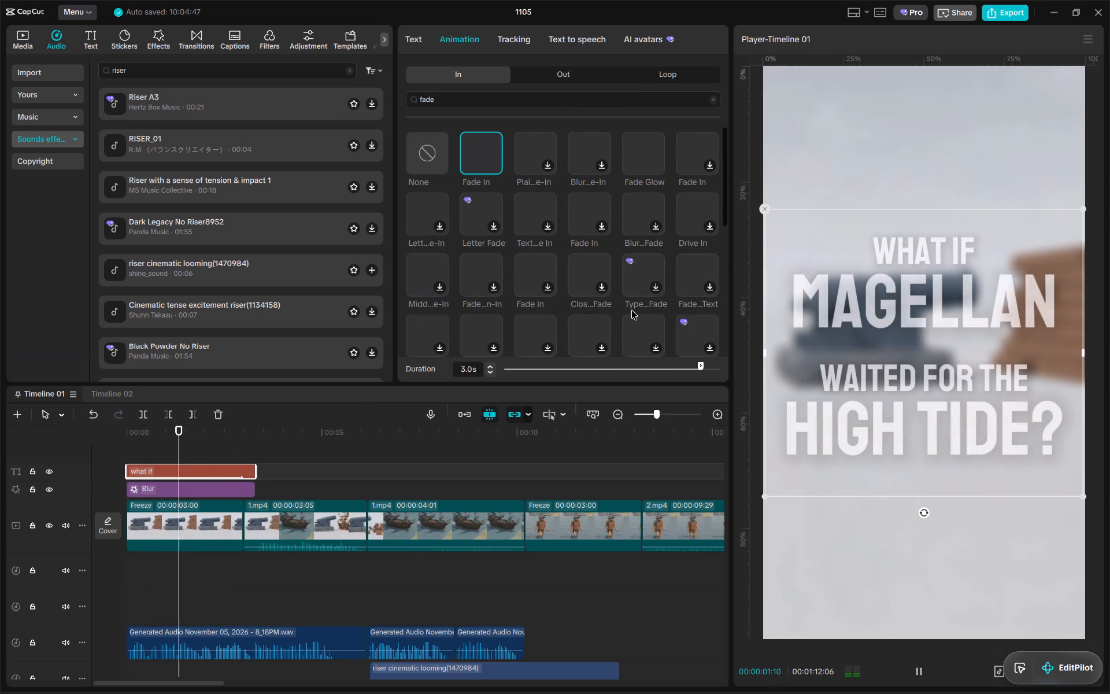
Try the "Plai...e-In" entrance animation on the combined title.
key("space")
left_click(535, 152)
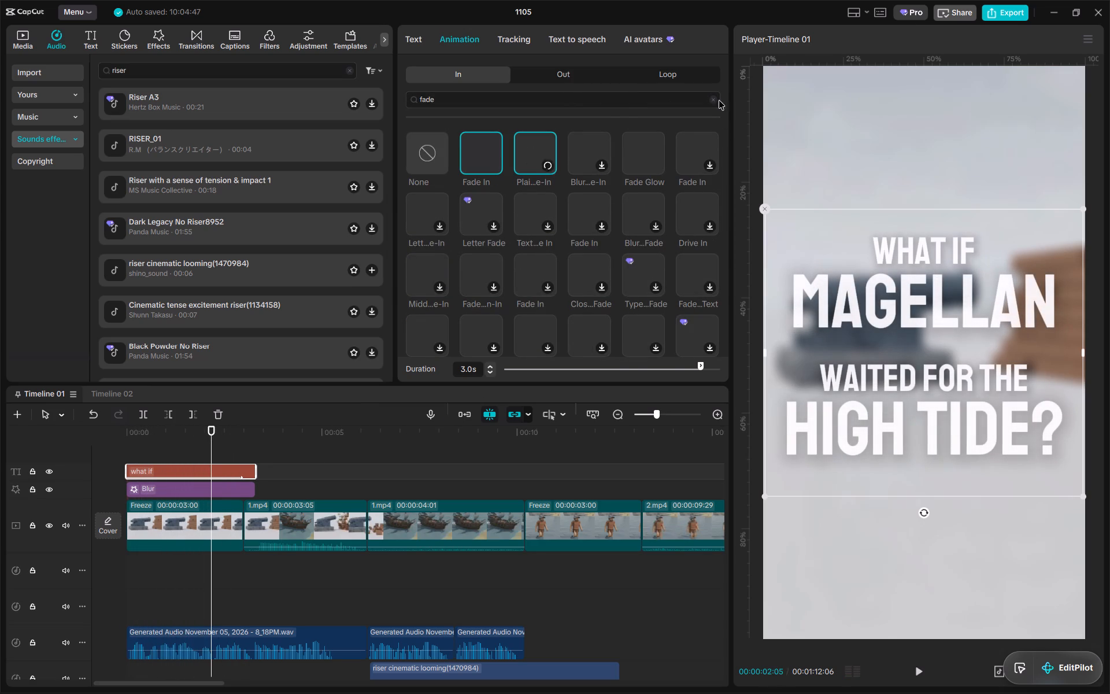
Search the entrance animations for "type", apply "Type 2" to the combined title and shorten its duration to 1.8 s.
triple_click(696, 96)
type("tp")
key("BackSpace")
key("BackSpace")
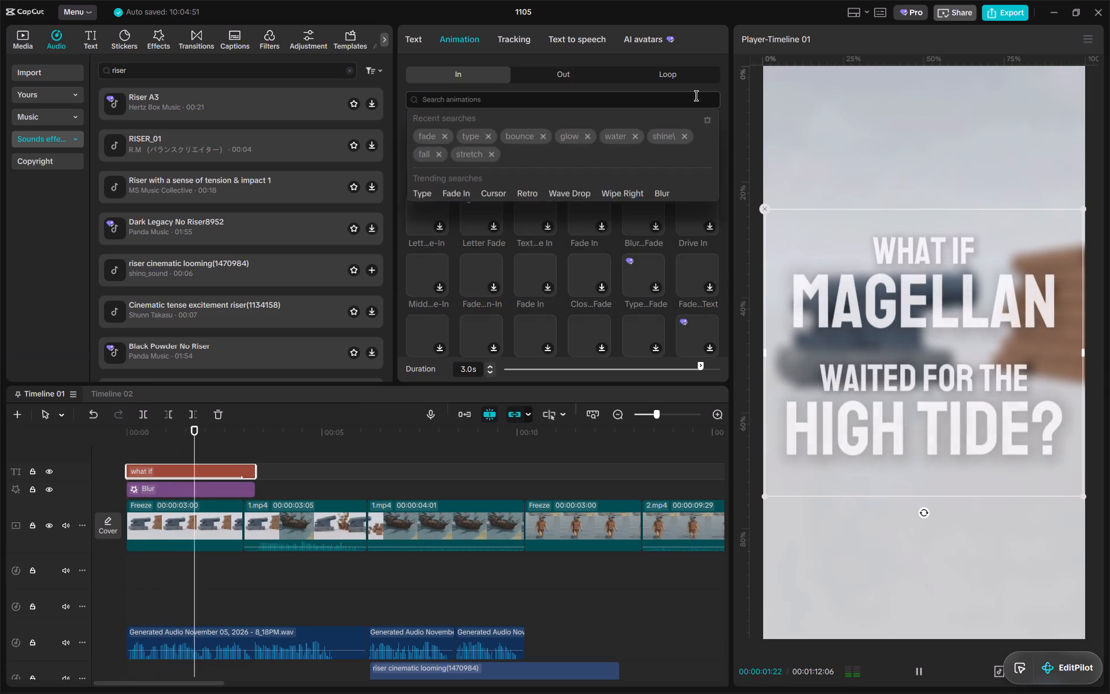
type("ype")
key("Return")
left_click(696, 96)
key("ctrl+a")
type("type")
key("Return")
left_click(528, 147)
left_click(598, 150)
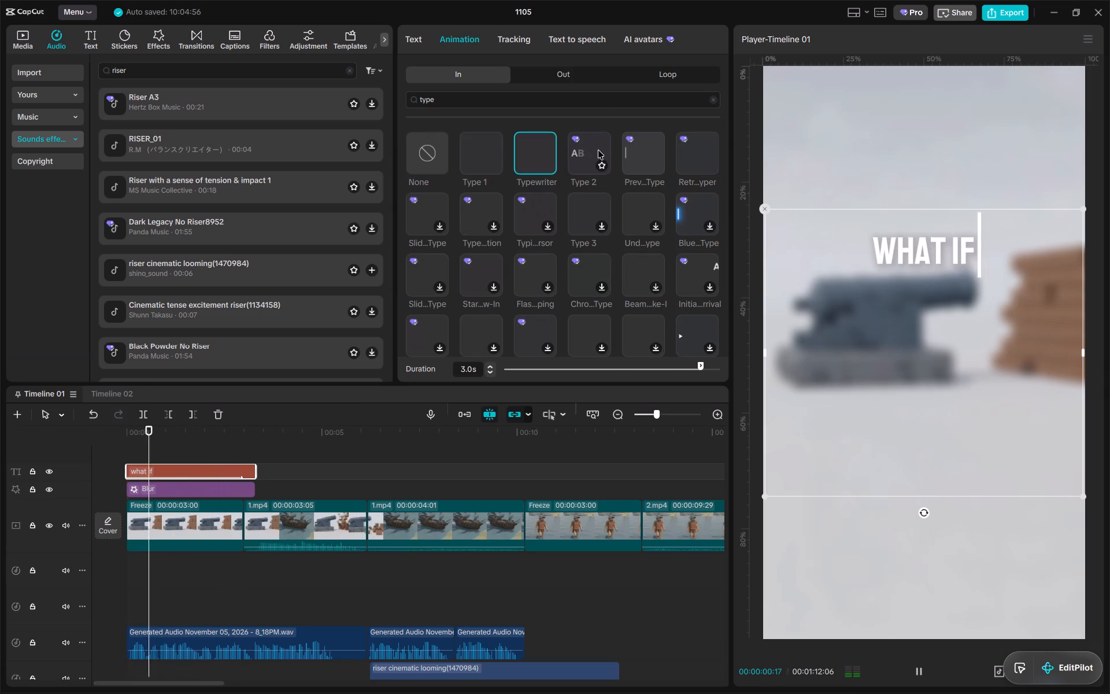
left_click_drag(678, 376, 622, 379)
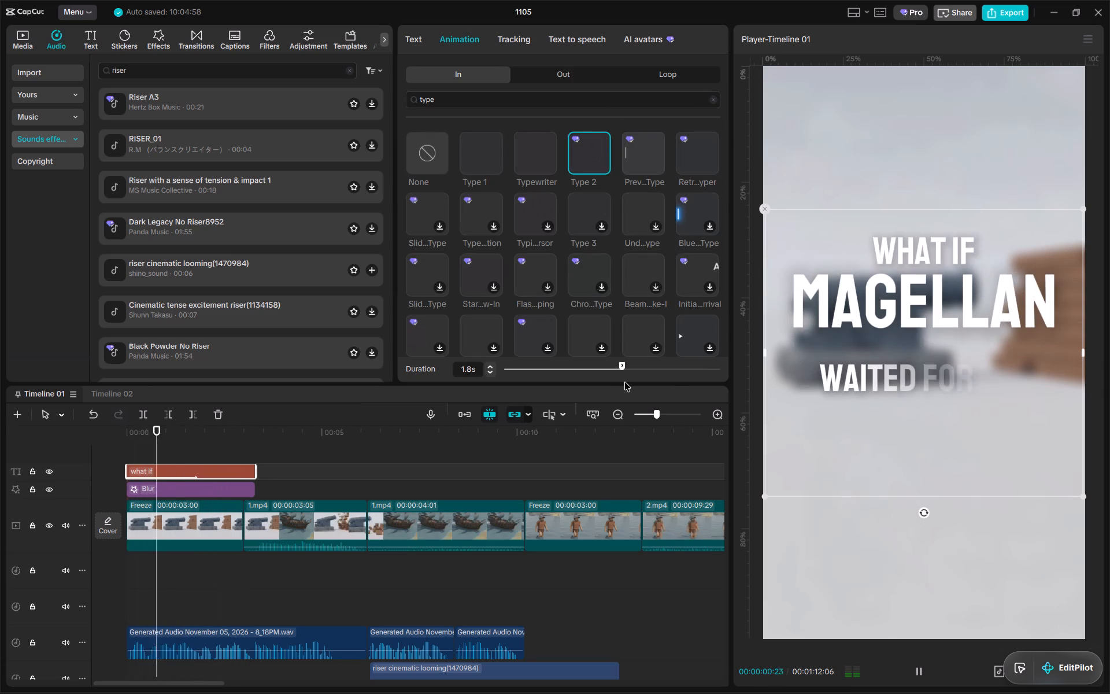
Keyframe the Blur effect at its end and set the blur to 0 at 00:00:03:00.
left_click(251, 492)
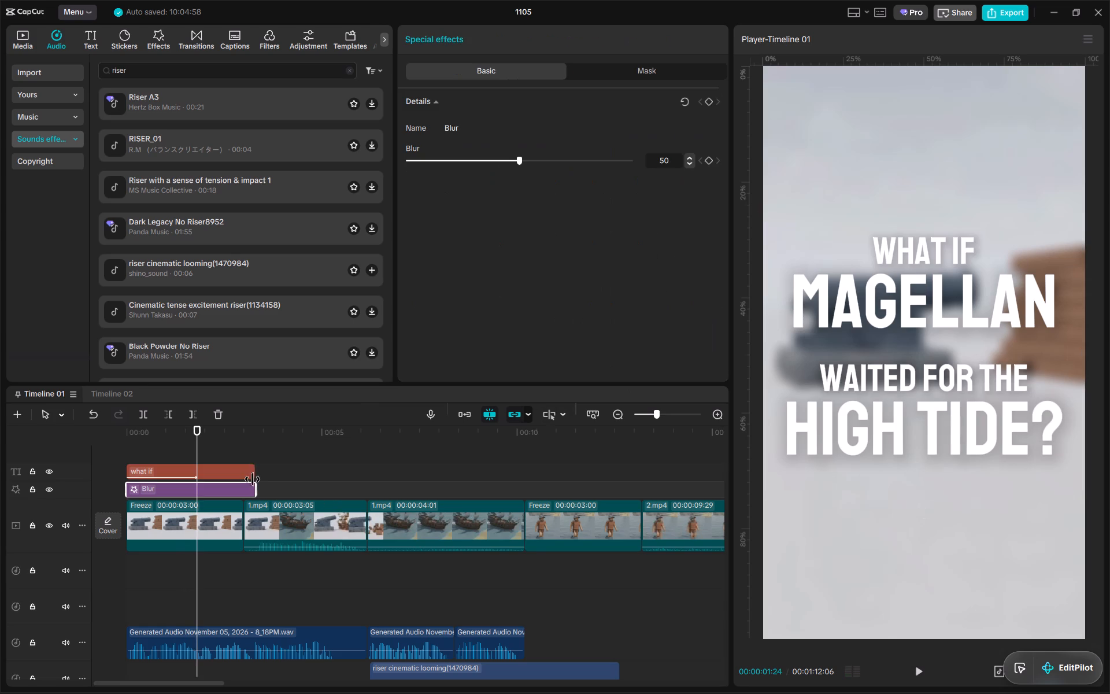
left_click(250, 429)
left_click(711, 163)
left_click_drag(237, 429, 239, 429)
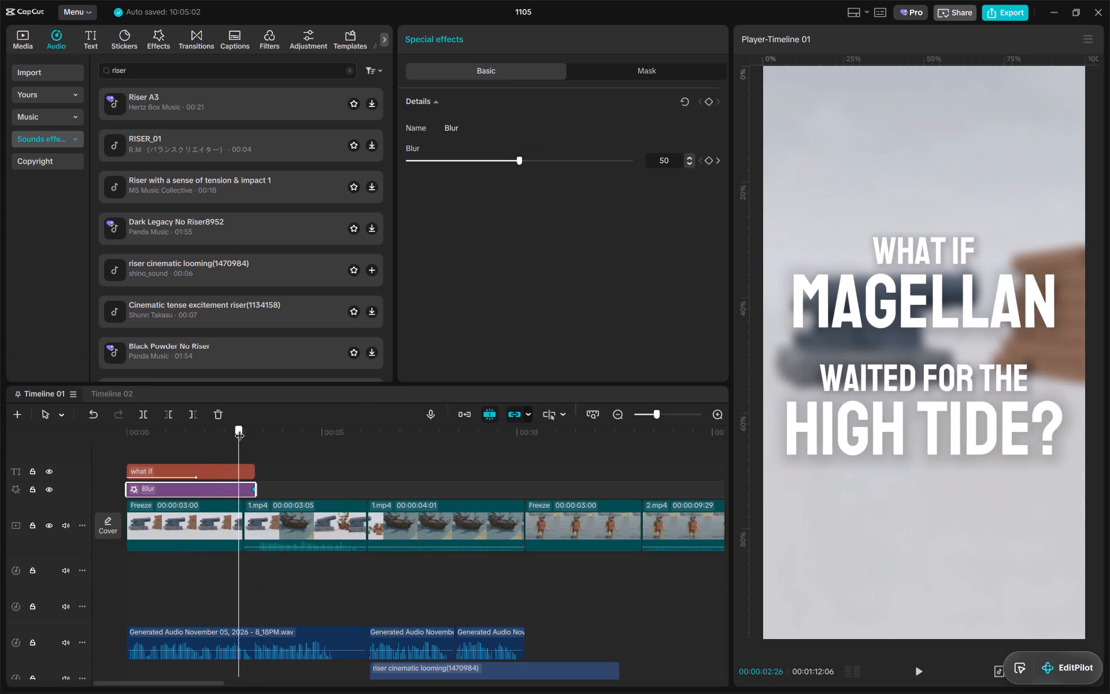
left_click_drag(239, 429, 245, 429)
left_click_drag(539, 161, 97, 282)
Search the exit animations for "fade" and apply "Text Fade" to the combined title.
left_click(240, 465)
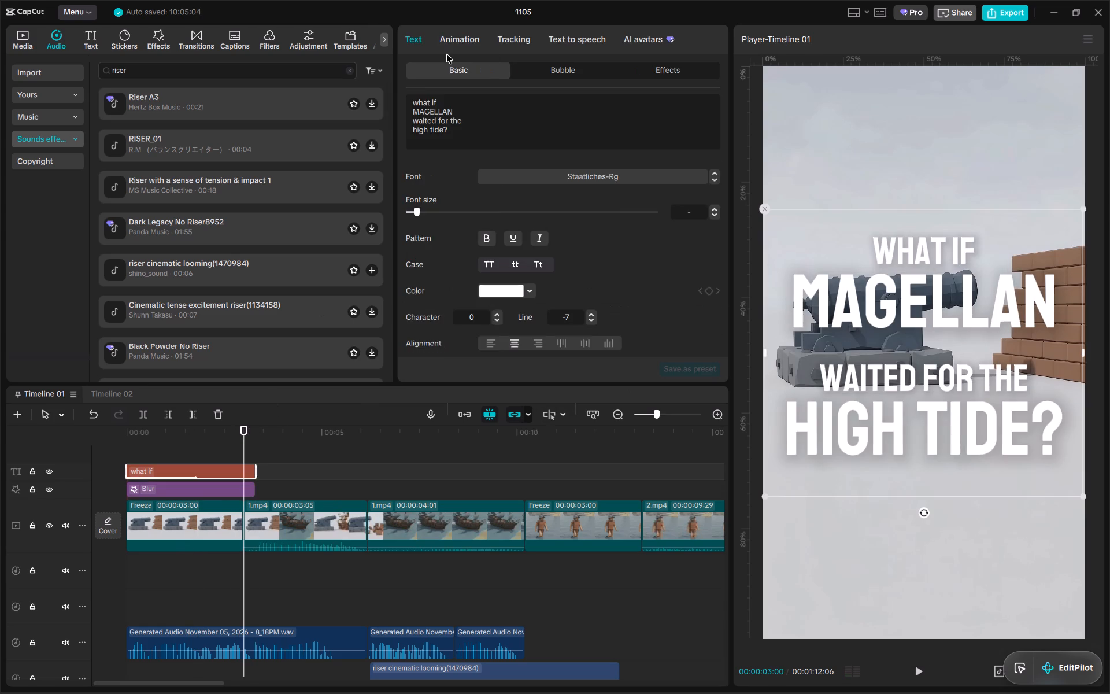
left_click(446, 54)
left_click(557, 78)
double_click(620, 107)
type("fade")
key("Return")
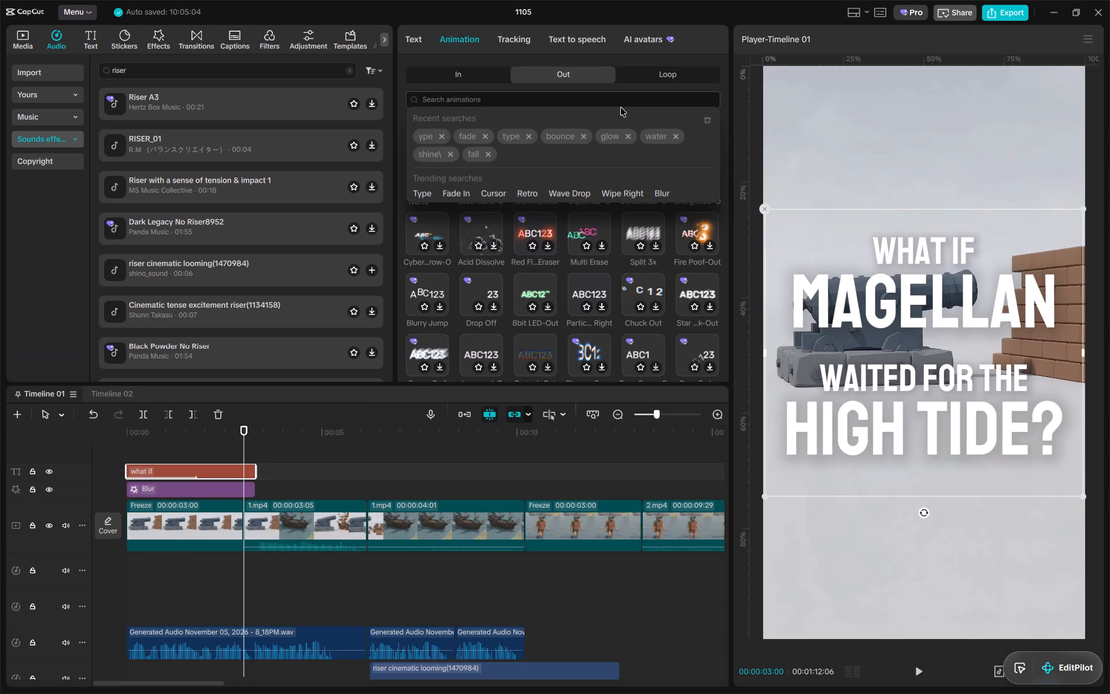
key("ctrl+a")
type("fda")
left_click(671, 95)
type("fade")
key("Return")
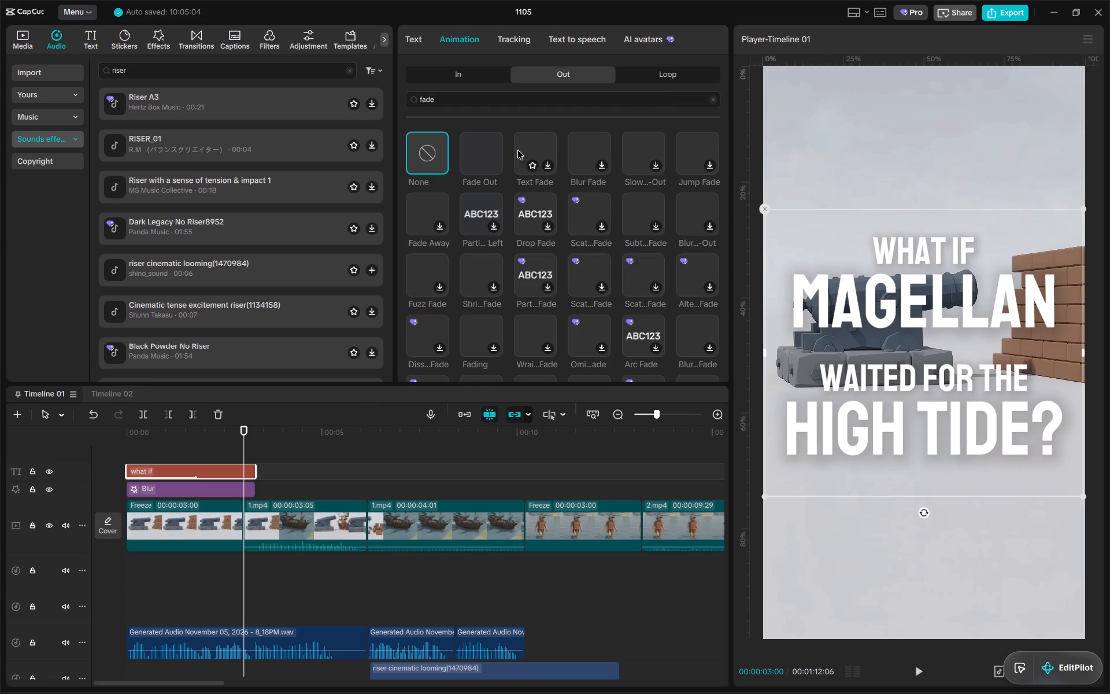
left_click(526, 150)
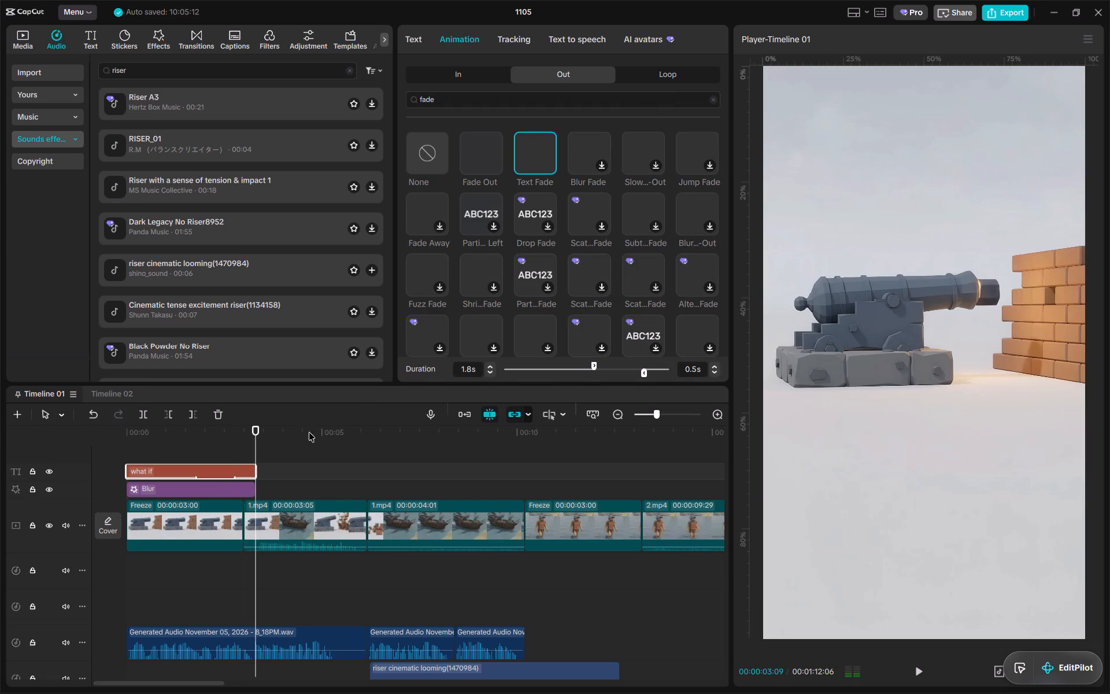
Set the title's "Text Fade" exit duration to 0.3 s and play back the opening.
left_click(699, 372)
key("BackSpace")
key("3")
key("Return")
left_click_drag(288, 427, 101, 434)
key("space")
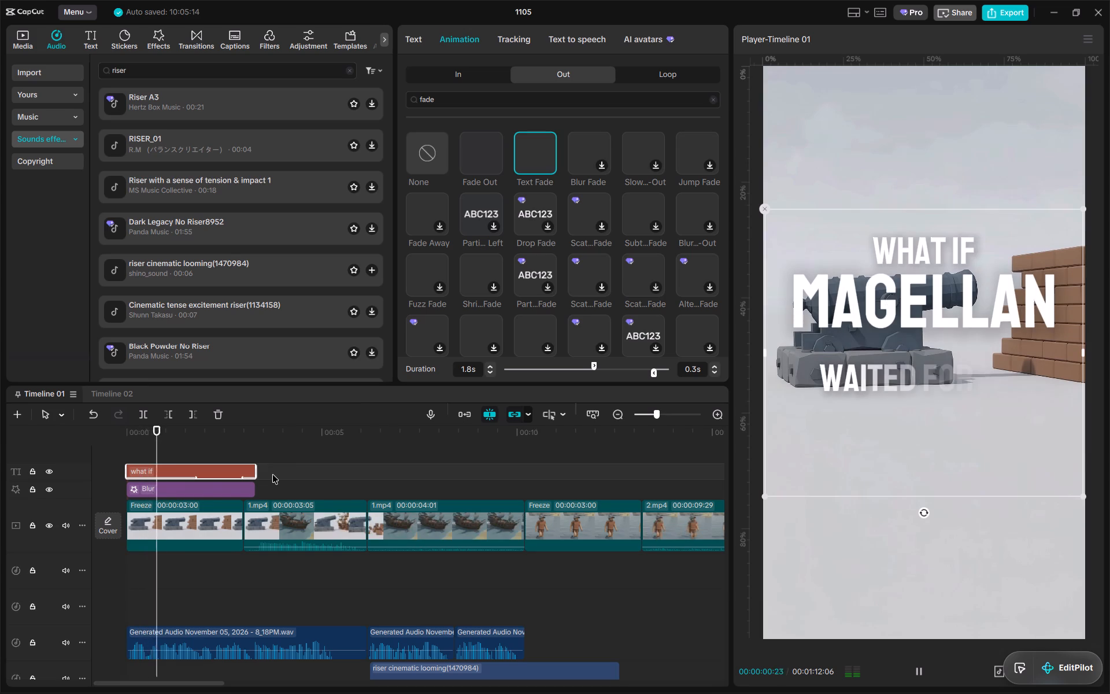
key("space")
Set the Blur effect's keyframes to 50 at 00:00:03:00 and 0 at the end of the effect.
left_click(207, 500)
left_click(232, 485)
left_click(242, 423)
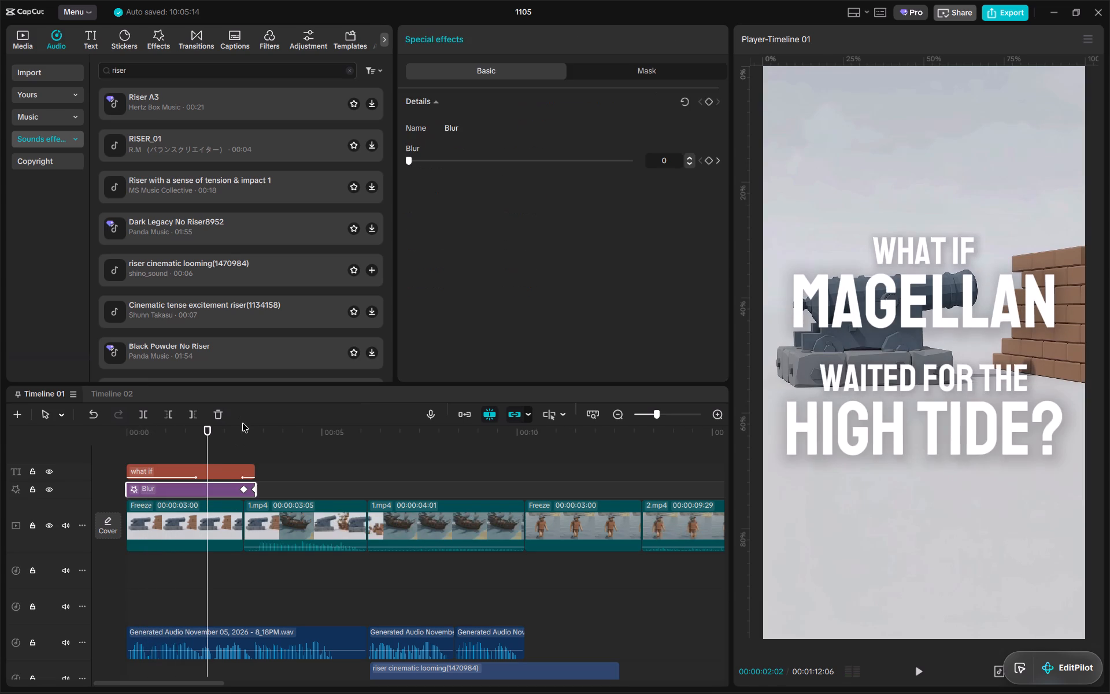
left_click(240, 433)
double_click(672, 158)
type("50")
key("Return")
left_click(714, 160)
left_click(716, 161)
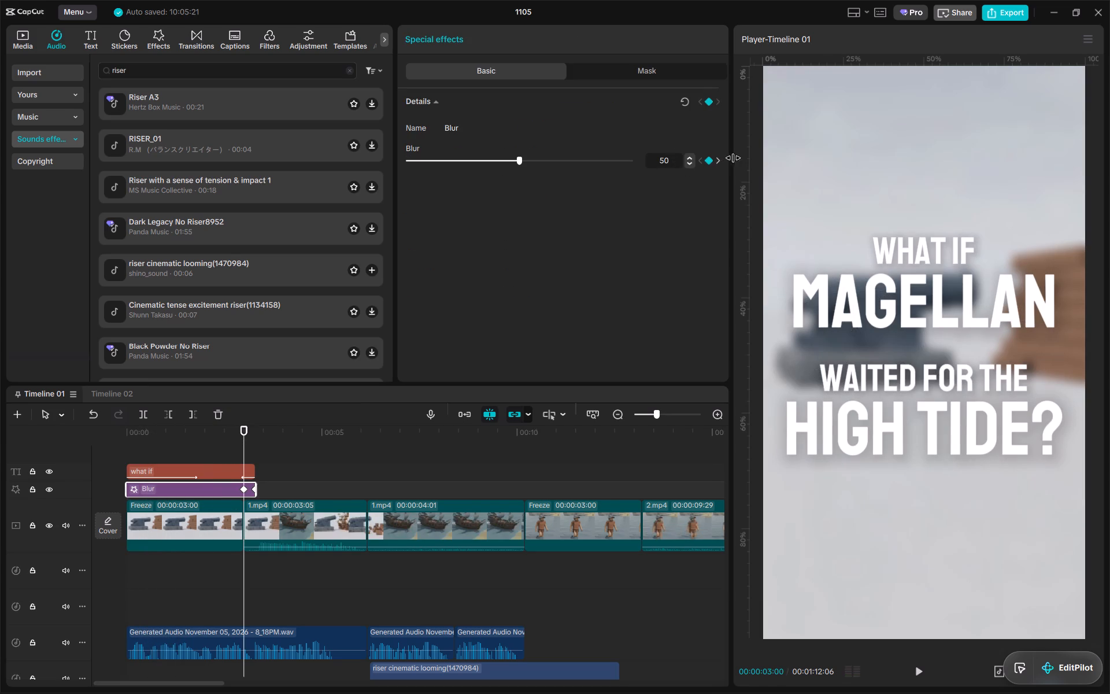
left_click(720, 159)
left_click_drag(580, 158, 61, 232)
Play back the opening and move the first Blur keyframe earlier, to about 00:00:02:13.
left_click_drag(239, 435, 1, 447)
key("space")
scroll(278, 501, "up", 9, "alt")
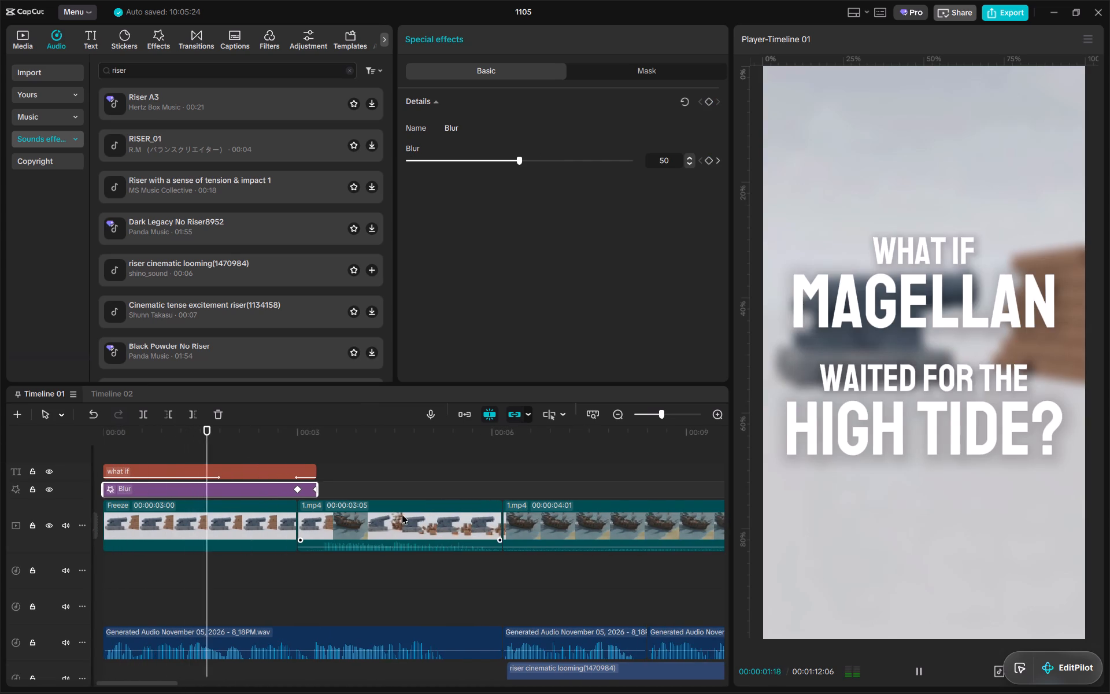
scroll(459, 493, "up", 1)
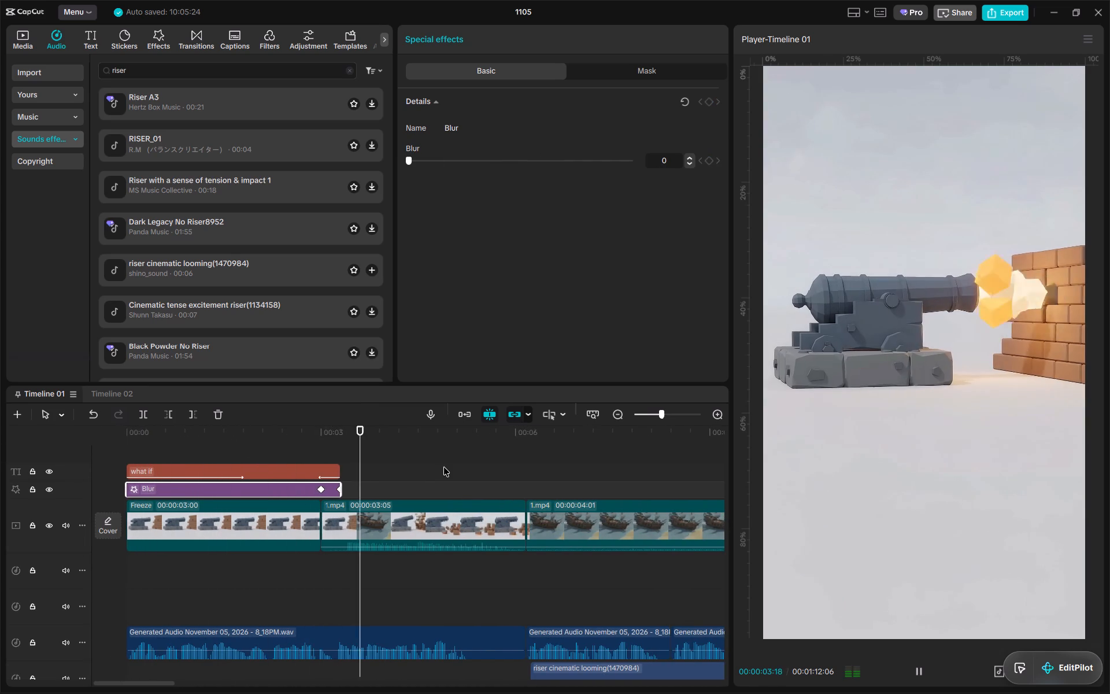
key("space")
left_click(316, 420)
left_click_drag(320, 486, 284, 486)
left_click(274, 436)
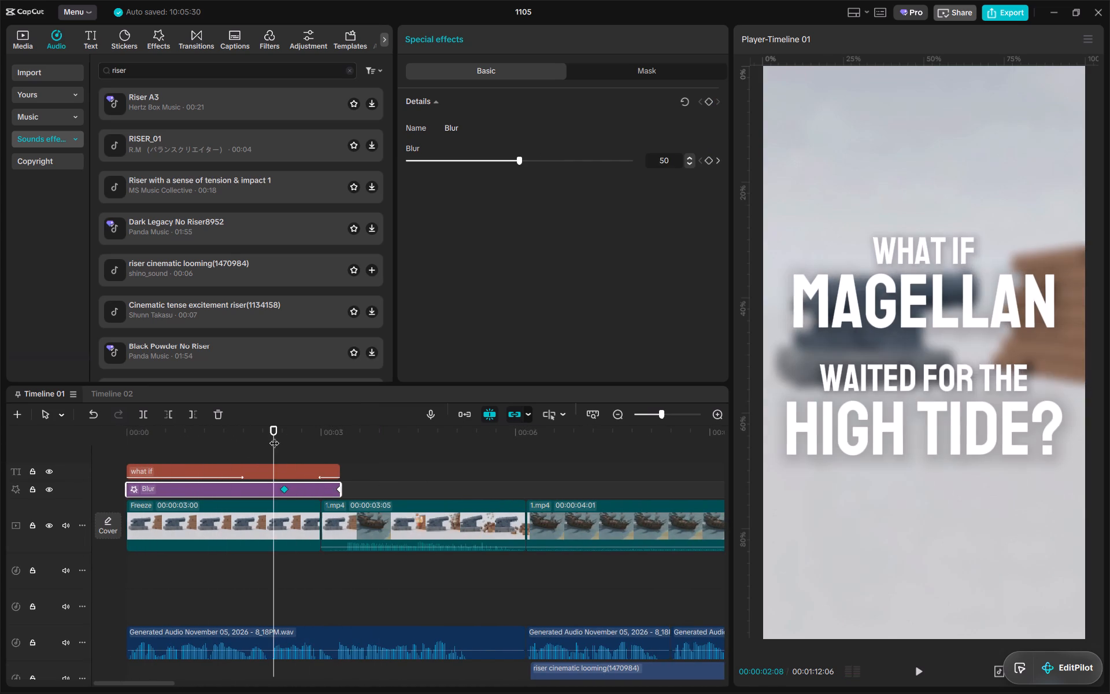
key("space")
key("space")
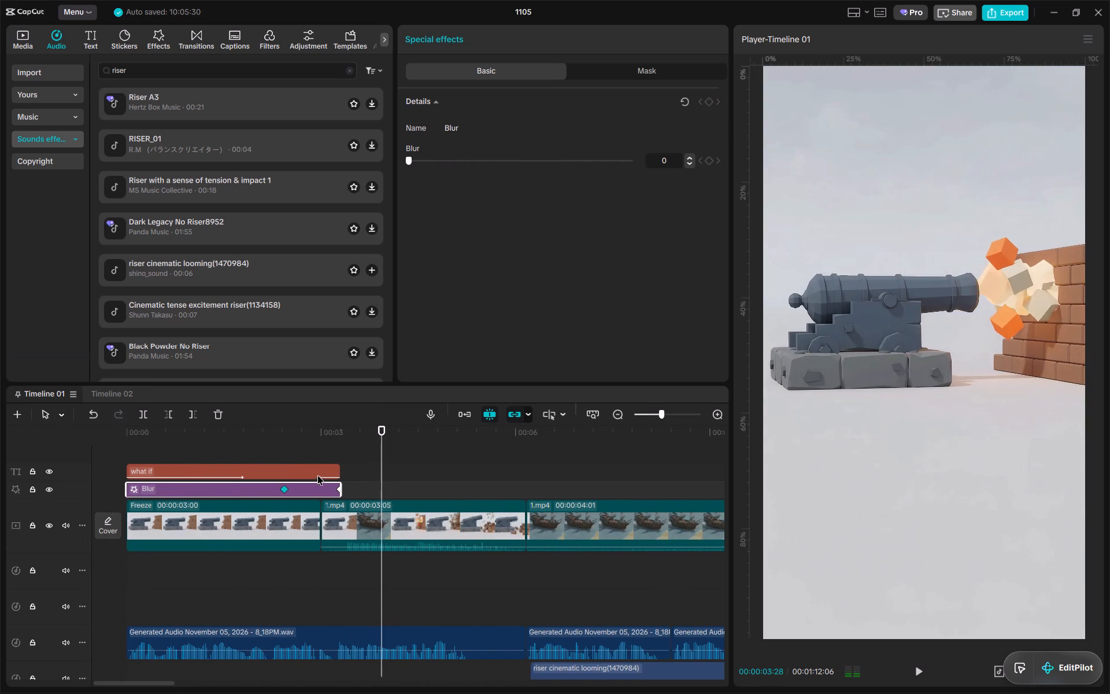
Set the combined title's exit animation duration to 0.5 s.
left_click(317, 475)
left_click(462, 46)
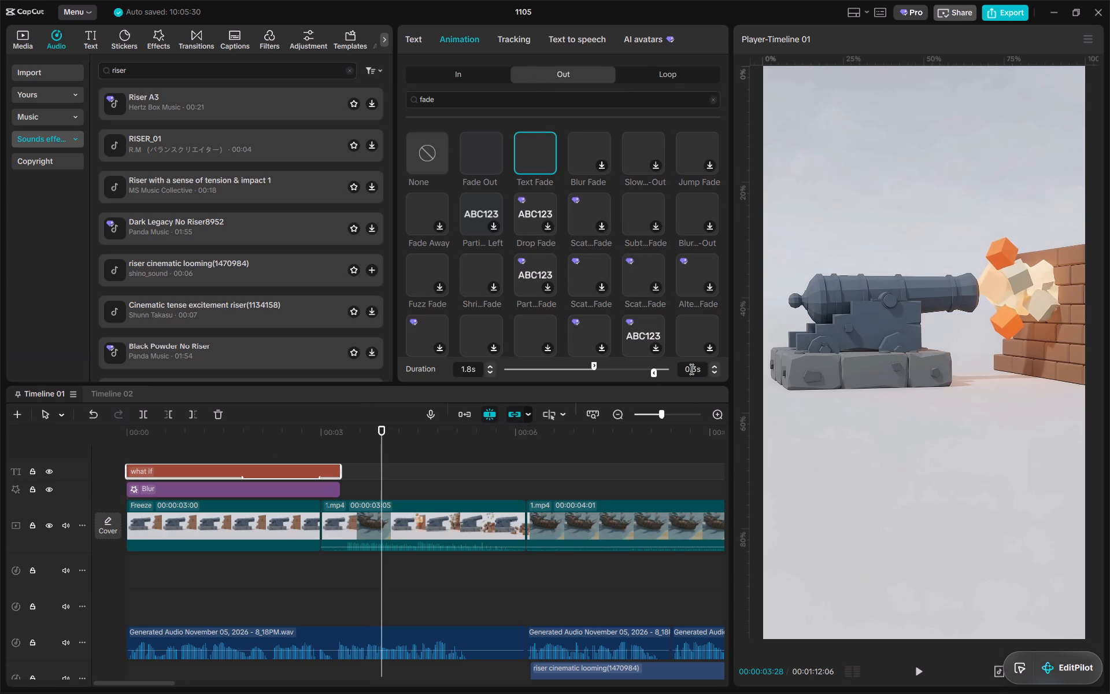
left_click(702, 370)
left_click(693, 367)
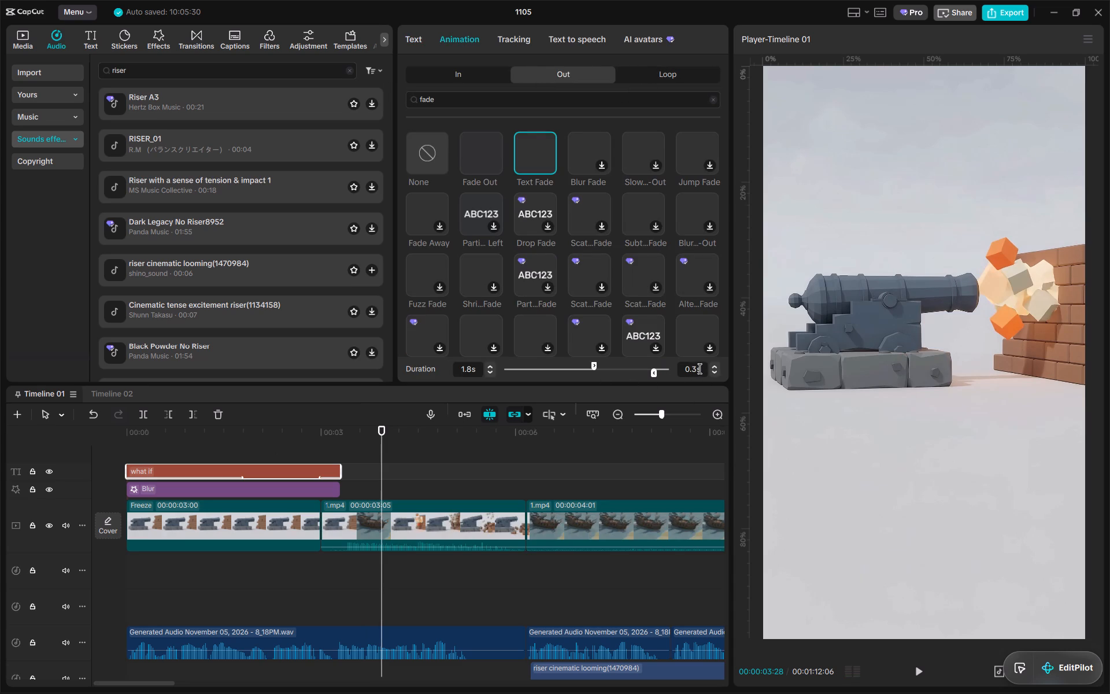
left_click(700, 369)
key("BackSpace")
key("5")
key("Return")
Play back the video from the title's fade-out through the ship clip to check the timing.
left_click(302, 429)
left_click(286, 429)
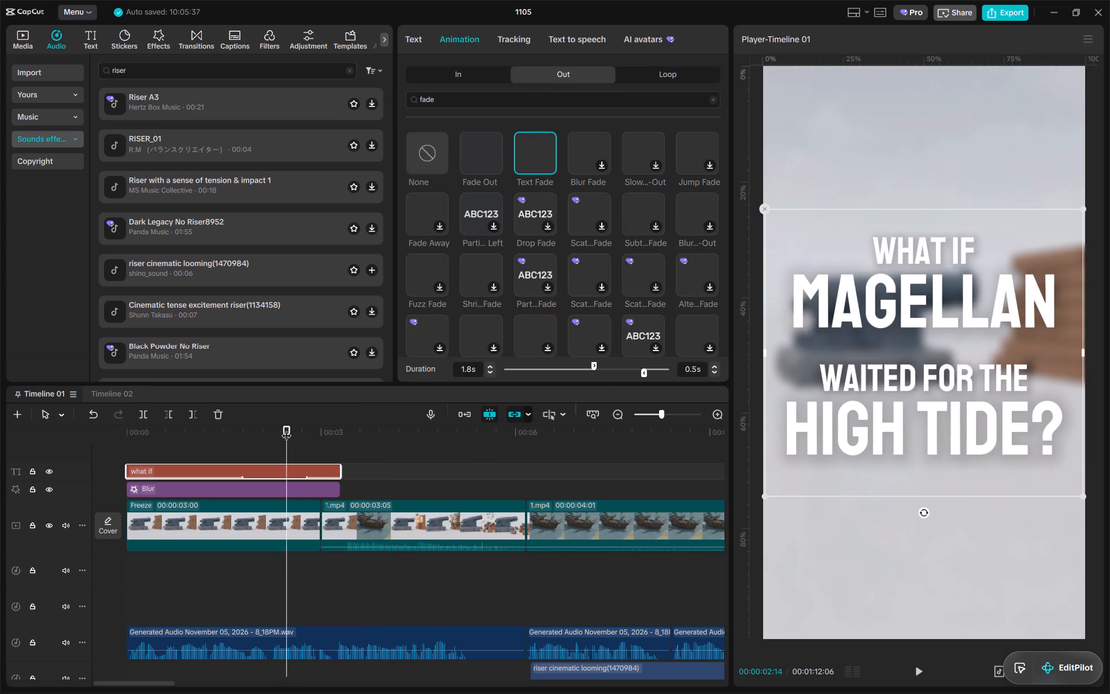
key("space")
scroll(424, 496, "down", 1, "alt")
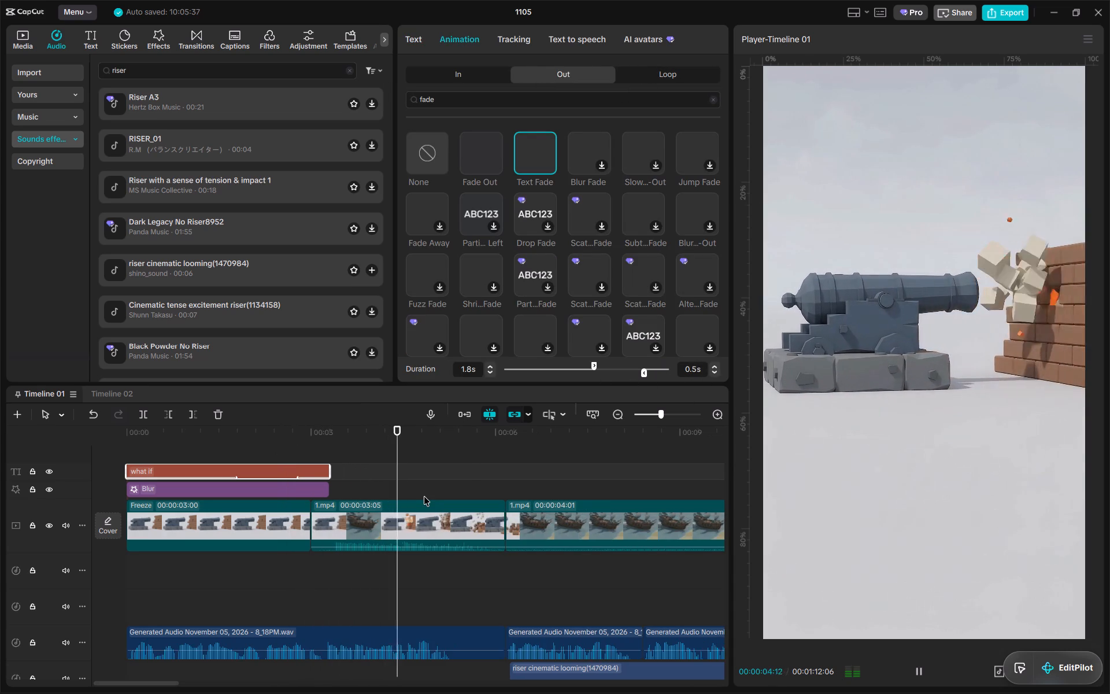
scroll(501, 516, "down", 1, "alt")
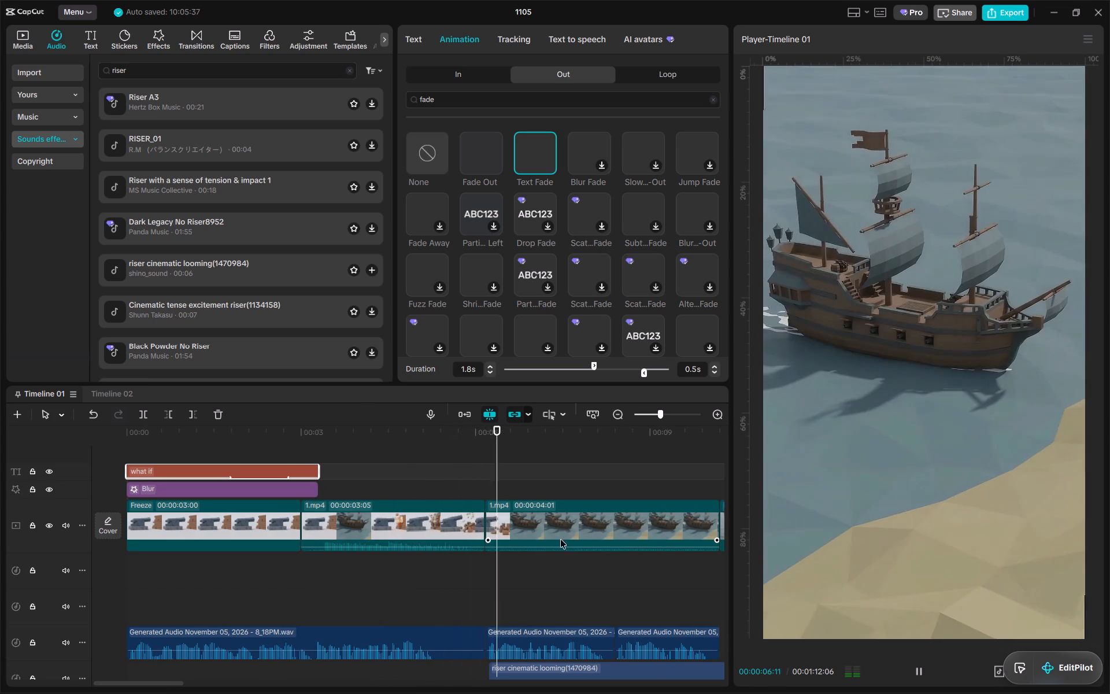
scroll(573, 541, "down", 6, "ctrl")
scroll(569, 540, "down", 6, "alt")
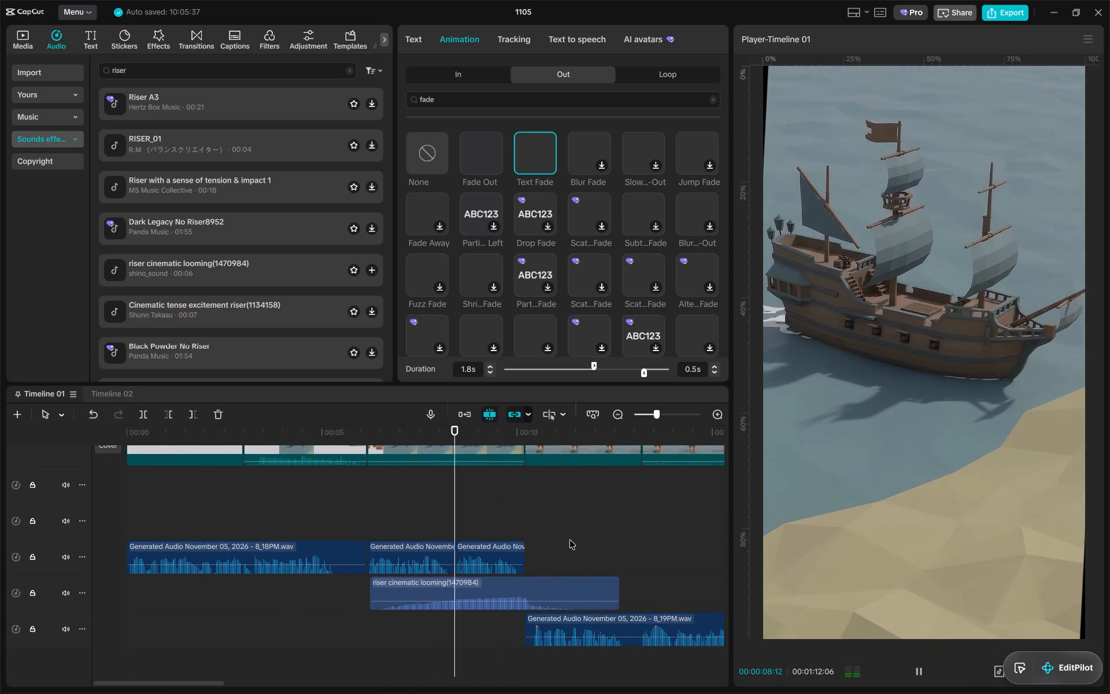
scroll(569, 540, "up", 1)
scroll(563, 533, "up", 4, "ctrl")
Set the scale keyframe at the end of the 00:00:04:01 ship clip to 120% and preview the clip's motion.
left_click(502, 526)
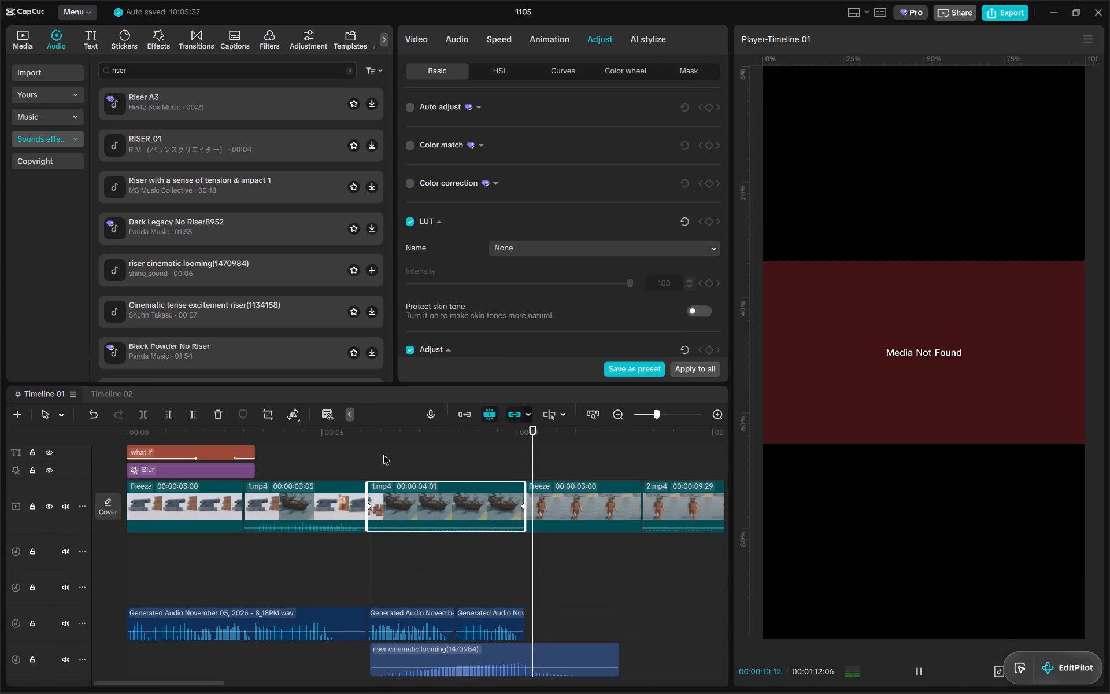
left_click(369, 441)
scroll(590, 263, "down", 7)
scroll(622, 257, "up", 3)
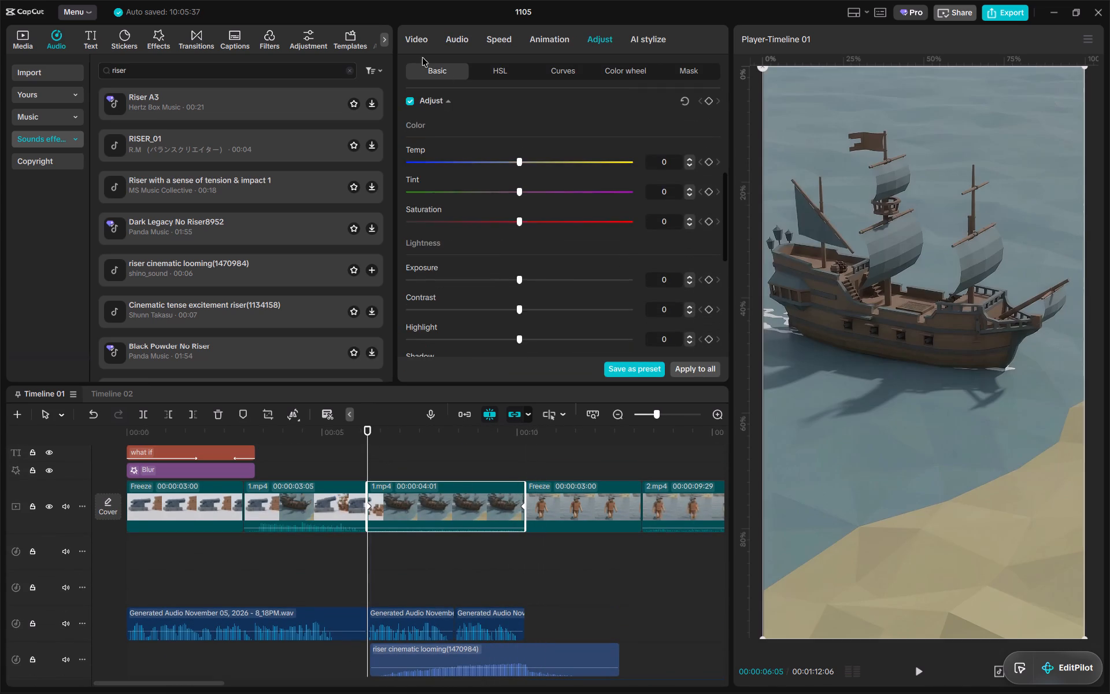
left_click(416, 46)
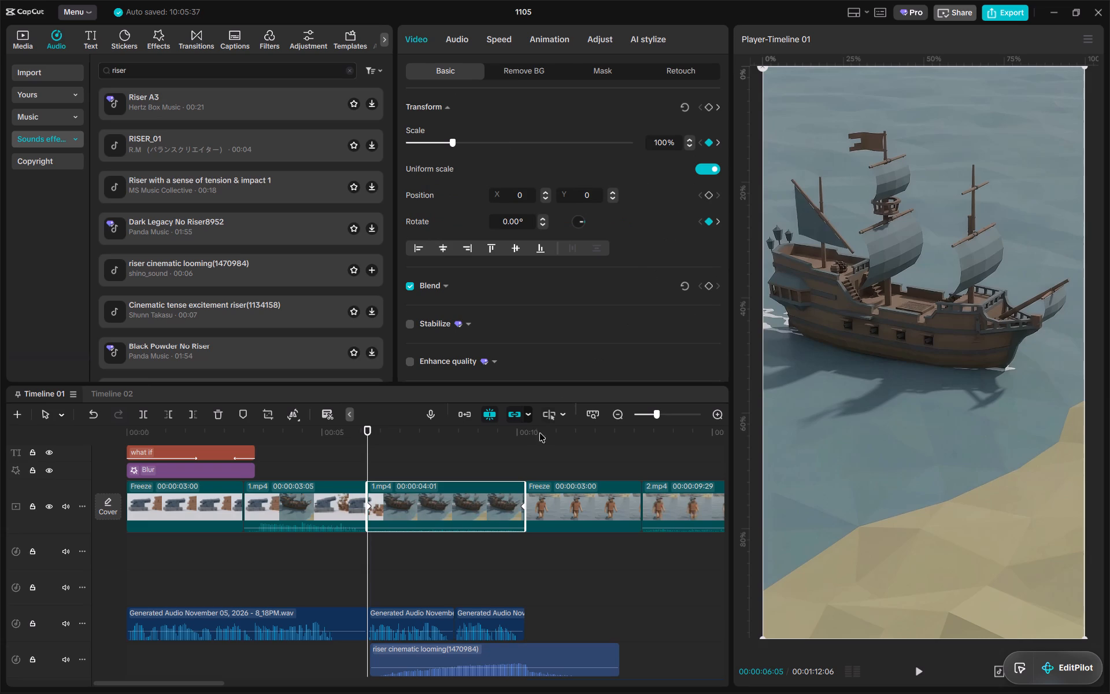
left_click_drag(516, 433, 523, 437)
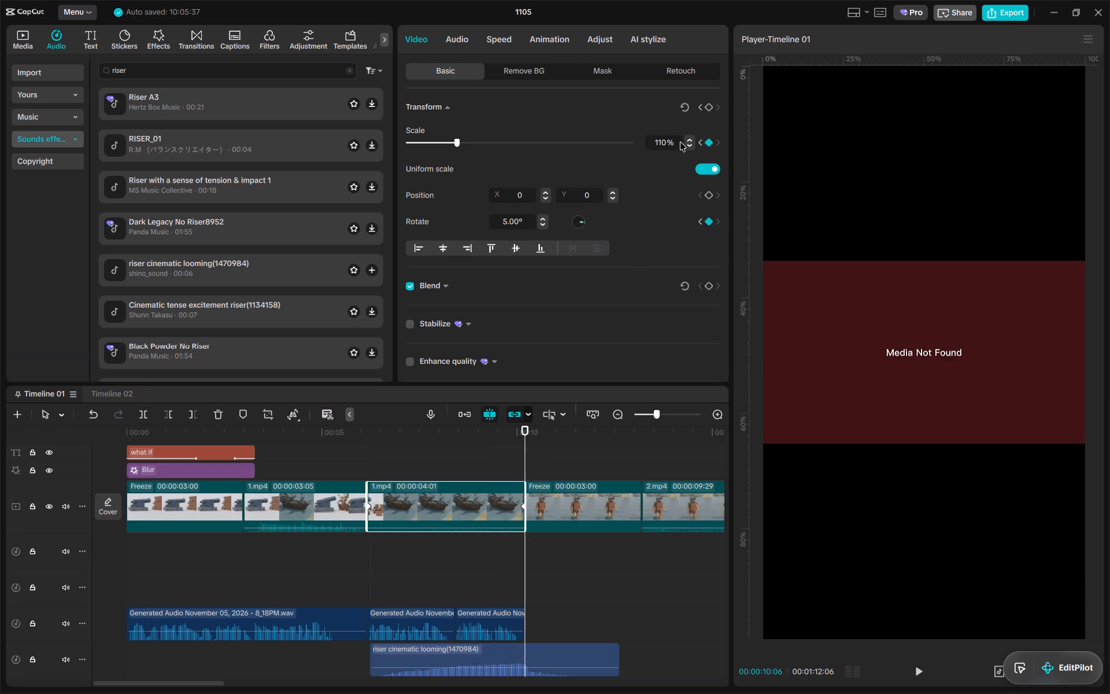
double_click(658, 132)
double_click(663, 139)
type("120")
key("Return")
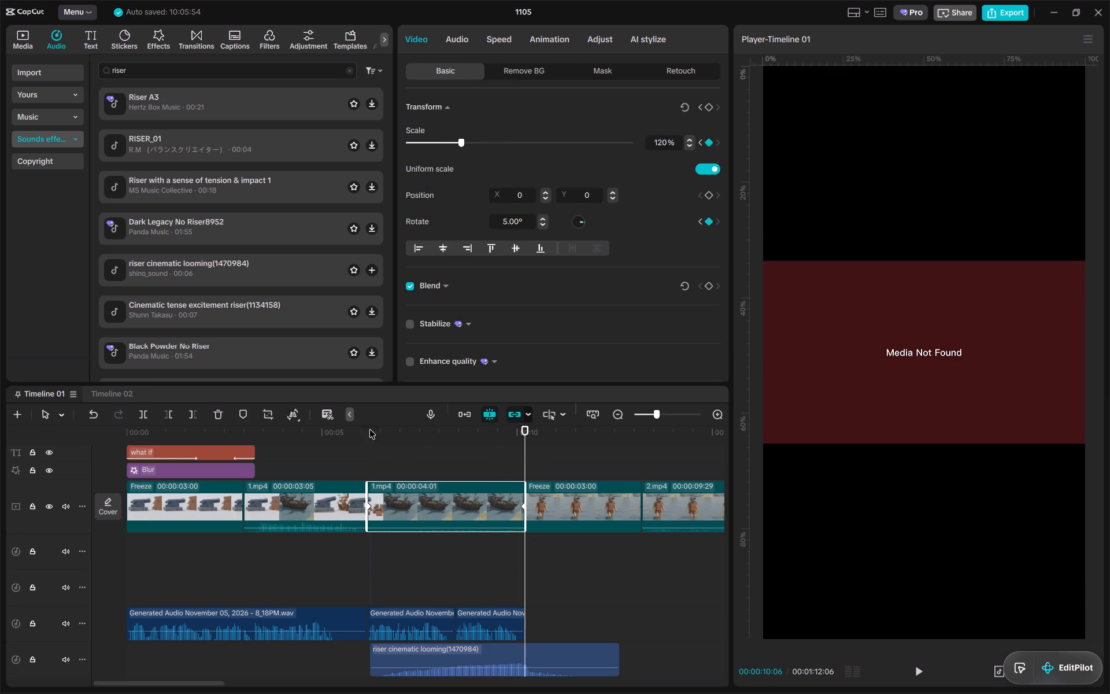
left_click(369, 429)
key("space")
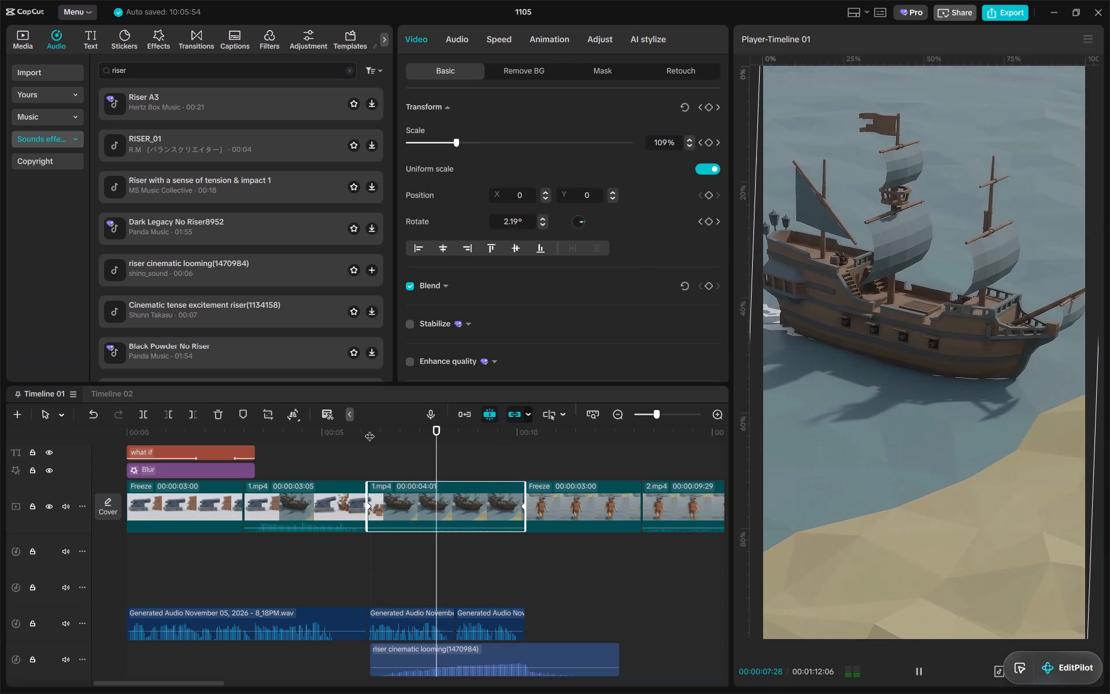
Play back the opening from the start to check the title and blur animation.
left_click(539, 655)
left_click_drag(365, 434, 375, 434)
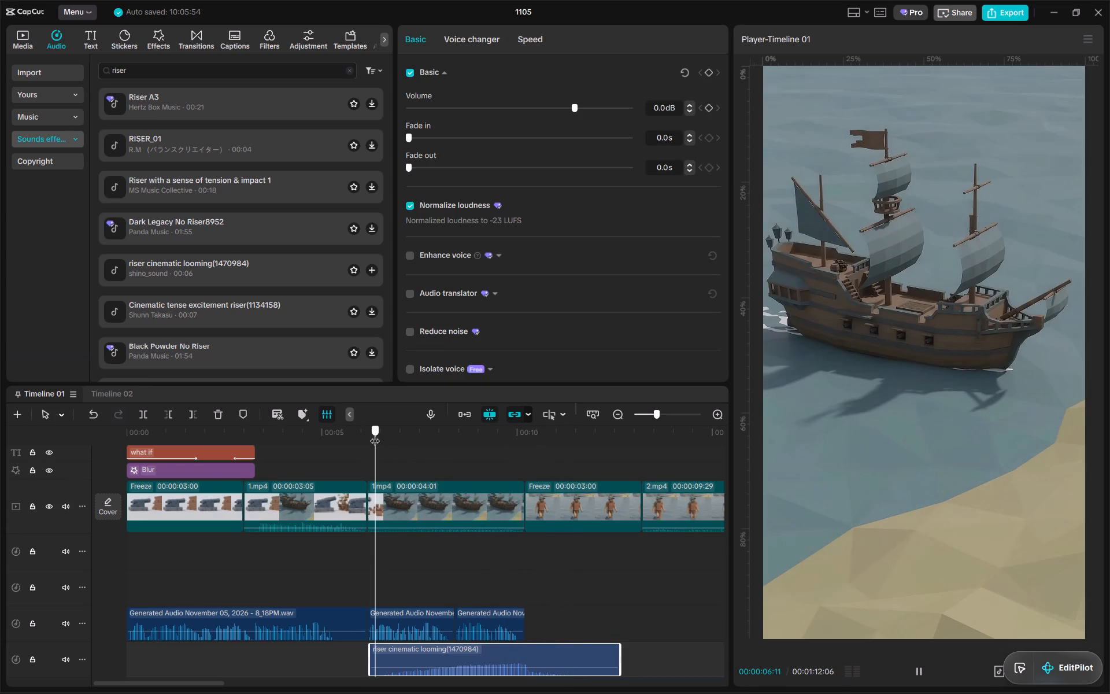
left_click_drag(375, 434, 15, 440)
key("space")
key("space")
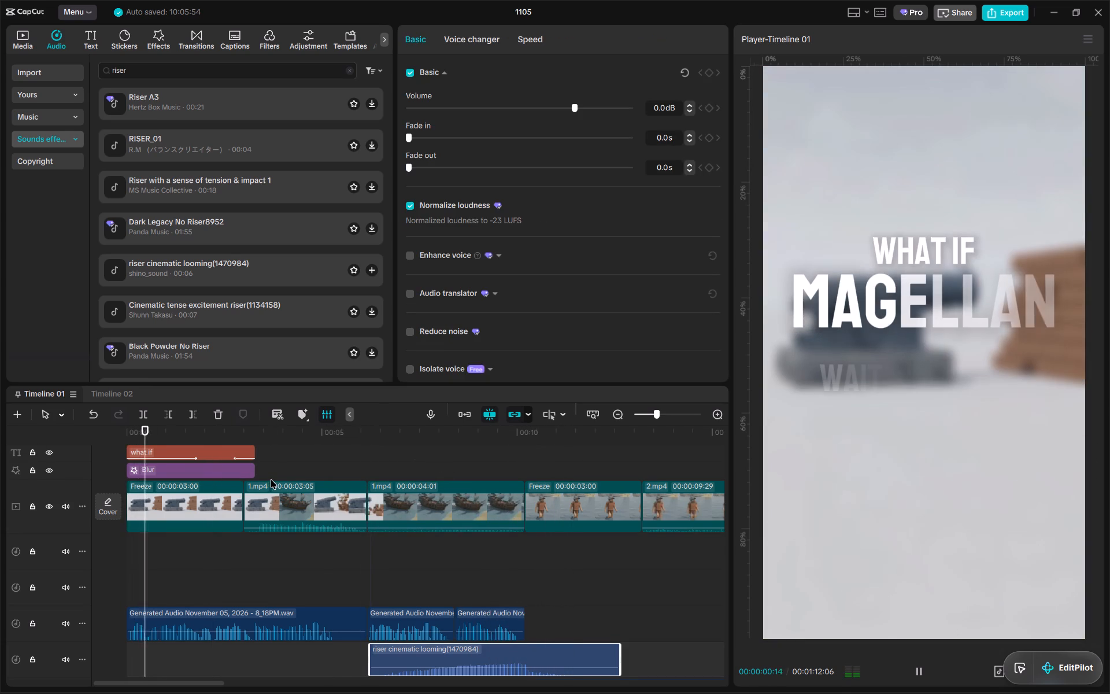
scroll(265, 489, "up", 9, "ctrl")
scroll(271, 491, "down", 1, "ctrl")
scroll(271, 491, "up", 10, "alt")
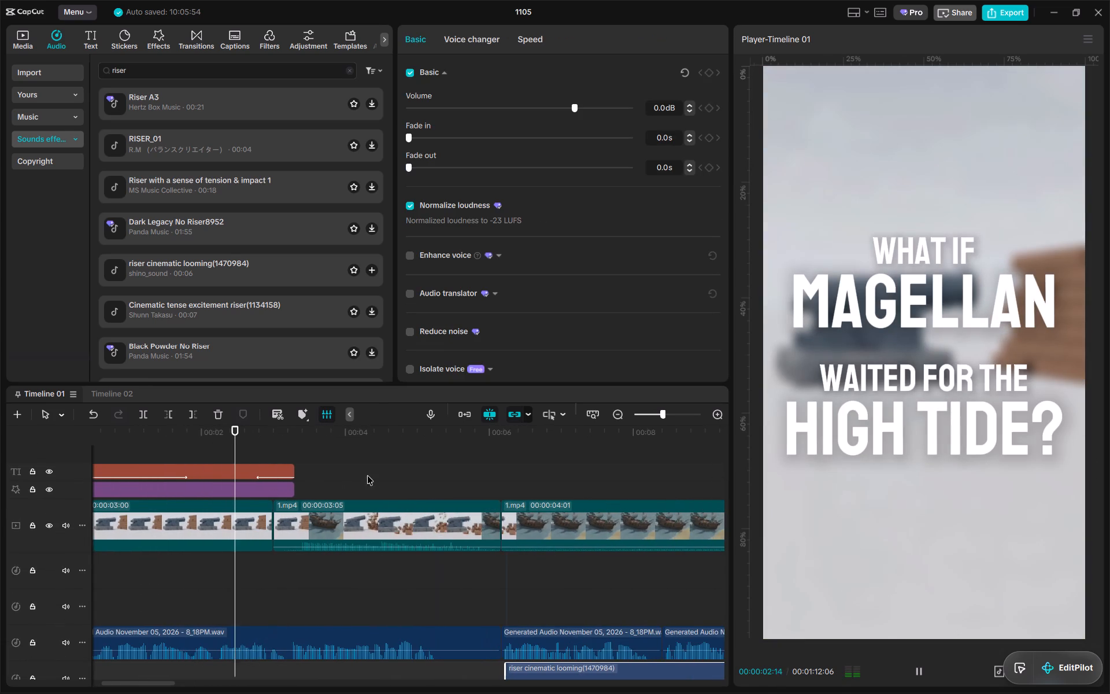
key("space")
Replace the combined title's exit animation with "Fade Out".
left_click(271, 471)
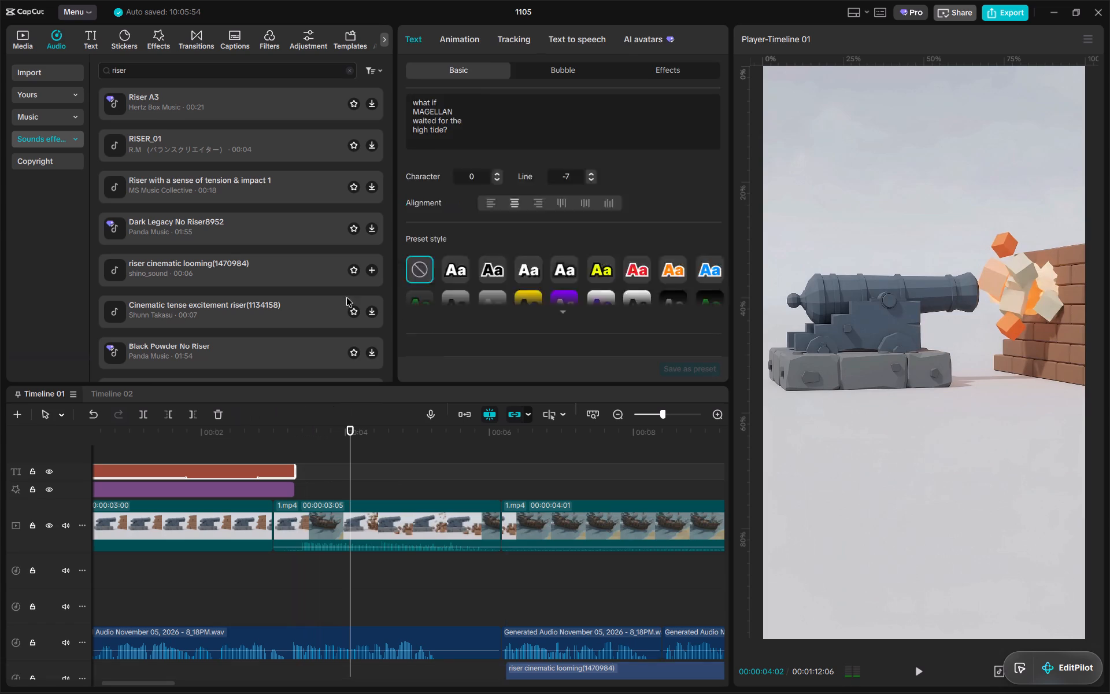
left_click(476, 39)
left_click(488, 136)
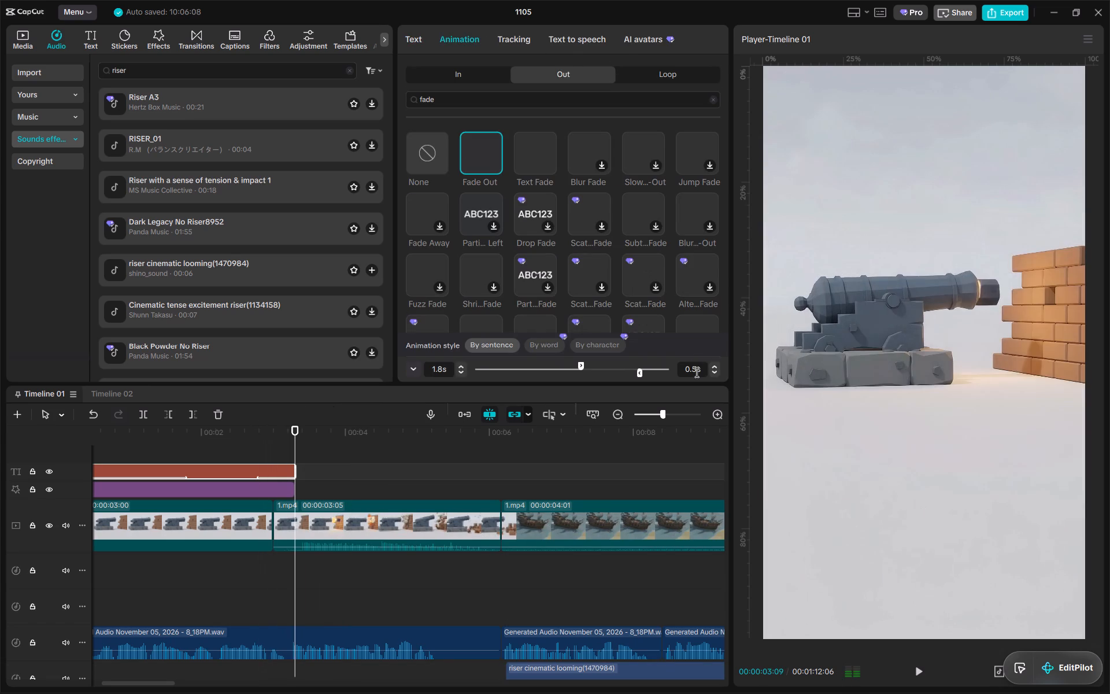
Play back the opening around the title's fade-out and the cannon shot to check the timing.
left_click(236, 430)
key("space")
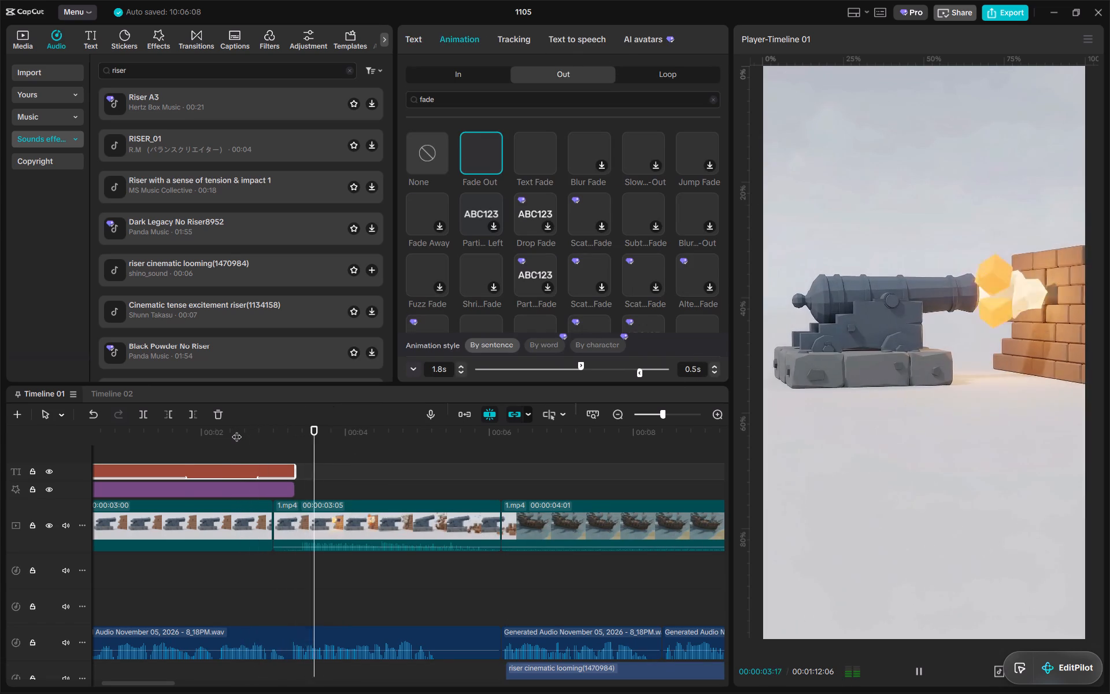
left_click_drag(236, 430, 0, 444)
key("space")
left_click(307, 491)
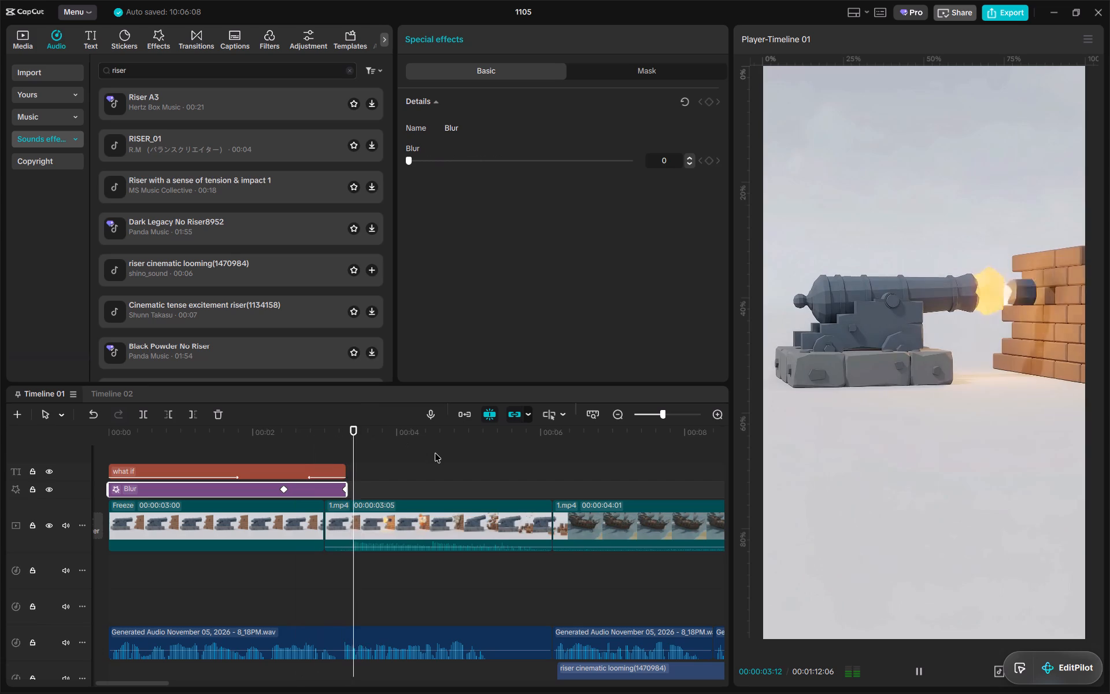
scroll(435, 453, "down", 11, "alt")
scroll(423, 452, "up", 3, "ctrl")
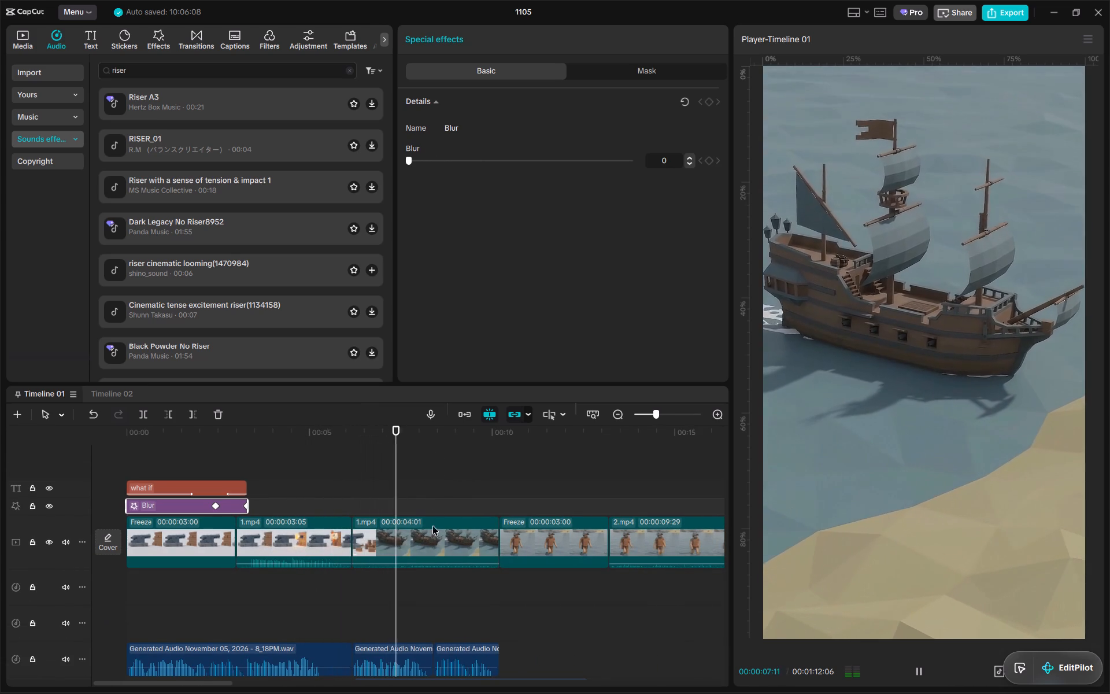
Play back the 00:00:04:01 ship clip into the following freeze clip to check its motion and the riser sound.
left_click(434, 527)
key("space")
left_click(353, 433)
key("space")
key("space")
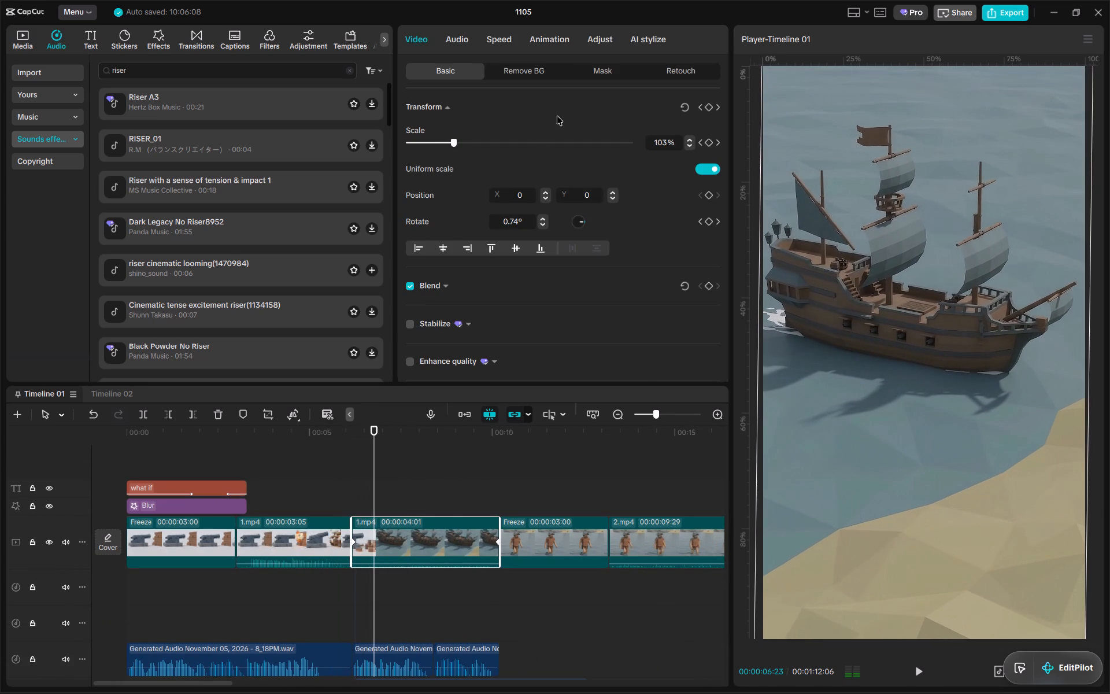
left_click(353, 430)
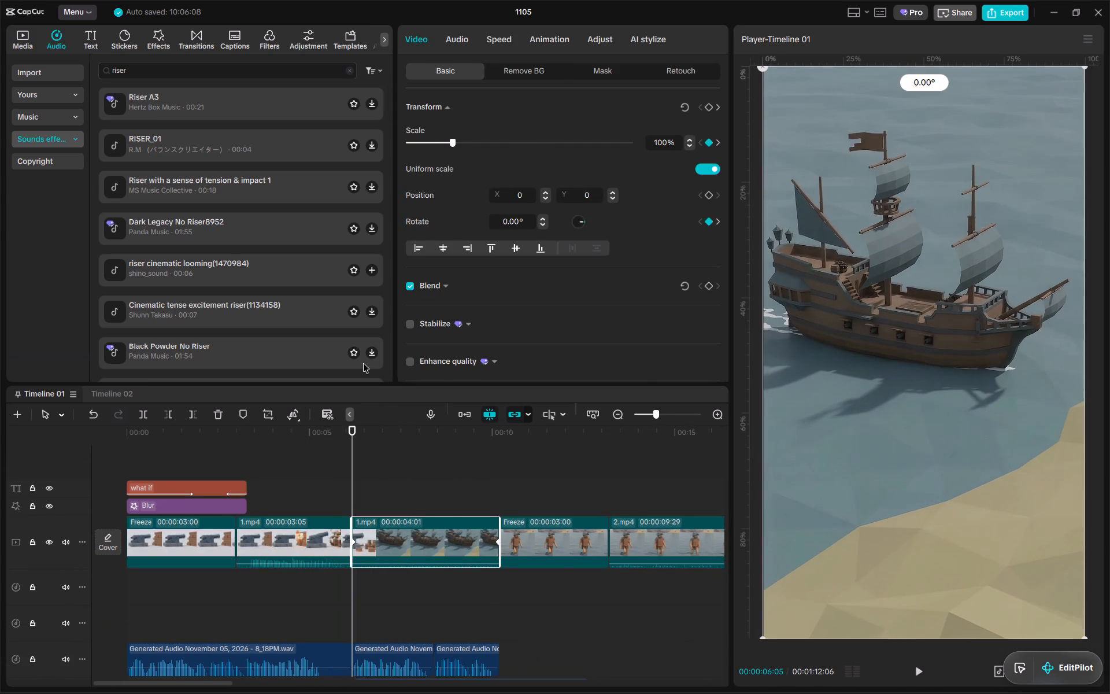
key("space")
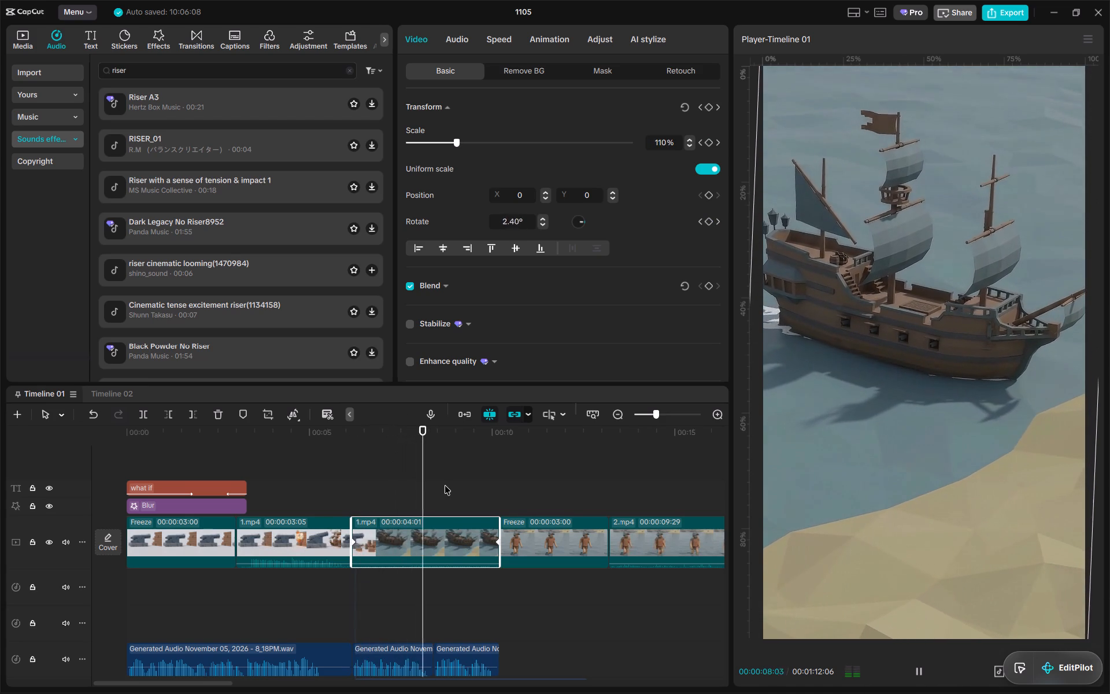
scroll(445, 485, "down", 5, "ctrl")
scroll(496, 522, "down", 4, "alt")
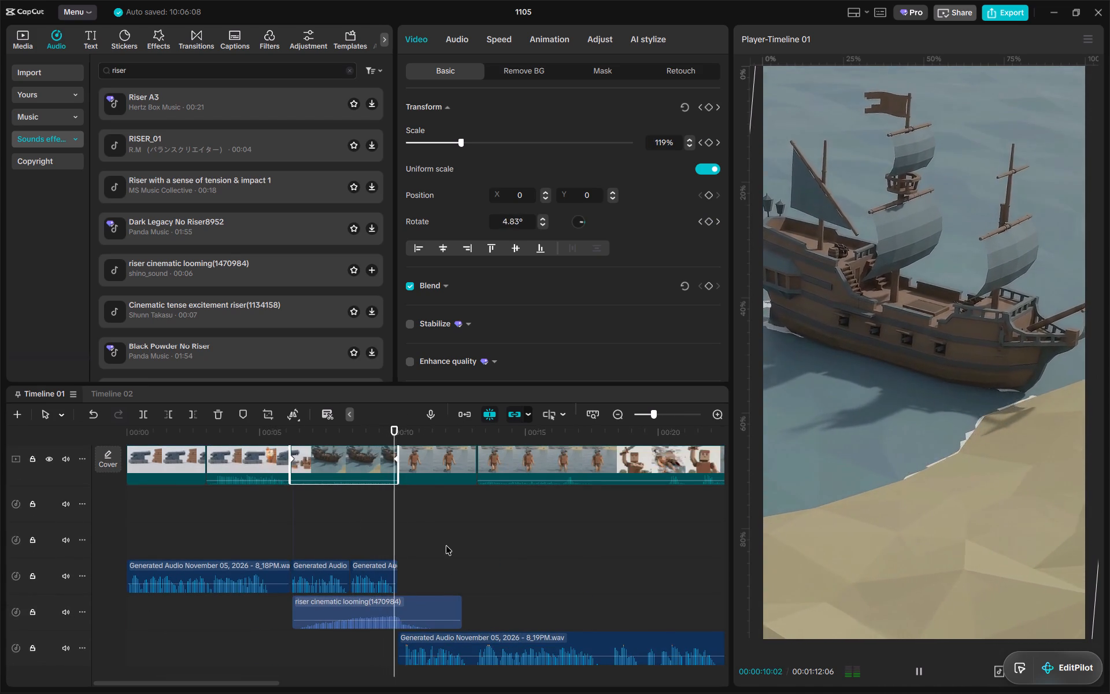
scroll(446, 545, "up", 6, "ctrl")
scroll(446, 545, "down", 6, "ctrl")
scroll(470, 531, "up", 12, "alt")
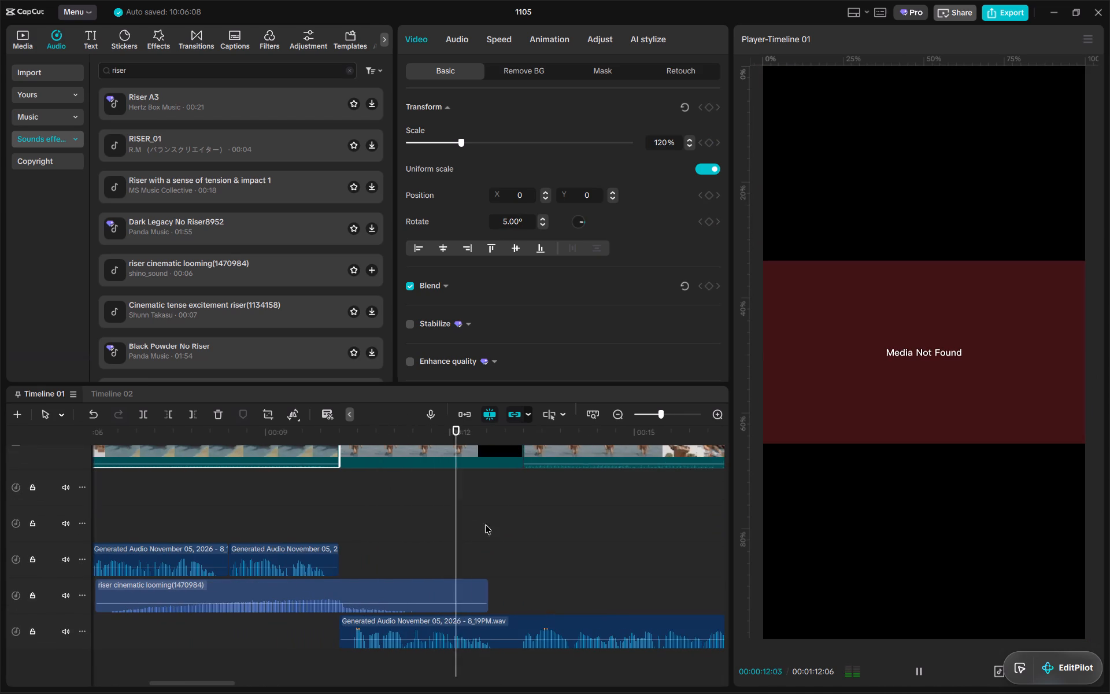
key("space")
Copy the opening "what if" title to the start of the freeze clip after the ship and trim it to that clip's end.
left_click(464, 456)
scroll(479, 485, "up", 6, "ctrl")
left_click_drag(474, 430, 39, 451)
scroll(327, 496, "down", 5, "alt")
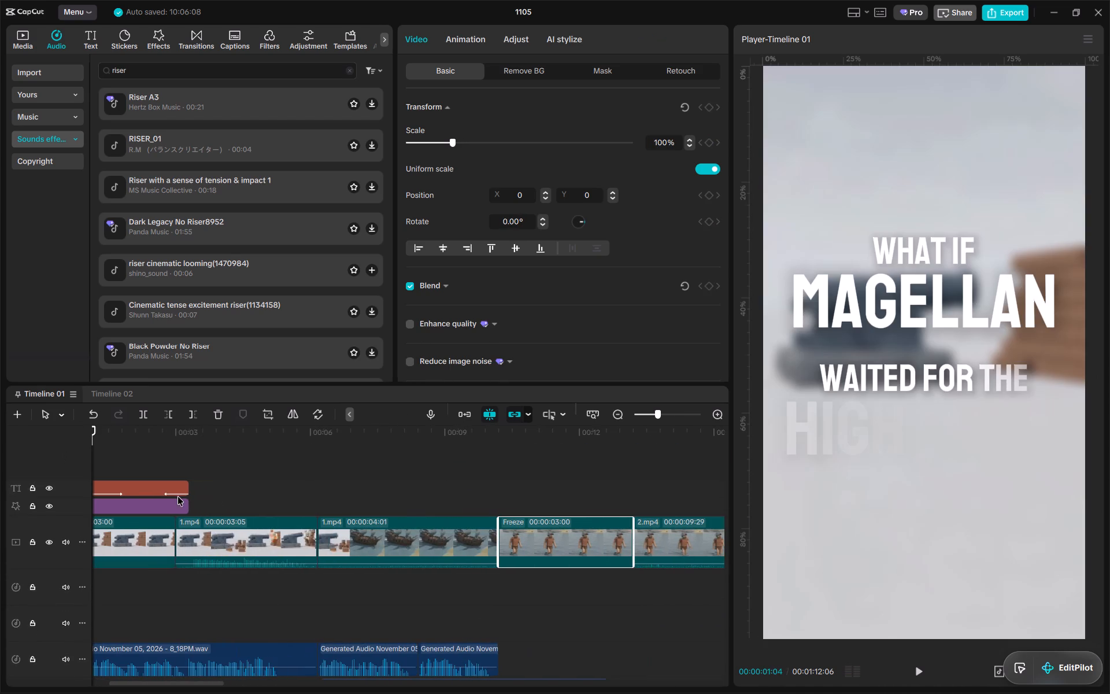
left_click(172, 492, "alt")
key("ctrl+c")
left_click_drag(488, 422, 501, 420)
left_click(499, 435)
key("ctrl+c")
key("ctrl+v")
left_click_drag(499, 431, 557, 430)
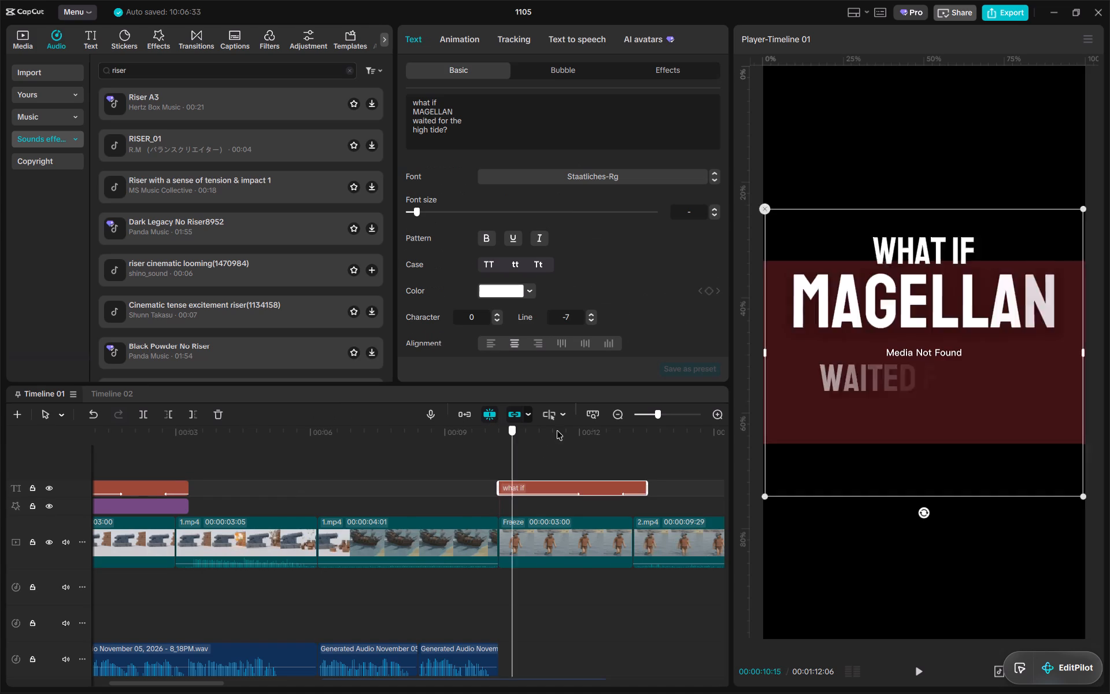
left_click_drag(557, 430, 626, 436)
key("w")
Replace the copied title's text with "april 1521".
left_click_drag(523, 134, 280, 32)
type("april 1521")
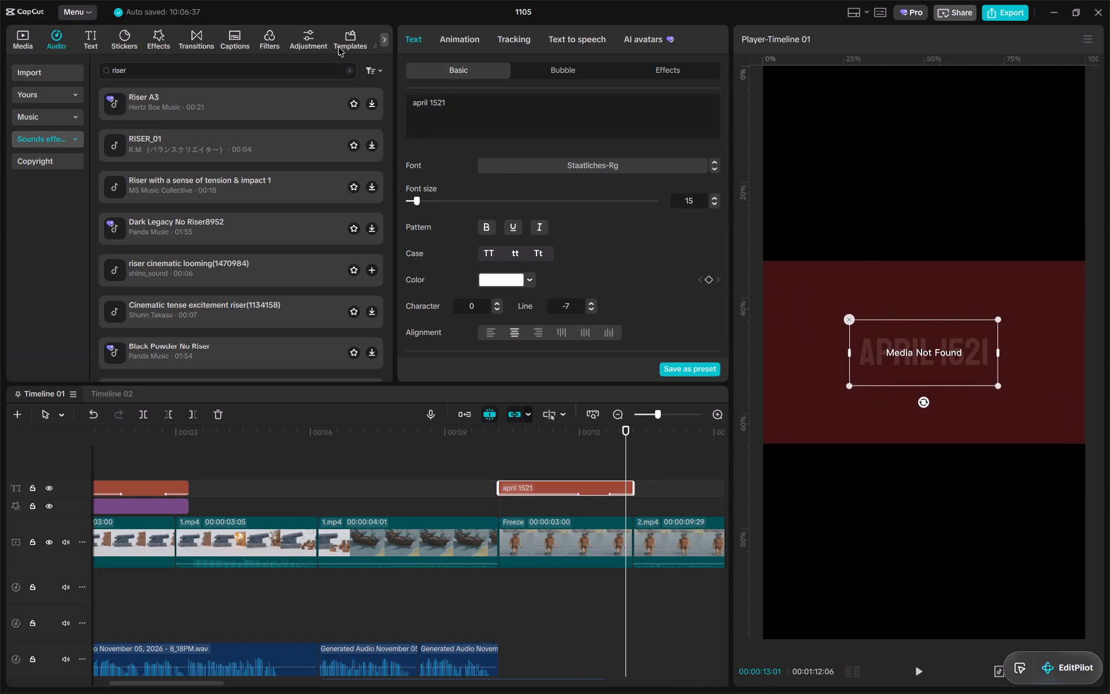
Set the "april 1521" title's font to Consolas Bold and its case to all uppercase.
left_click(580, 178)
left_click(579, 167)
left_click(588, 189)
type("consolas")
key("Return")
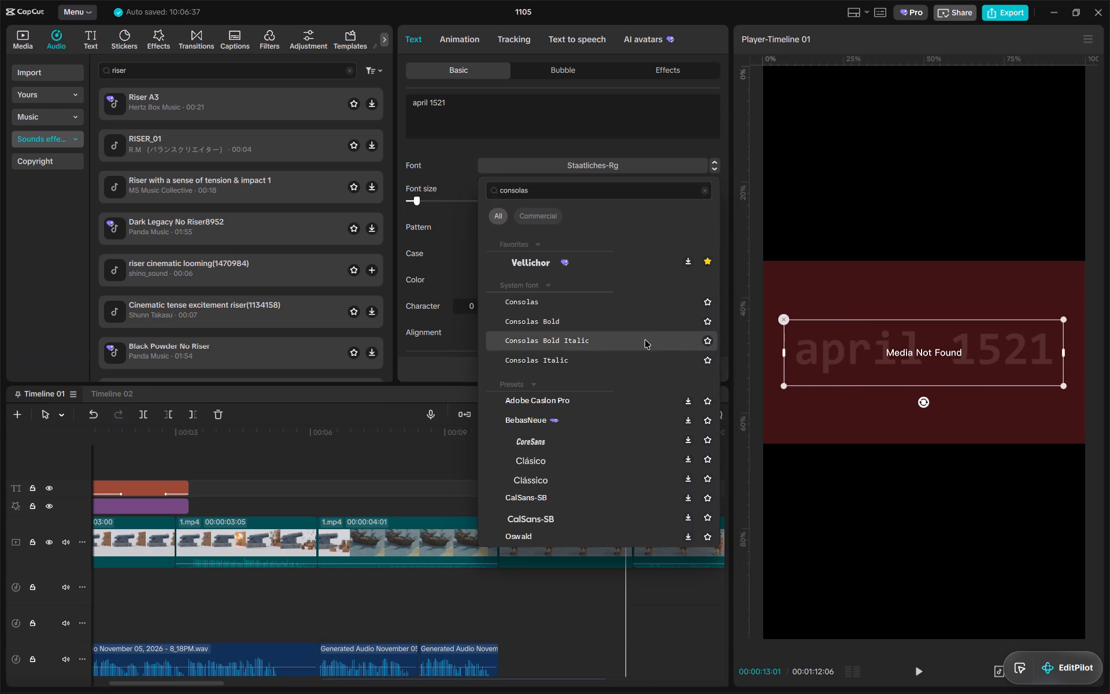
left_click(632, 325)
left_click(484, 258)
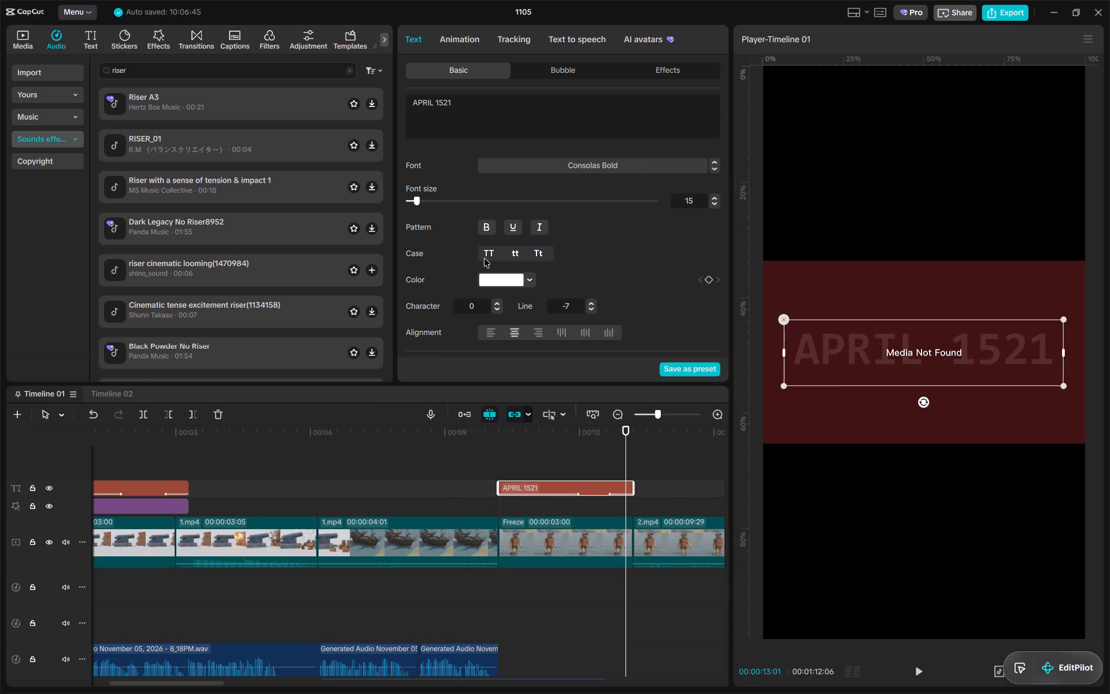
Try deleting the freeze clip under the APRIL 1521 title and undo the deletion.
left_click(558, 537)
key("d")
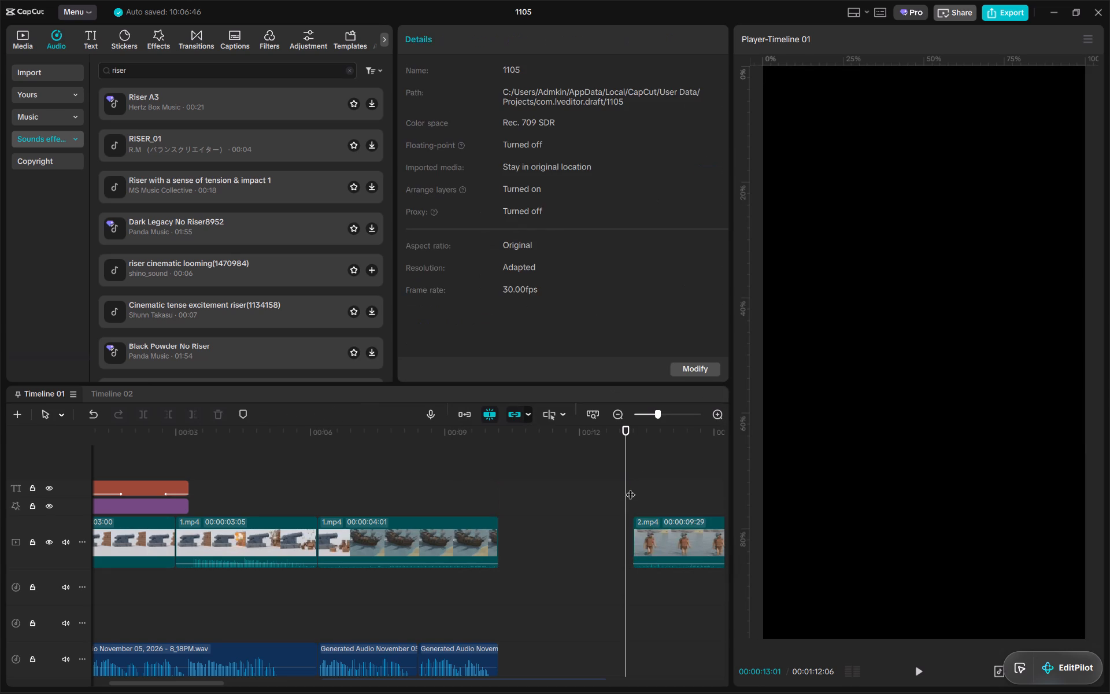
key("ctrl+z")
Turn off linkage and delete the freeze clip under the APRIL 1521 title, keeping the title.
left_click(602, 539)
left_click(519, 419)
left_click(580, 530)
key("d")
Create a new freeze frame at the start of the 2.mp4 clip.
scroll(561, 517, "down", 8, "alt")
left_click(552, 525)
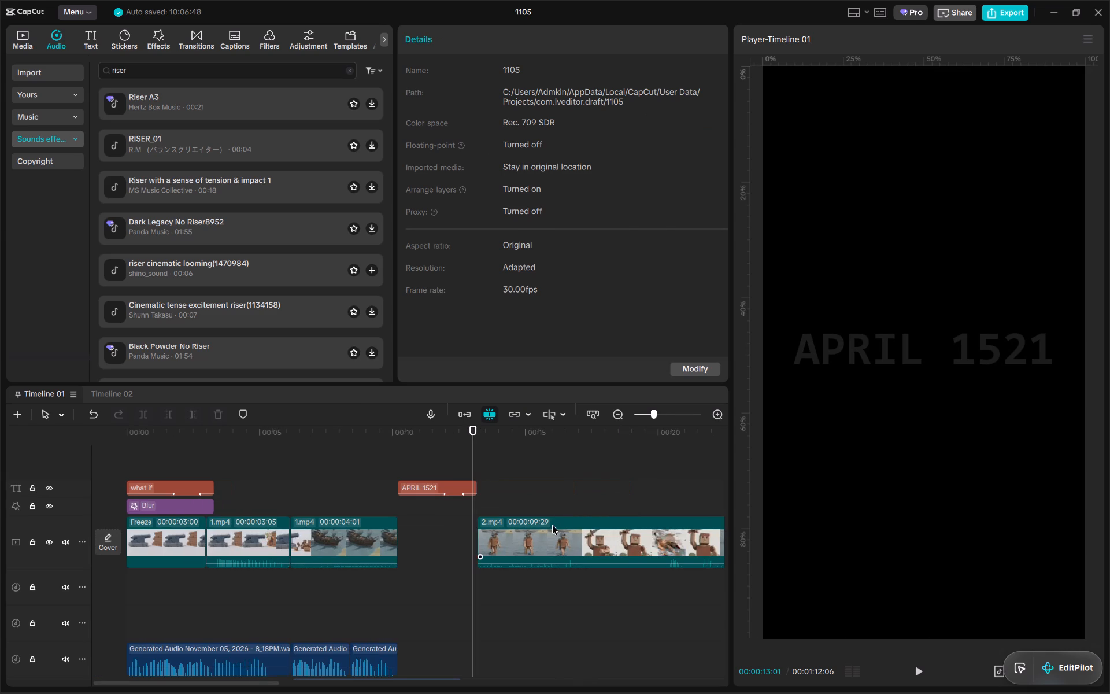
left_click_drag(471, 438, 478, 437)
left_click(308, 439)
Move the new freeze clip and the video clips after it back against the ship clip to close the gap.
scroll(508, 498, "down", 7, "alt")
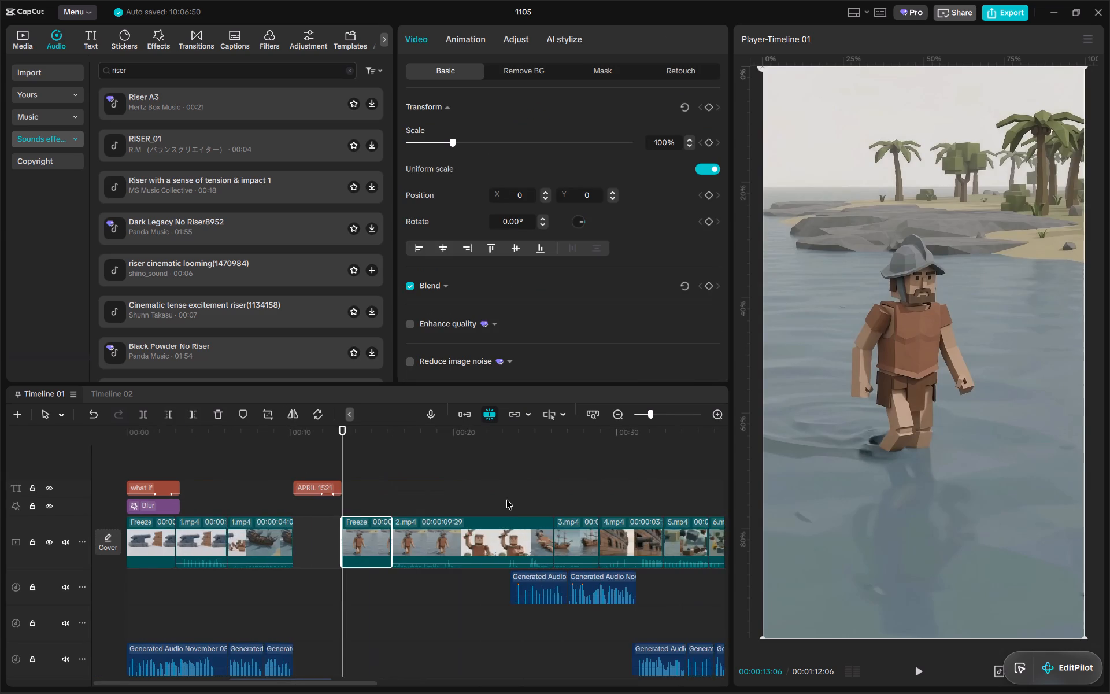
scroll(498, 506, "down", 11, "alt")
scroll(277, 523, "up", 5, "ctrl")
scroll(353, 514, "down", 1, "ctrl")
left_click_drag(698, 474, 268, 512)
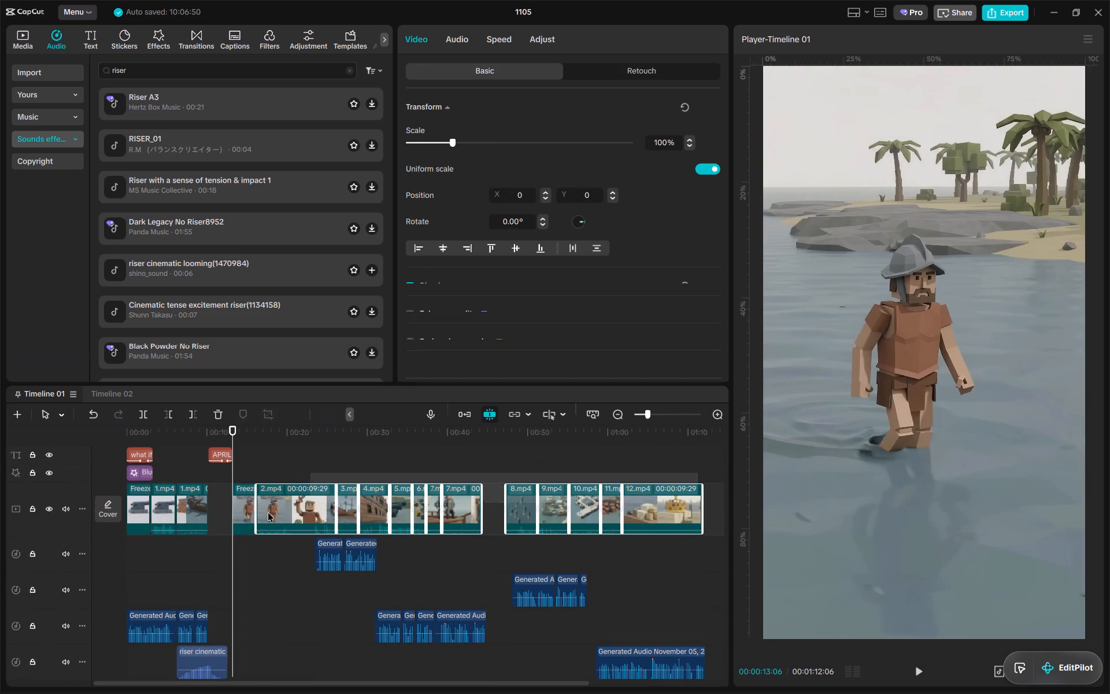
left_click_drag(268, 512, 235, 513)
left_click_drag(241, 507, 216, 510)
Play back the new freeze clip from its start to check the APRIL 1521 title.
left_click(210, 441)
key("space")
scroll(219, 463, "up", 10, "alt")
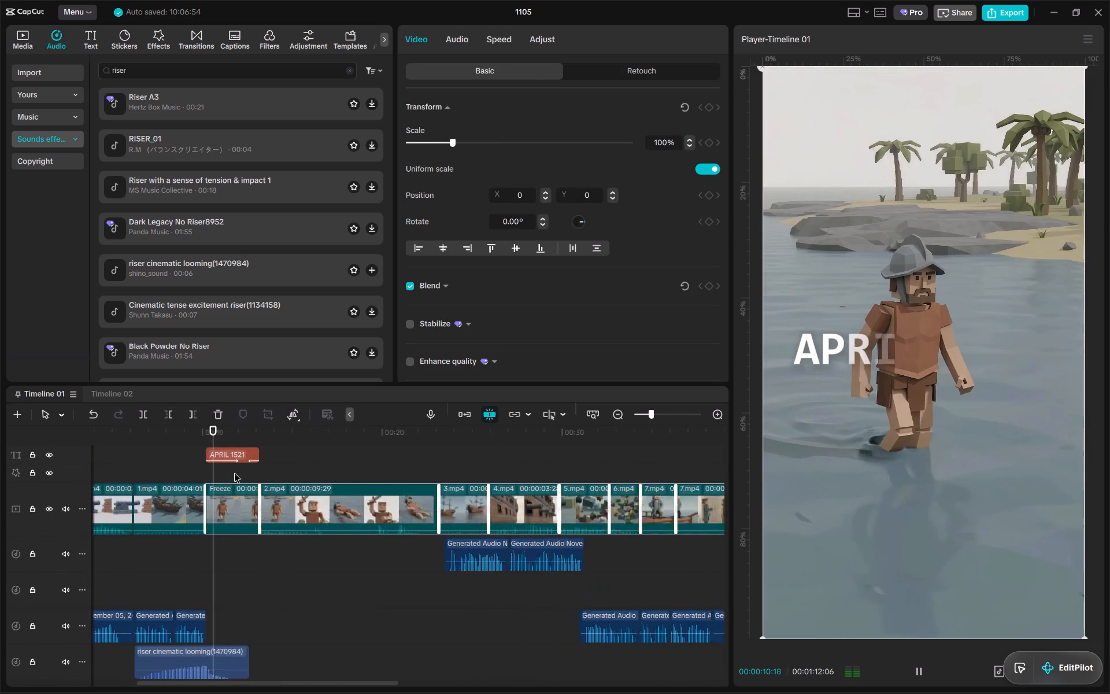
scroll(234, 473, "up", 9, "alt")
left_click(275, 463)
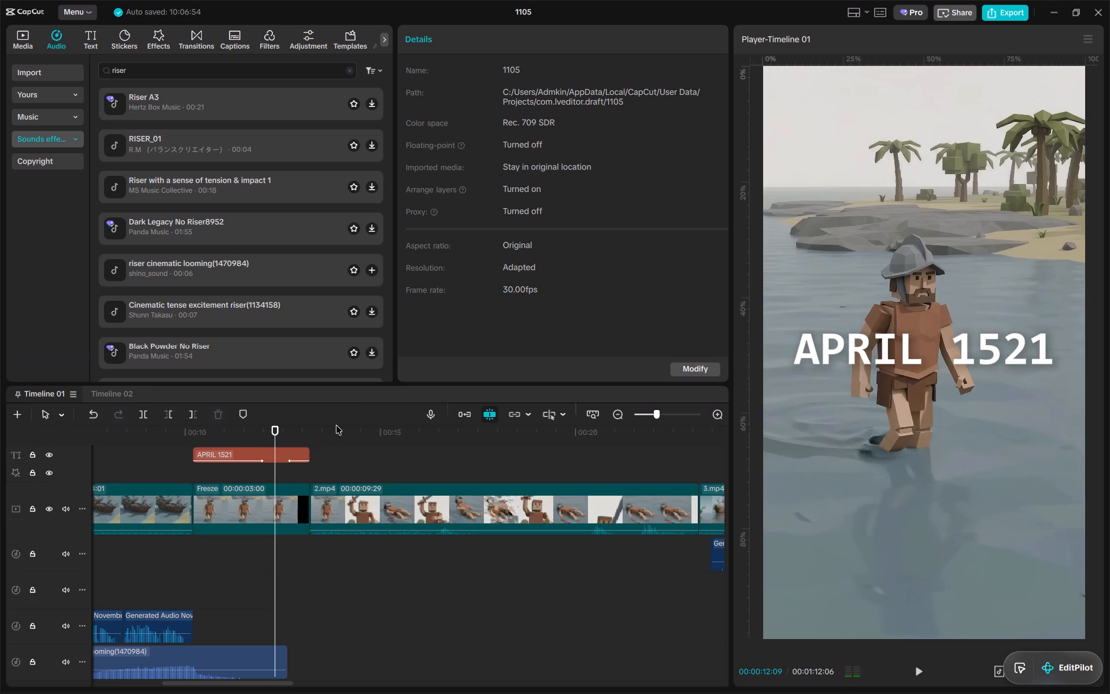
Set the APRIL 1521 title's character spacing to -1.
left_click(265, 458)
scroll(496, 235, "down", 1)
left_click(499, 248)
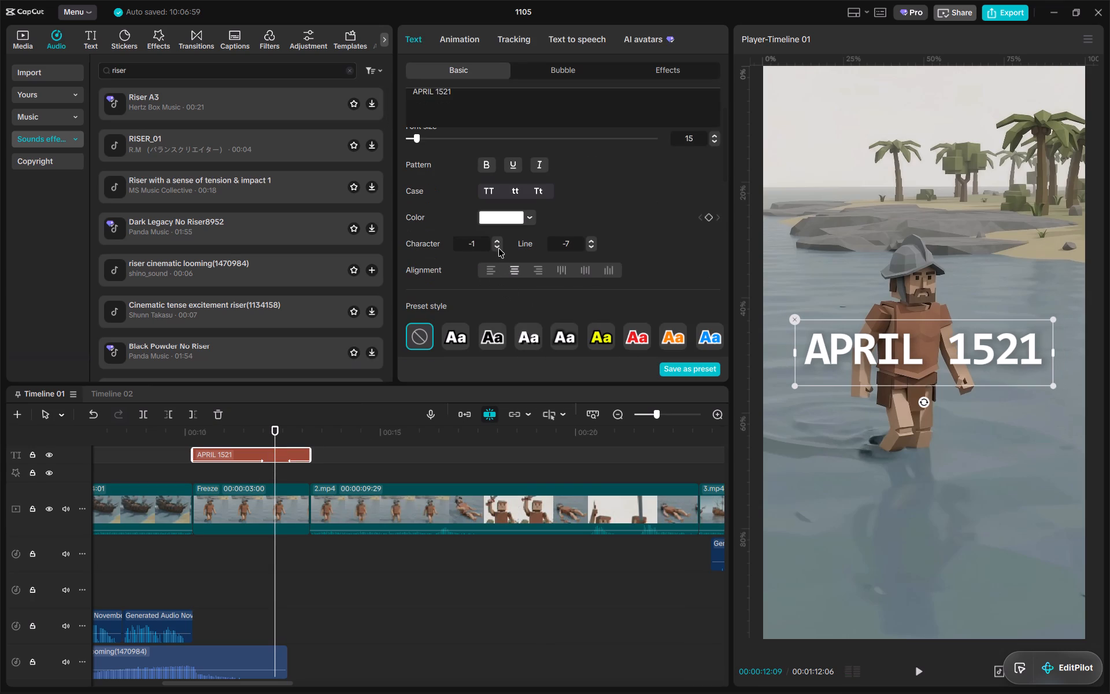
Split the title into two lines, "APRIL" above "1521", and set the line spacing to -4.
left_click(435, 92)
key("BackSpace")
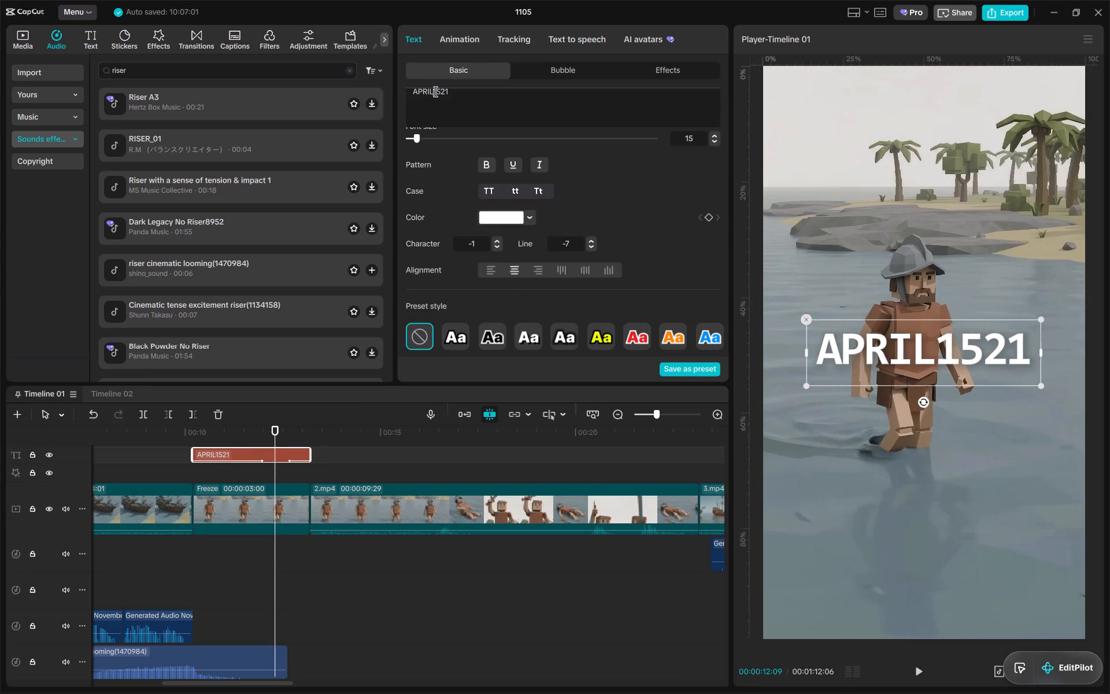
key("Return")
triple_click(595, 239)
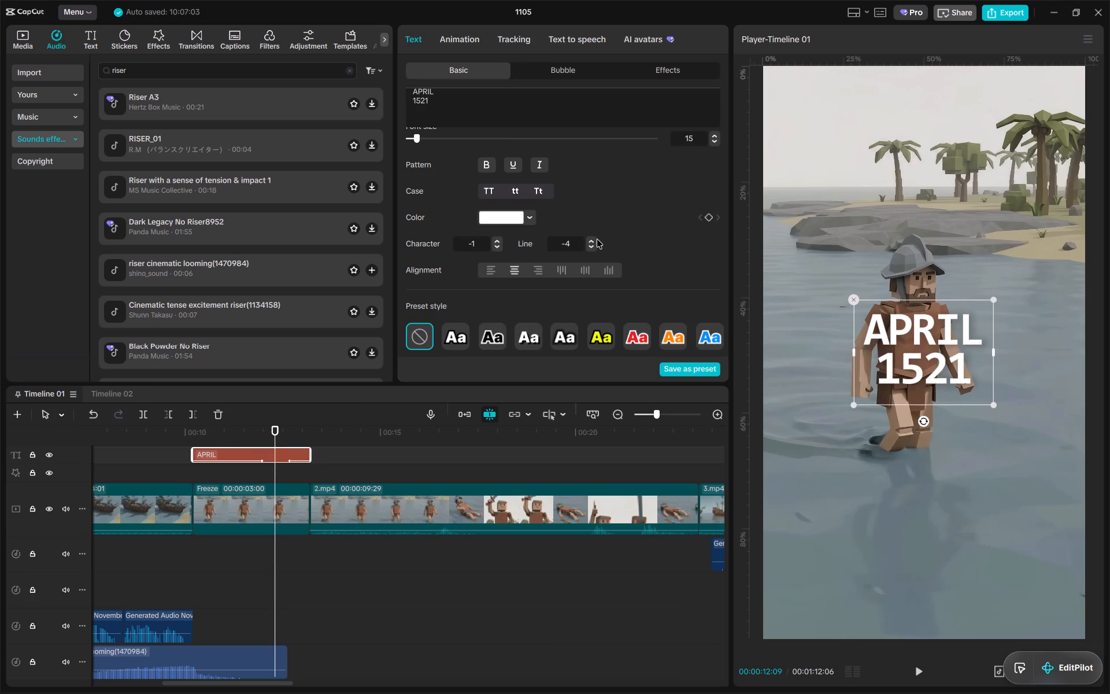
Adjust the two-line title's character spacing and line spacing, setting both to 0.
scroll(543, 186, "up", 2)
left_click_drag(467, 106, 350, 105)
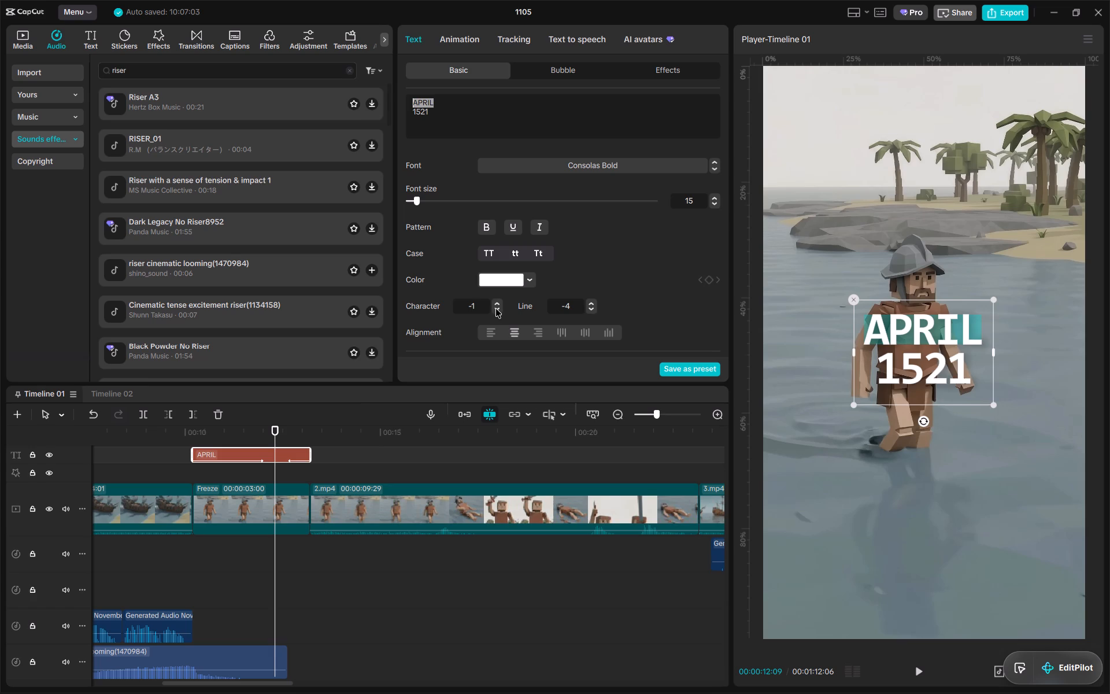
left_click(495, 308)
double_click(497, 312)
left_click(498, 311)
triple_click(498, 304)
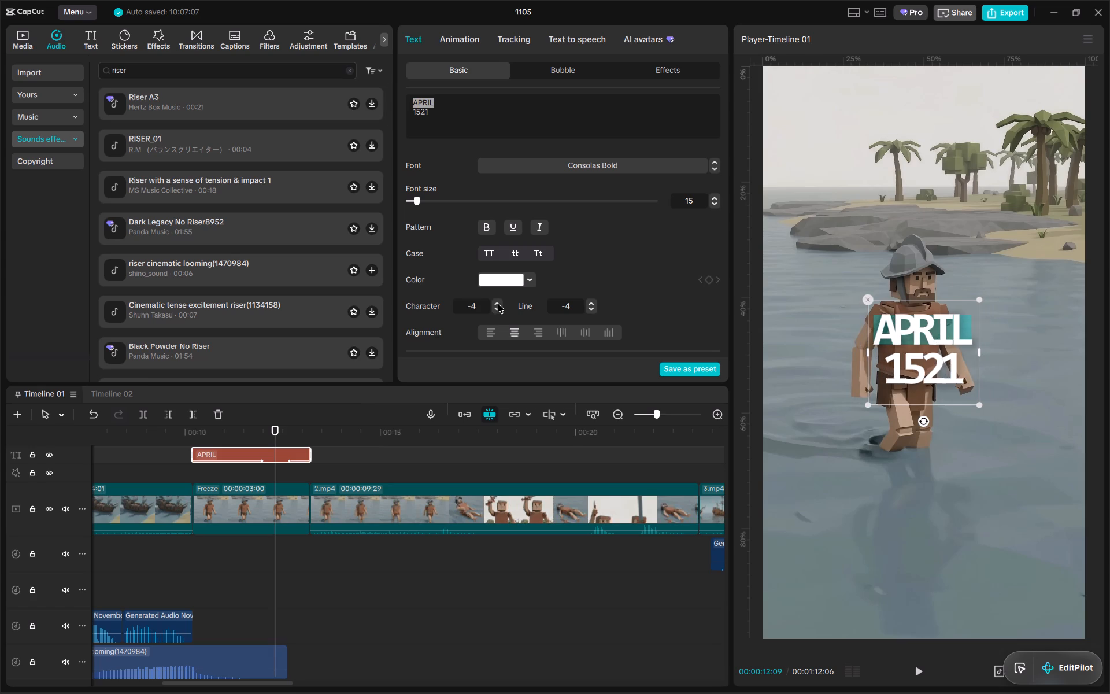
left_click(498, 304)
double_click(592, 312)
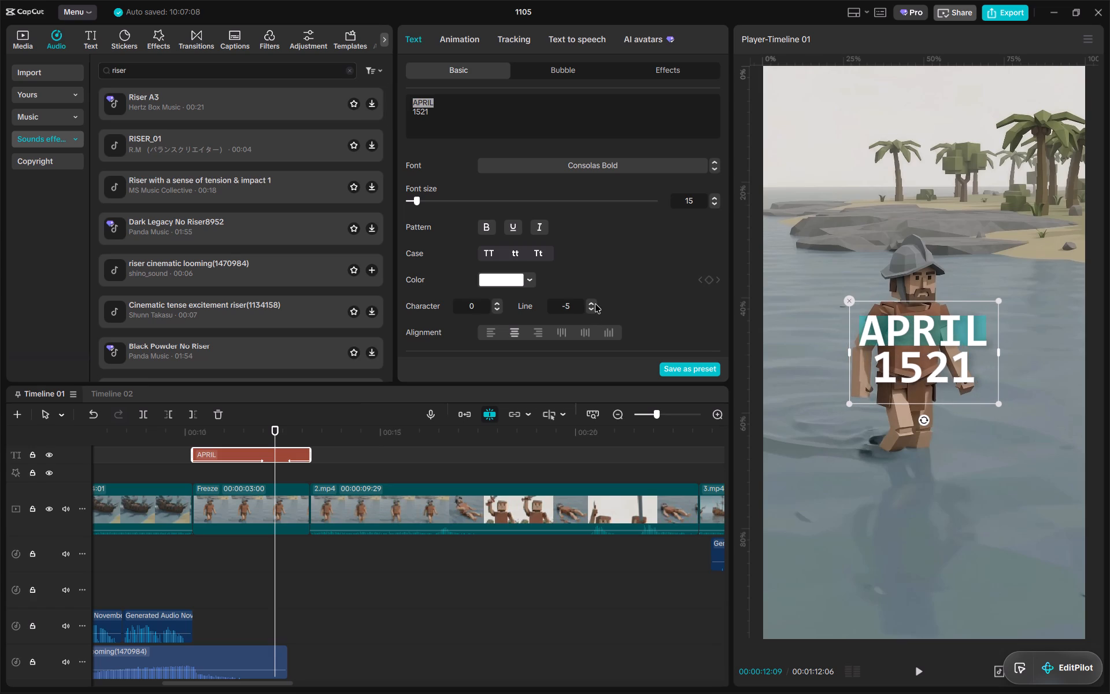
left_click(595, 304)
triple_click(595, 300)
triple_click(595, 301)
Set the font size of the "1521" line to 12.
left_click(411, 134)
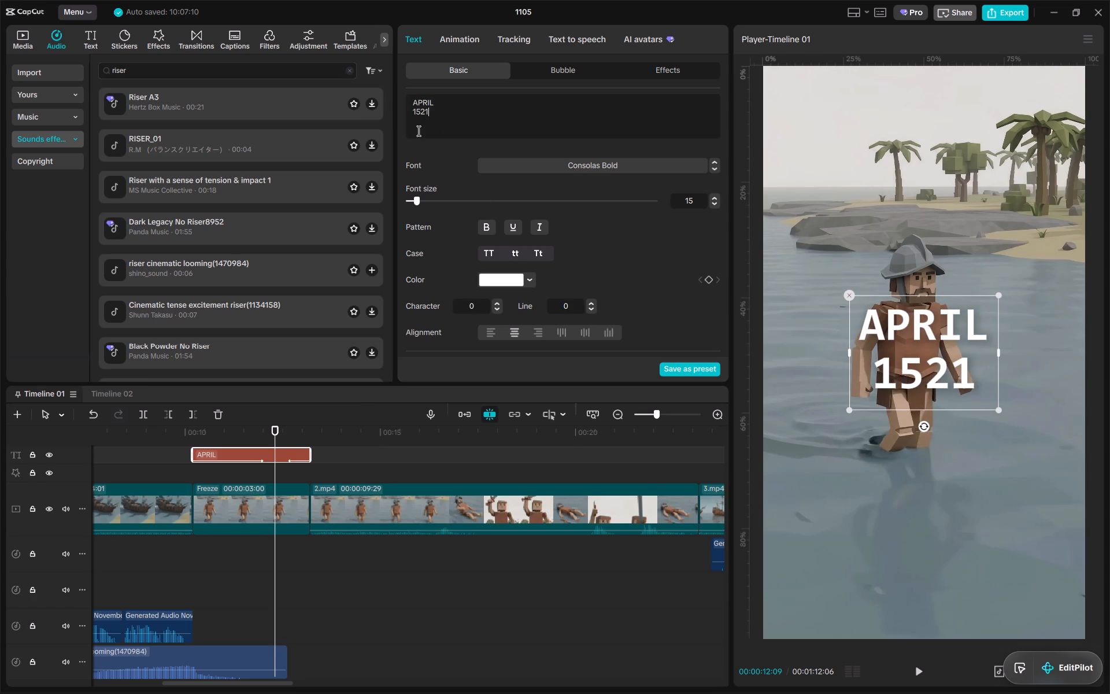
left_click_drag(453, 122, 386, 108)
triple_click(711, 205)
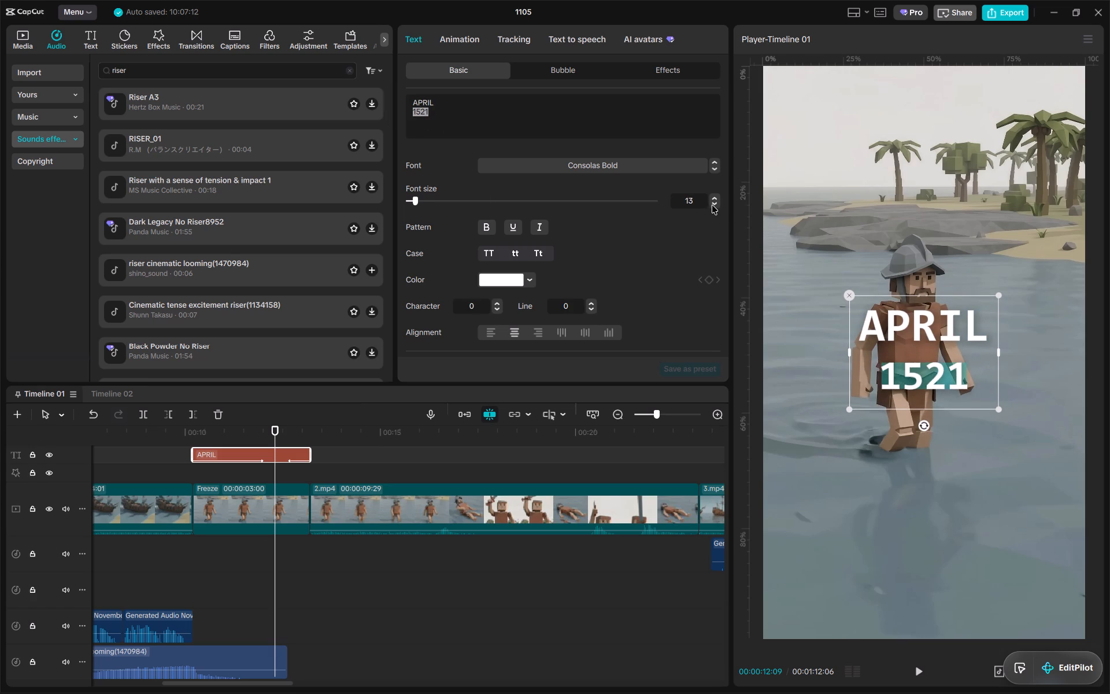
Set the APRIL 1521 title's line spacing to -6.
left_click(614, 124)
triple_click(592, 310)
double_click(592, 310)
left_click(592, 310)
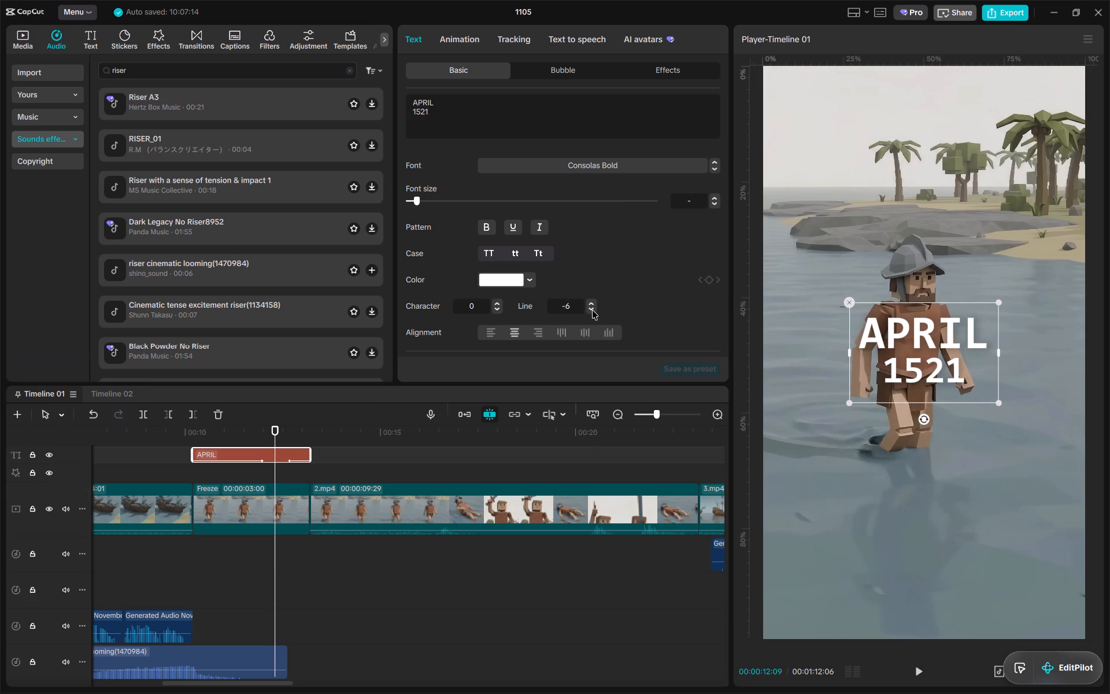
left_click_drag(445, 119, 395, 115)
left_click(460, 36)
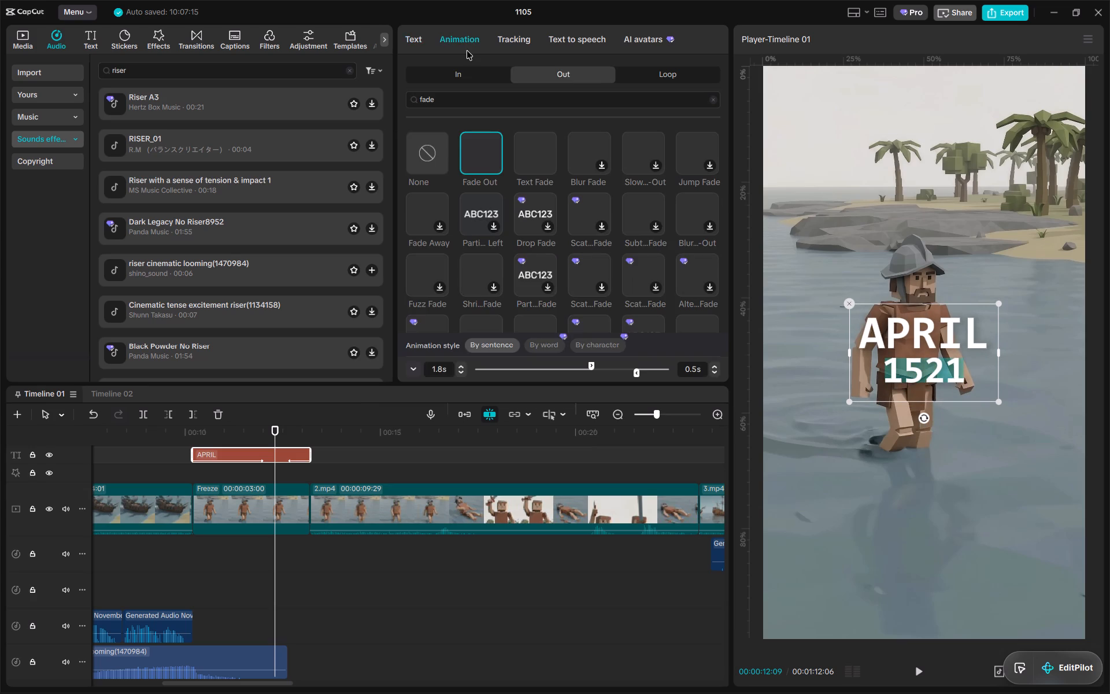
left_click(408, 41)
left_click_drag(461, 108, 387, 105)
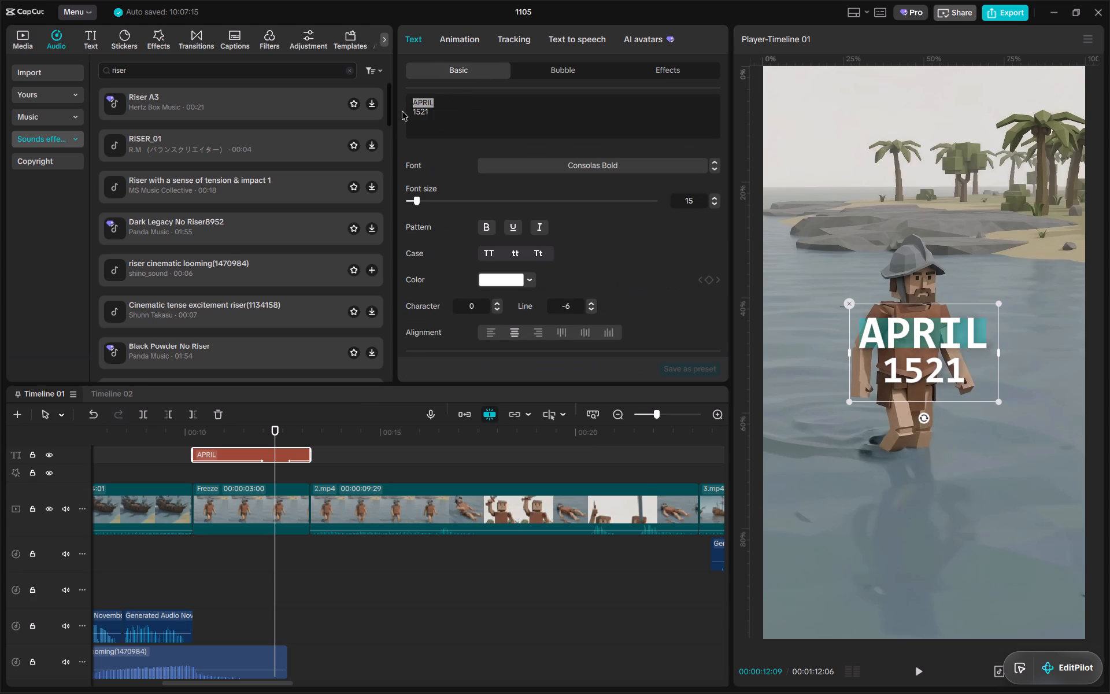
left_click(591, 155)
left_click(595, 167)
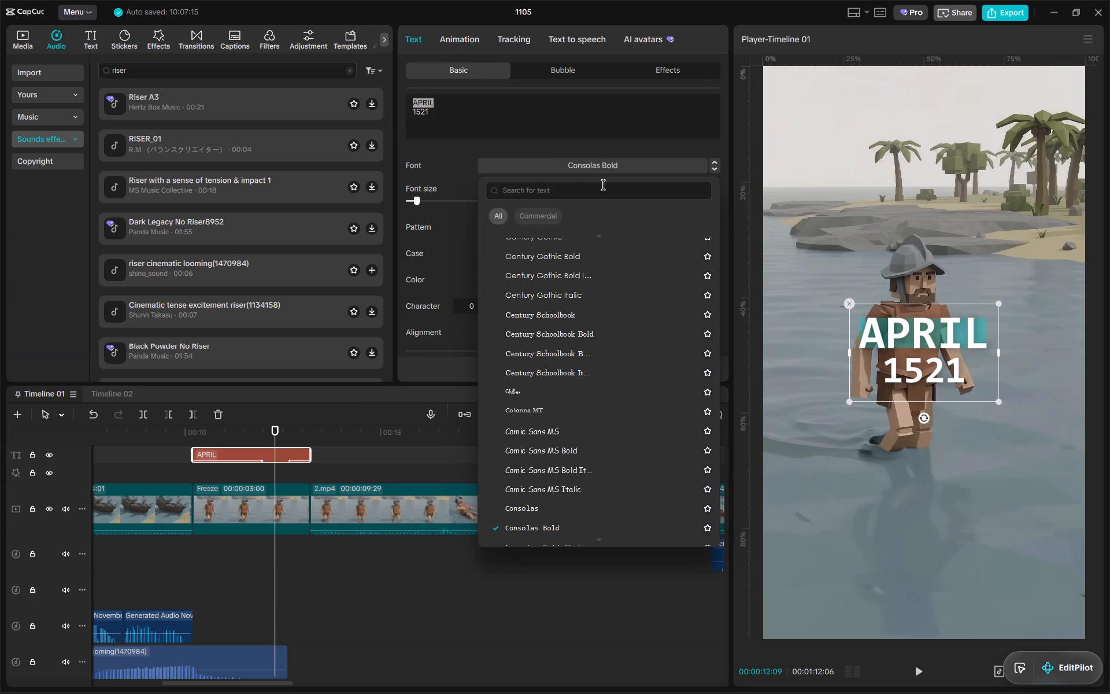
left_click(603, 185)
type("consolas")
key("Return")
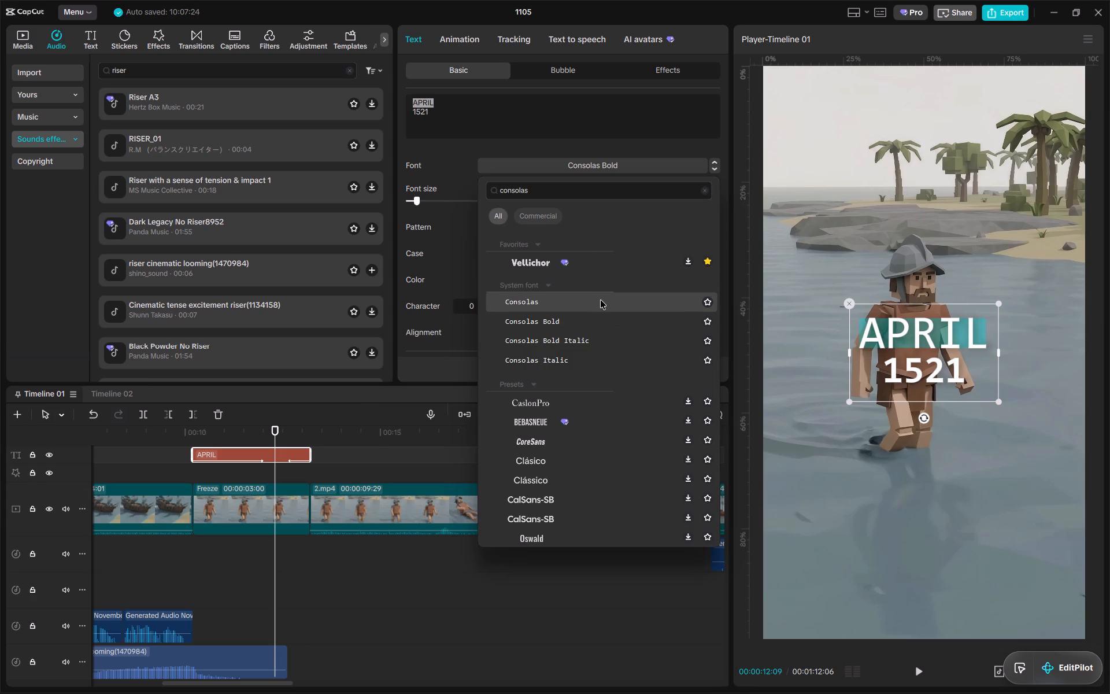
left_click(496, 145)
Change the font of only the "1521" line to regular Consolas.
left_click_drag(464, 114, 398, 109)
left_click(564, 170)
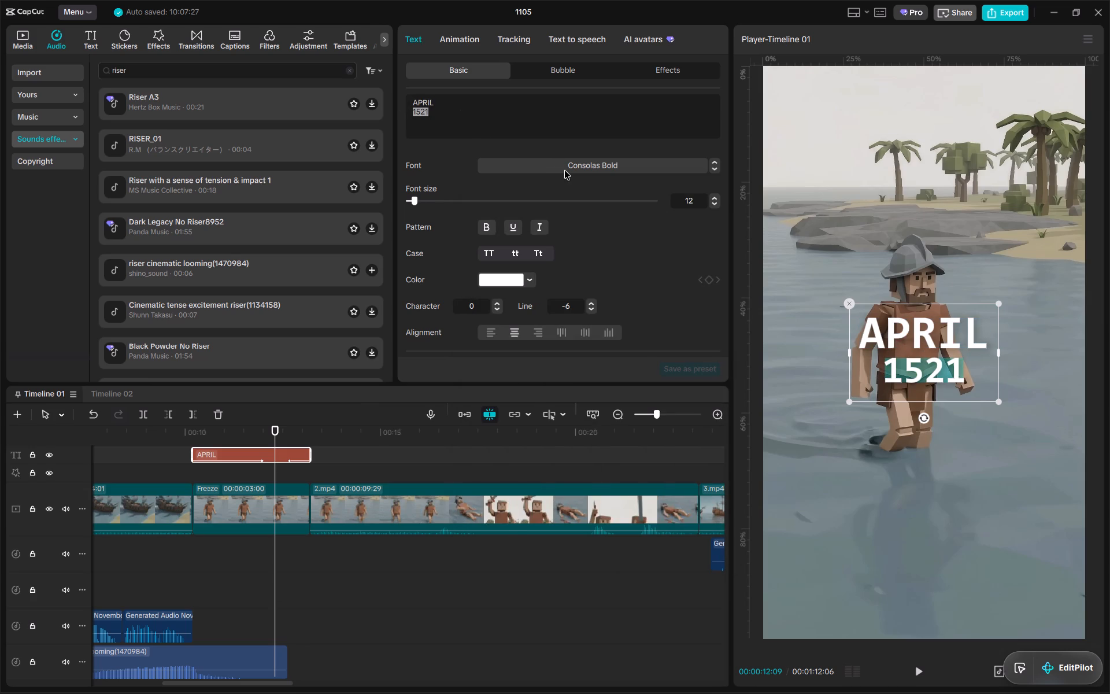
left_click(579, 198)
type("consolas")
key("Return")
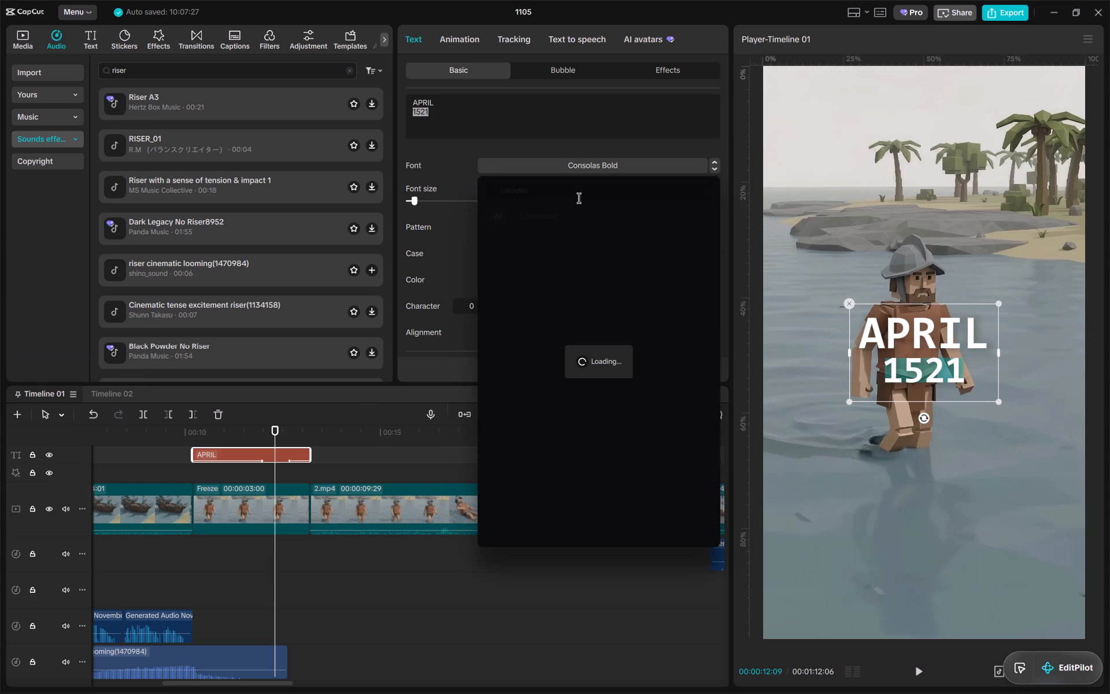
left_click(586, 307)
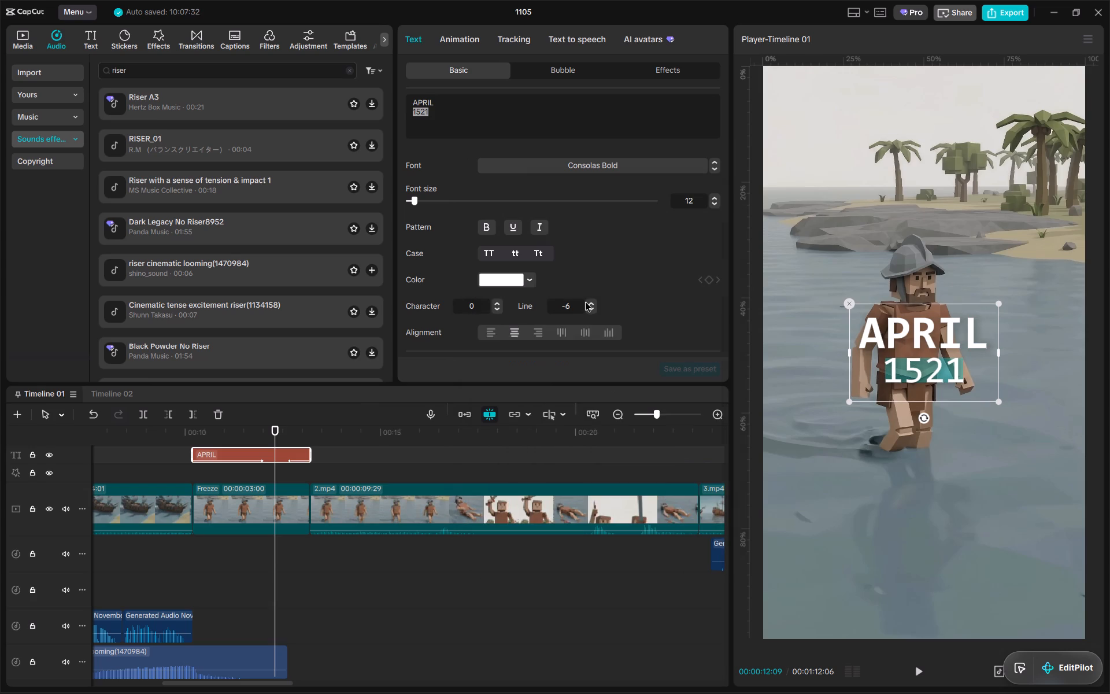
Turn off the shadow on the whole APRIL 1521 title.
left_click(520, 141)
left_click(521, 130)
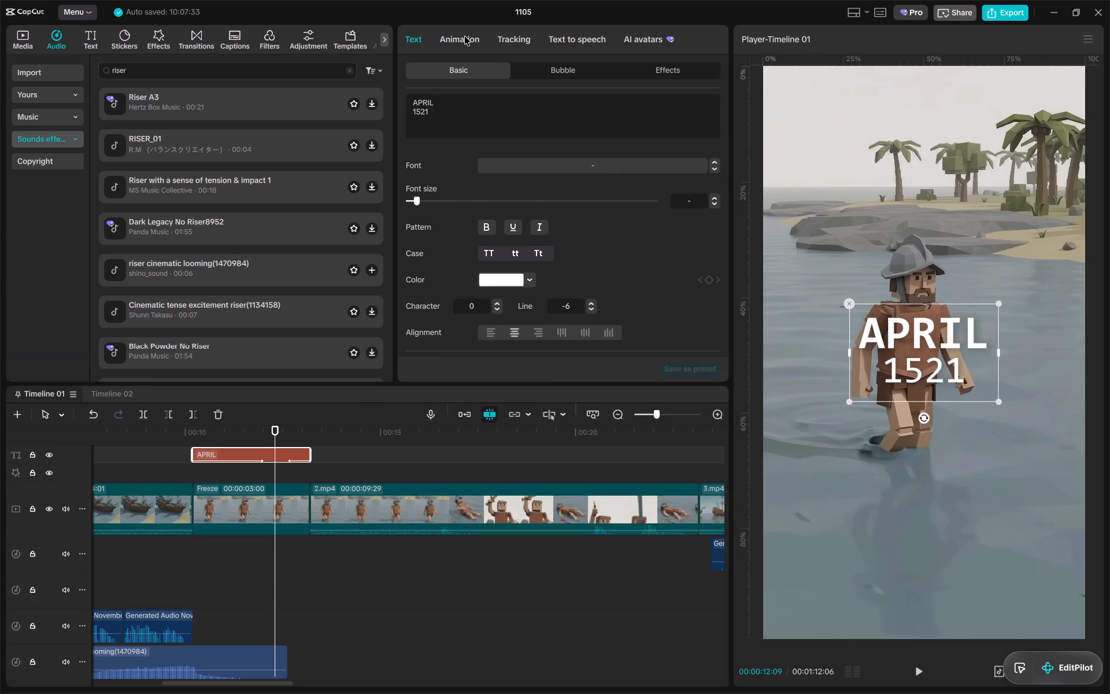
left_click(464, 36)
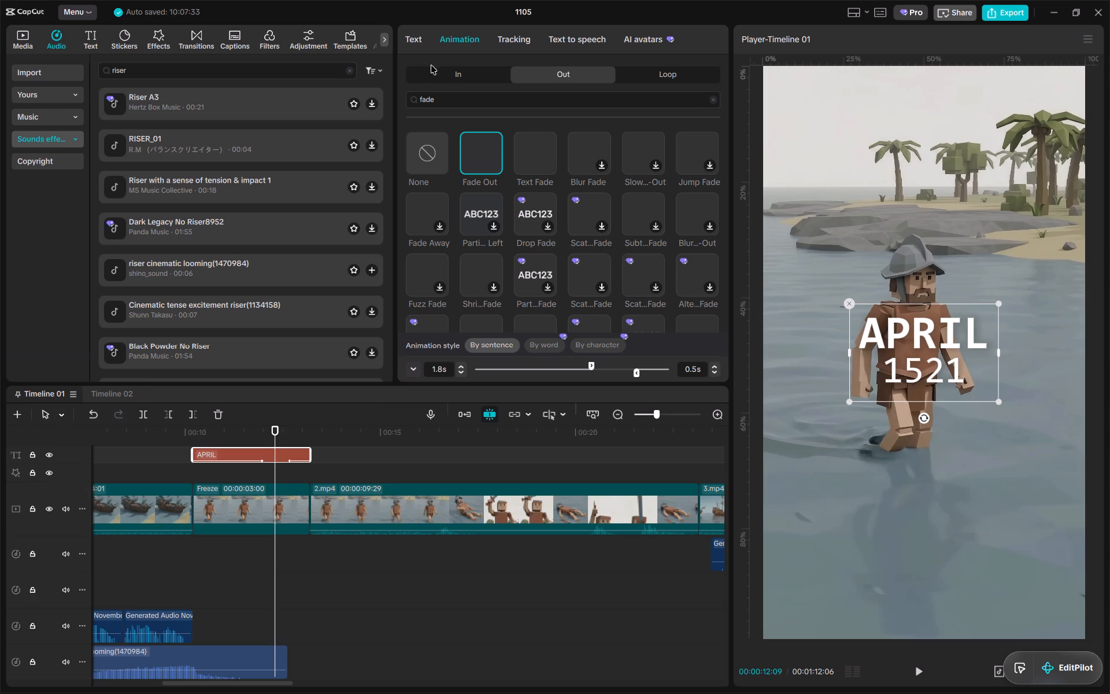
left_click(421, 43)
scroll(519, 220, "down", 6)
scroll(414, 270, "down", 2)
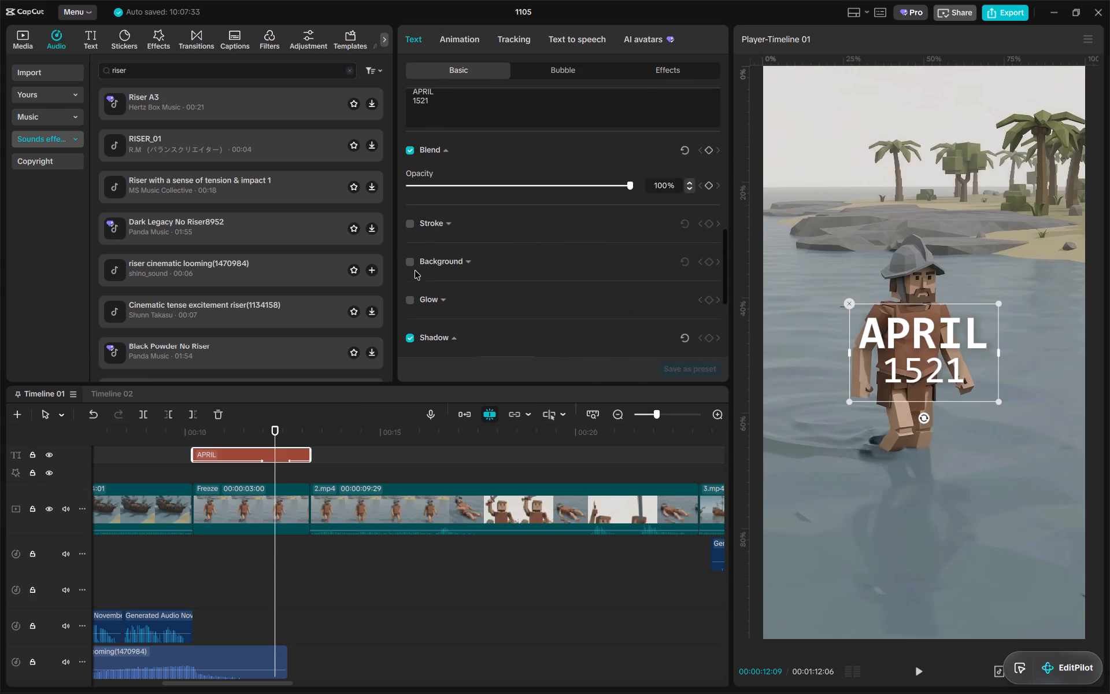
left_click(410, 339)
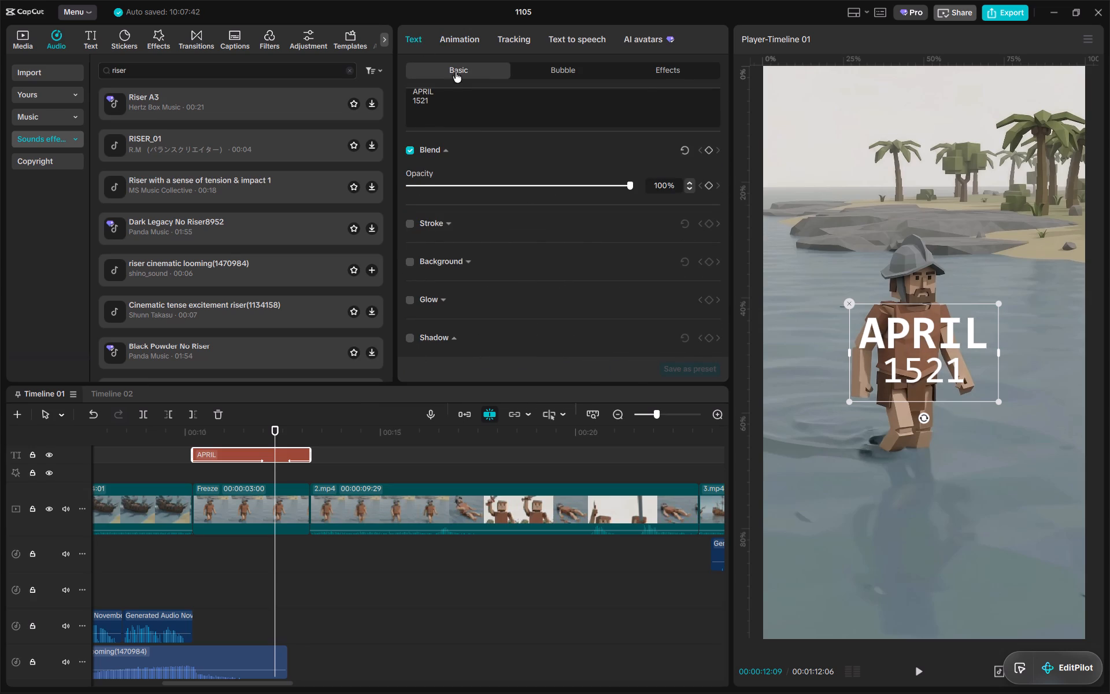
Apply the Typewriter entrance animation to the APRIL 1521 title.
left_click(462, 44)
left_click(713, 102)
left_click(453, 65)
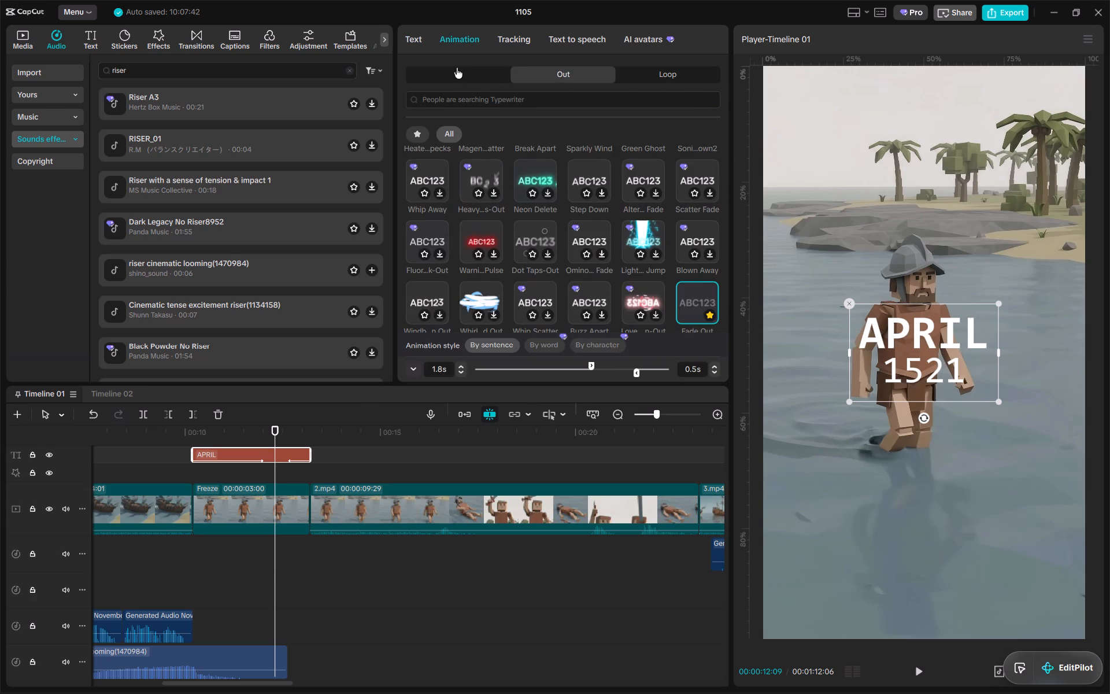
left_click(460, 72)
left_click(515, 104)
key("t")
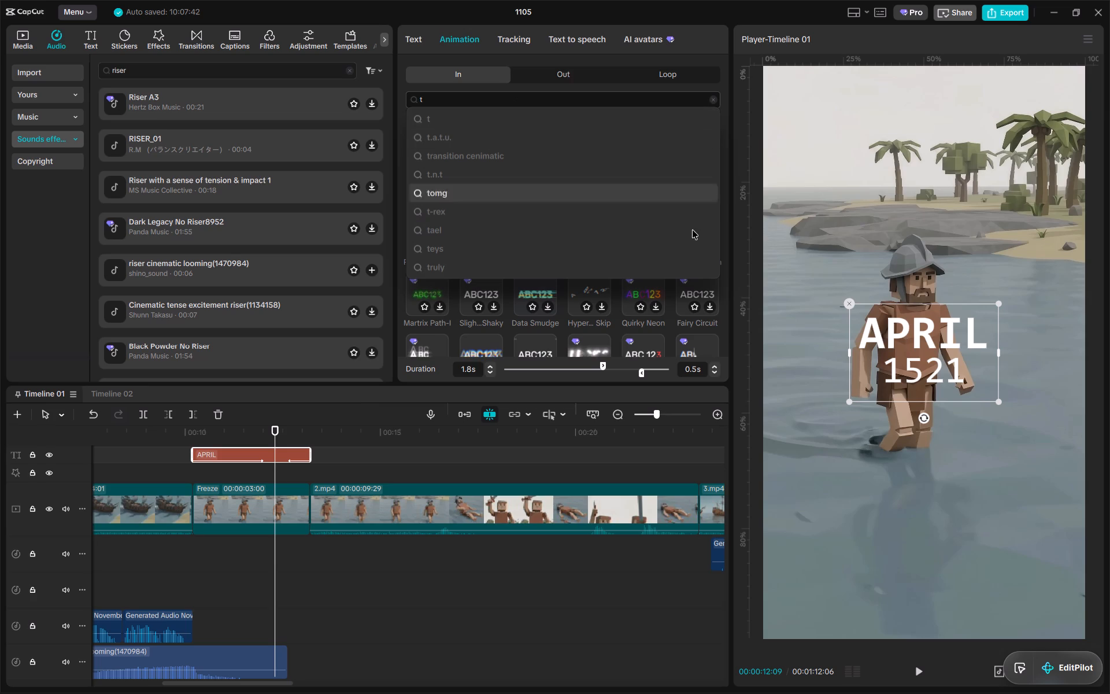
left_click(728, 317)
left_click(646, 164)
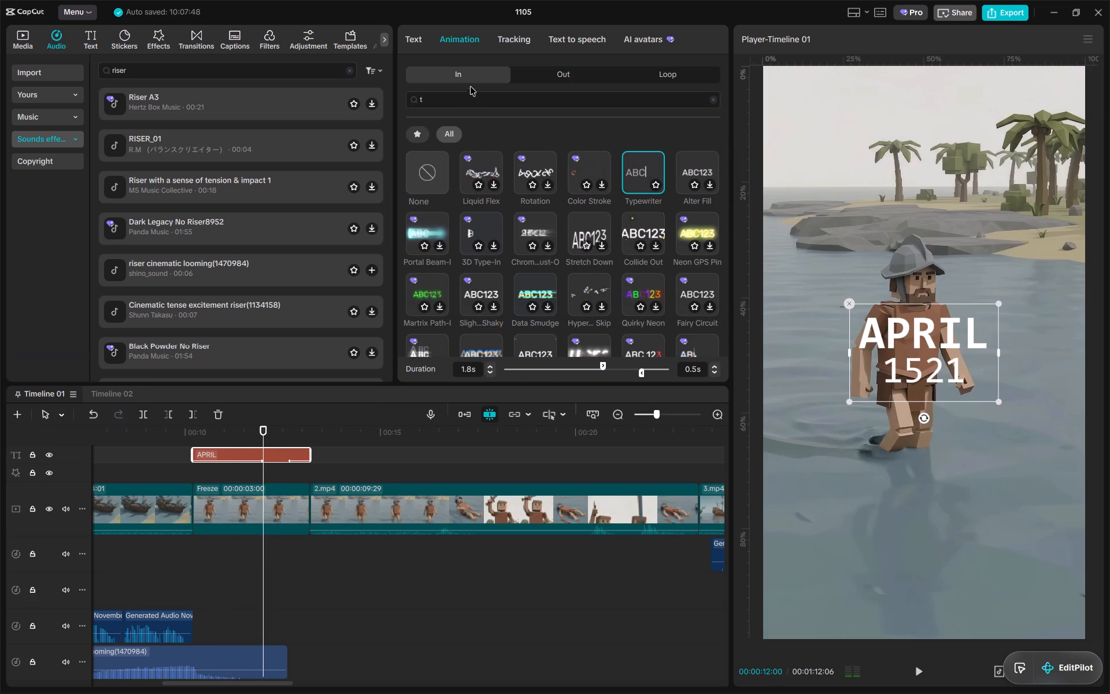
Remove the title's exit animation by setting it to None.
left_click(513, 73)
scroll(568, 235, "up", 6)
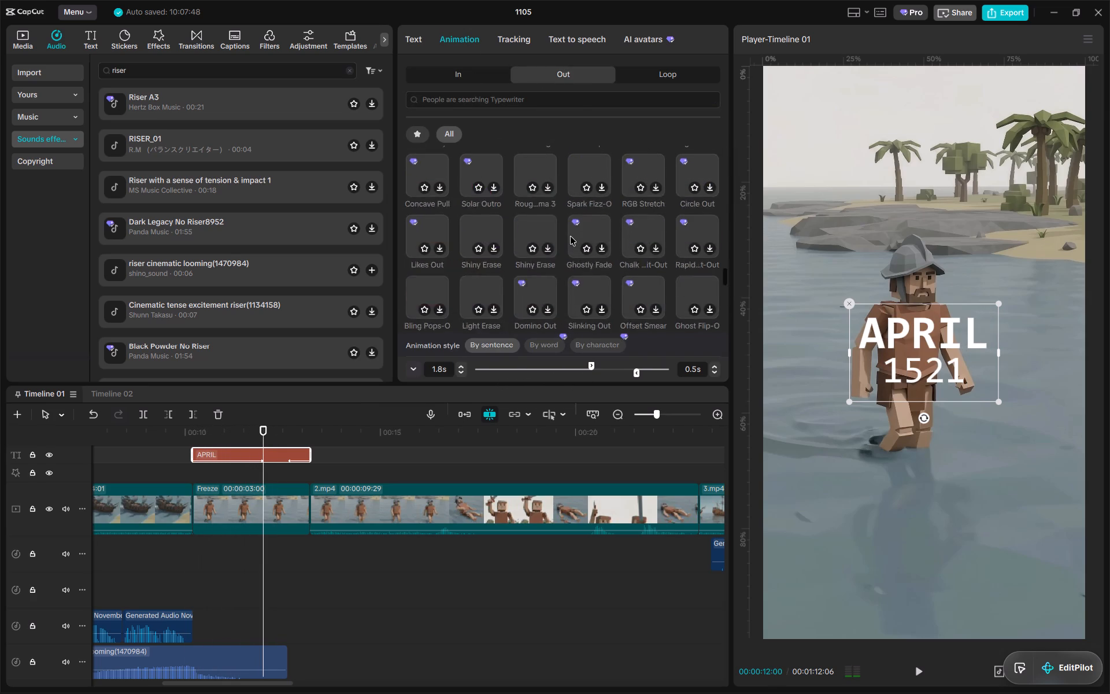
scroll(570, 236, "up", 20)
scroll(570, 236, "up", 9)
left_click(420, 164)
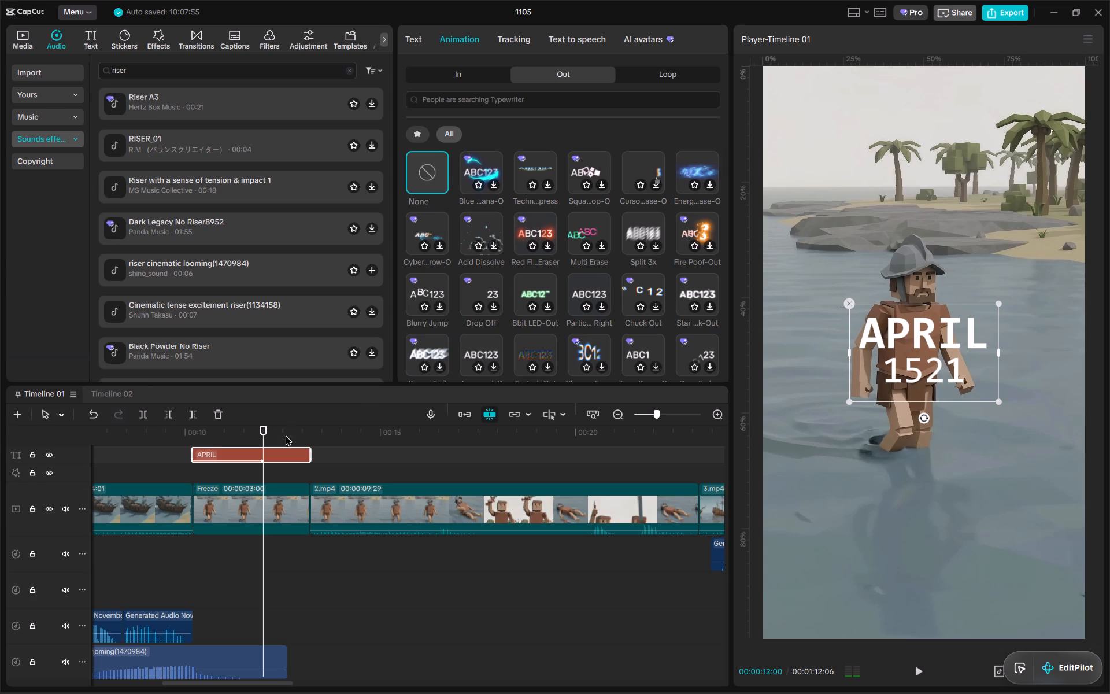
Play back the freeze-frame section from the title's start to check the title animation.
left_click_drag(279, 423, 147, 417)
left_click(172, 419)
left_click(184, 422)
key("ctrl+z")
left_click(184, 422, "ctrl")
key("space")
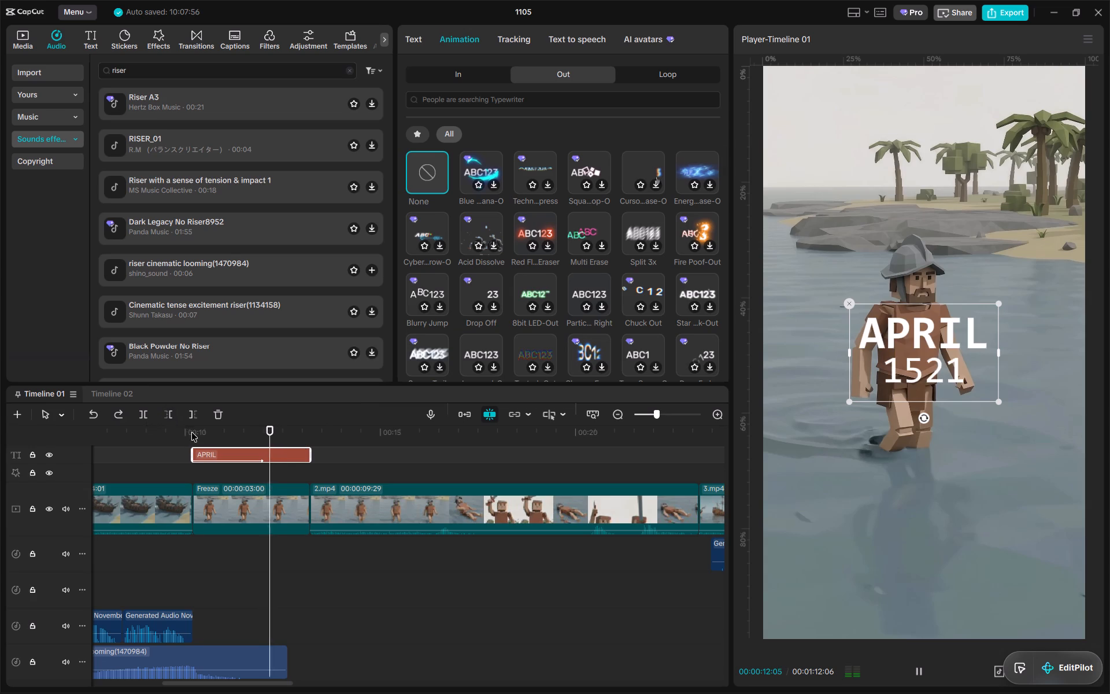
left_click(191, 432)
key("space")
key("space")
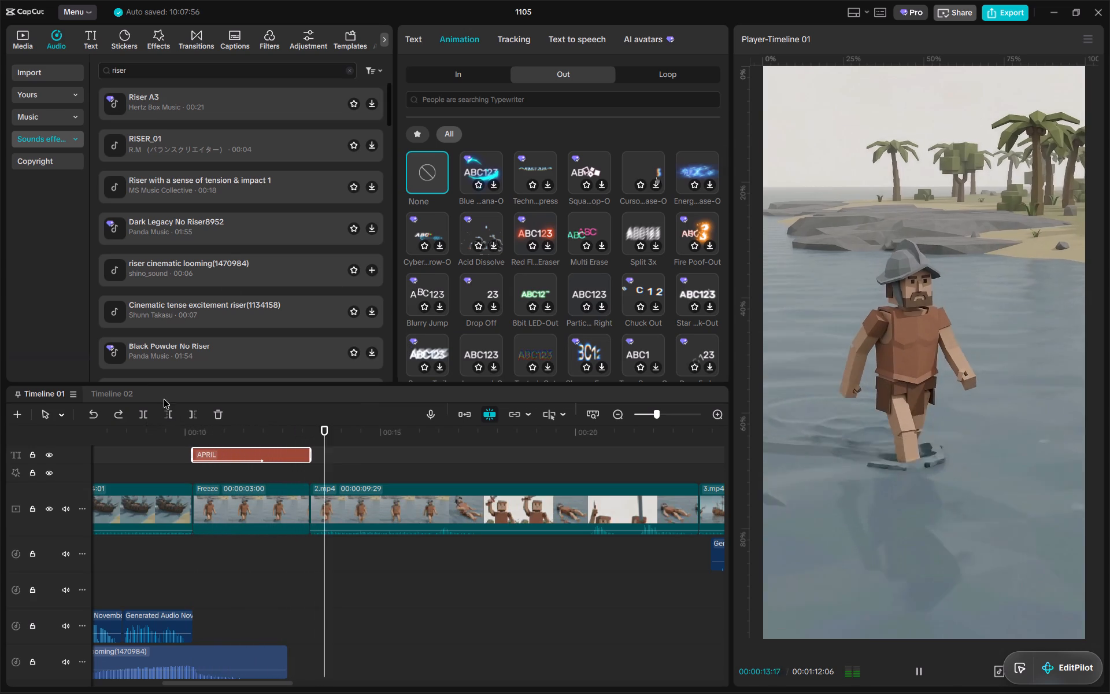
key("space")
Search sound effects for "type writer" and place Typewriter tapping sound Loop playback on an audio track at the title's start.
triple_click(145, 72)
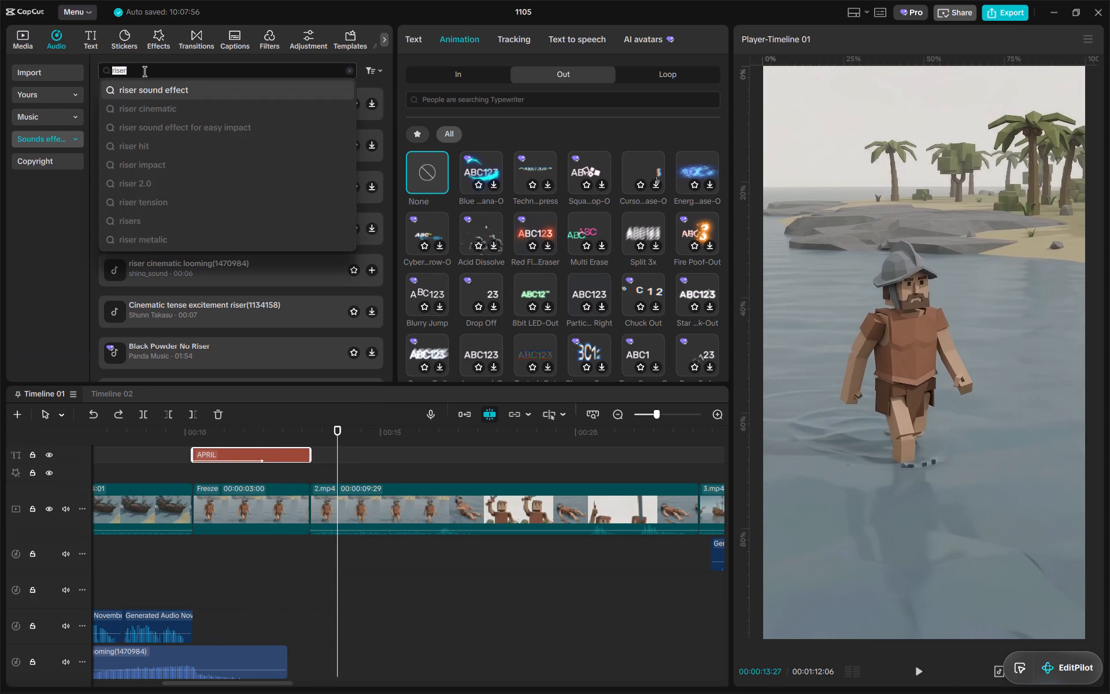
type("type writer")
key("Return")
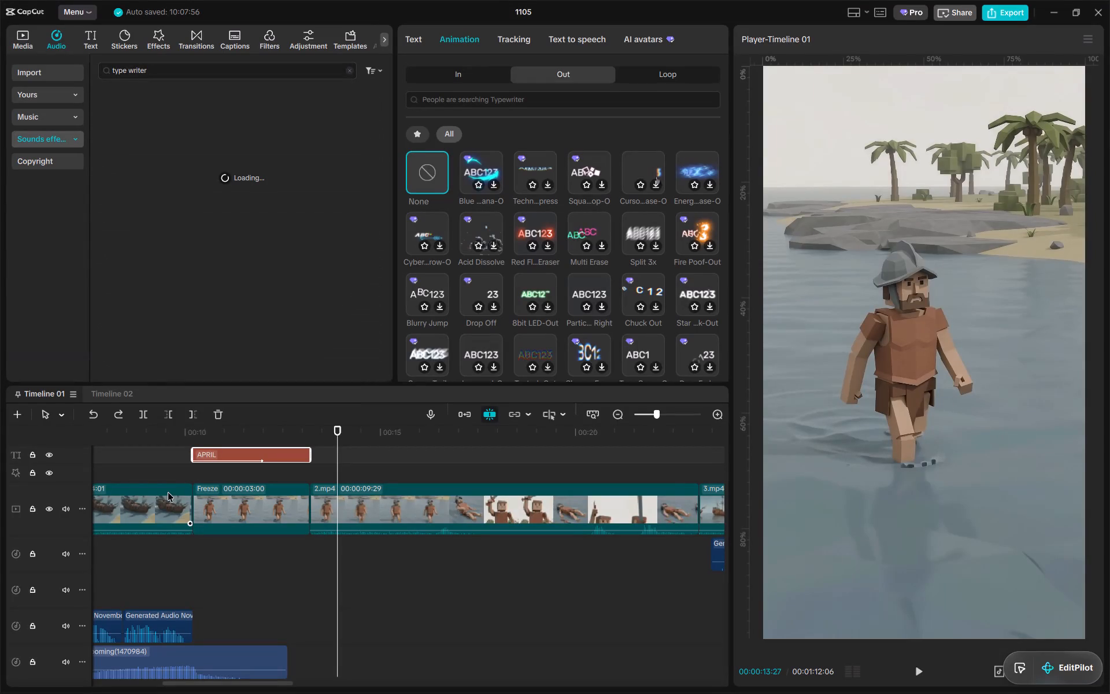
left_click(236, 99)
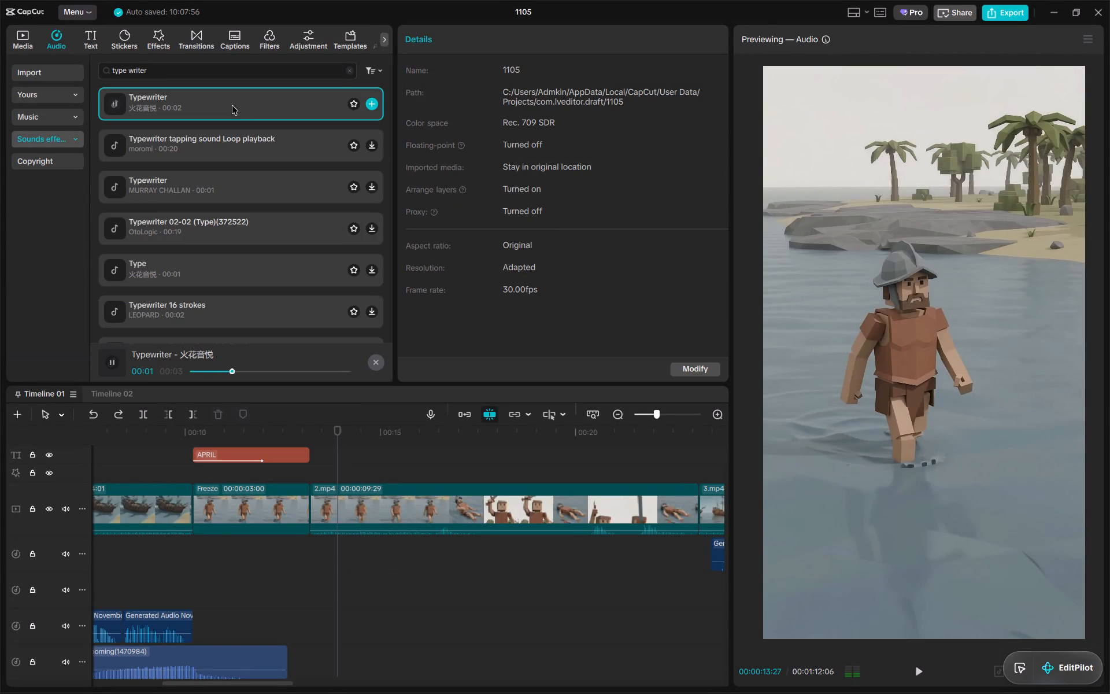
left_click_drag(232, 105, 172, 228)
left_click(200, 141)
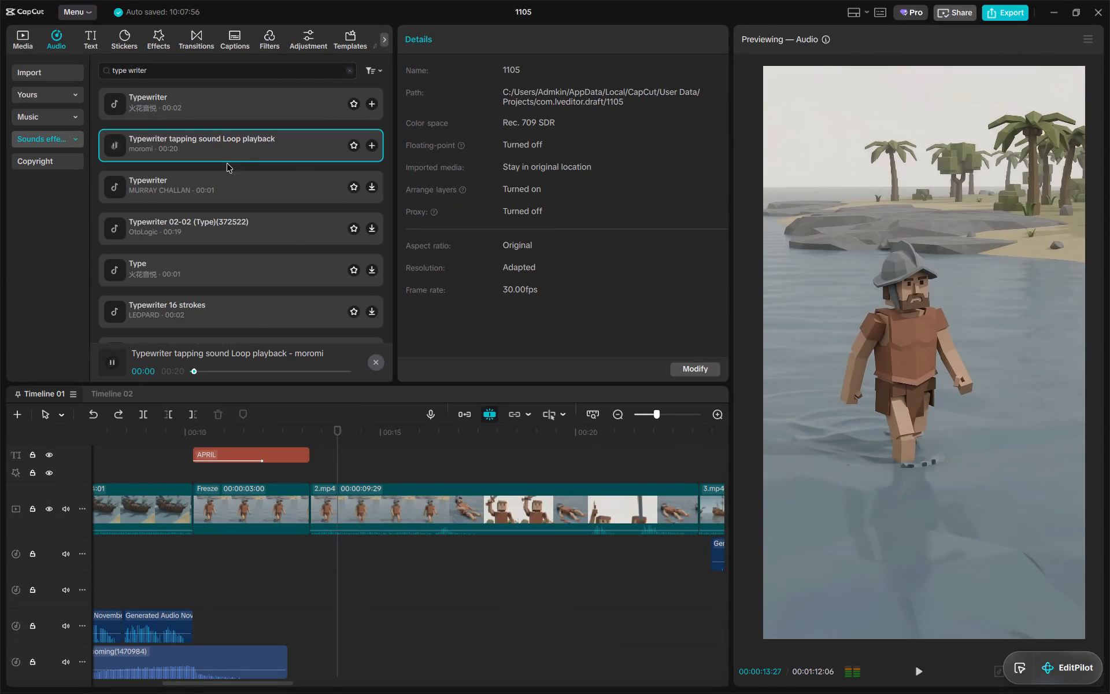
left_click_drag(235, 150, 194, 549)
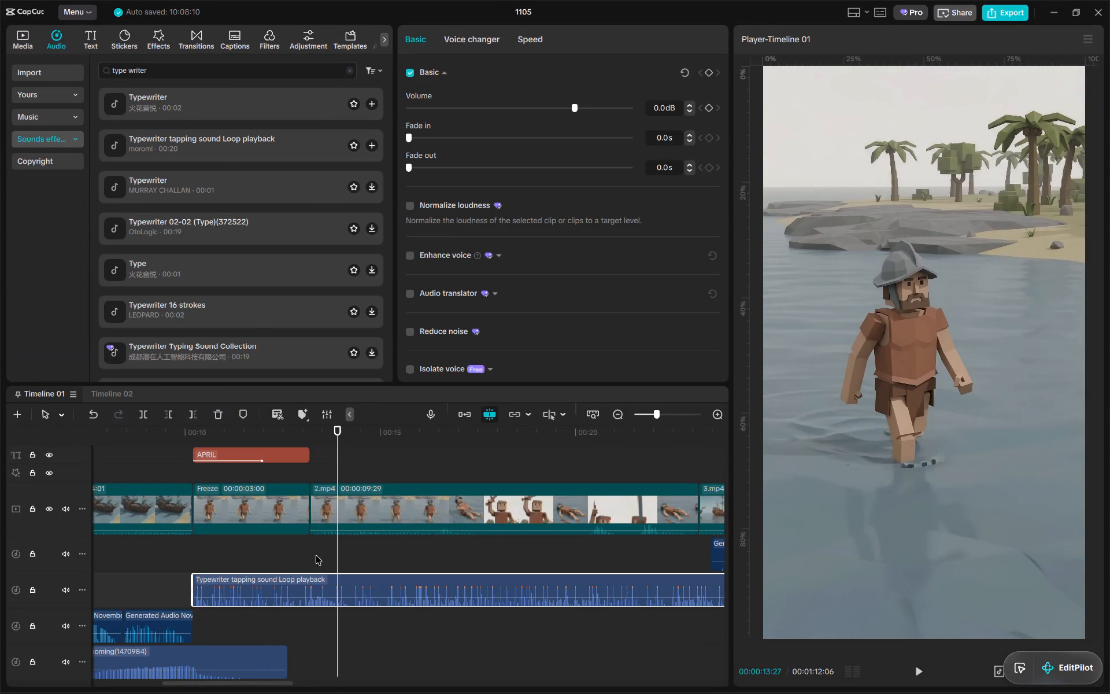
Trim the opening of the typewriter sound up to about 10:19 and move the clip back to the title's start.
left_click_drag(189, 433, 214, 431)
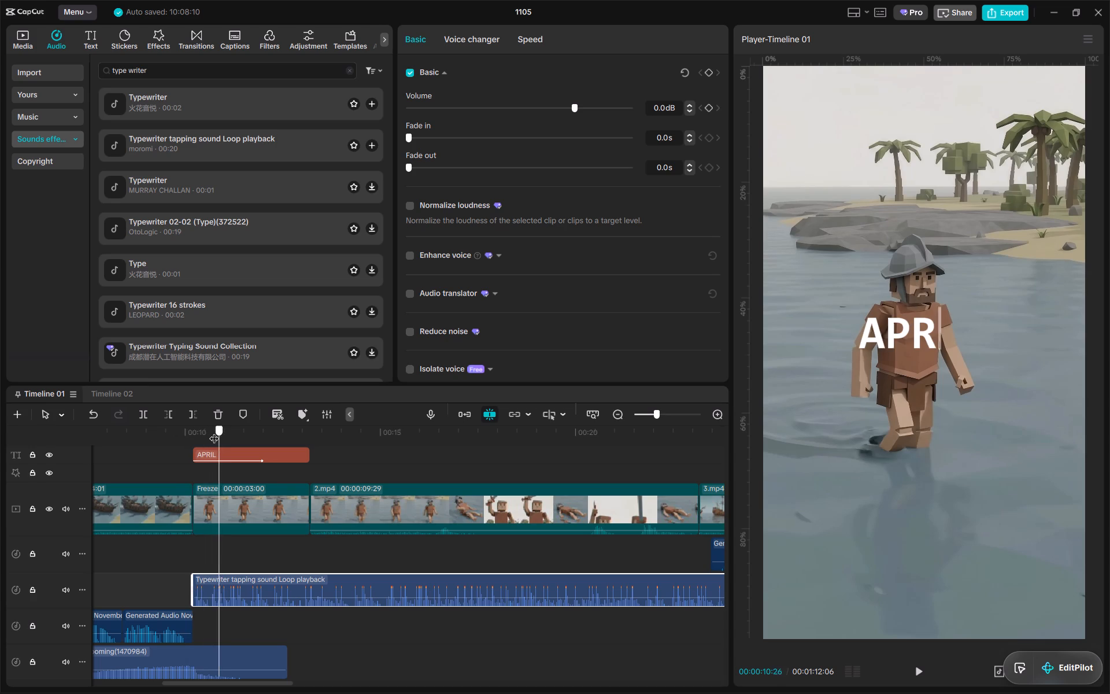
left_click_drag(214, 431, 209, 431)
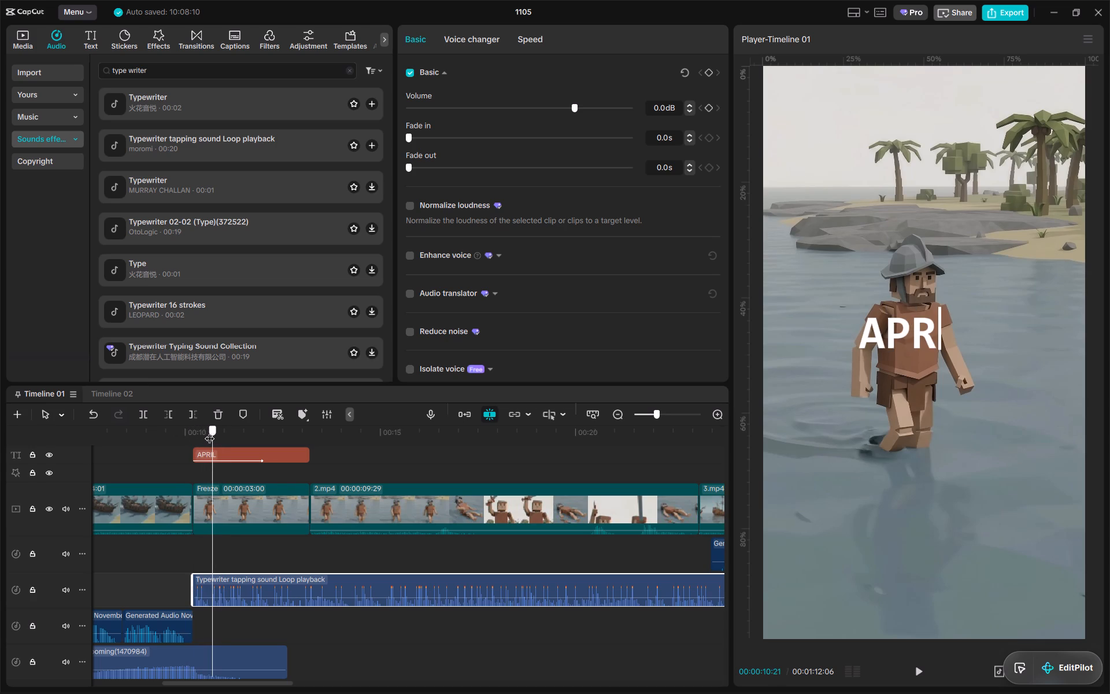
left_click_drag(209, 431, 209, 432)
scroll(196, 503, "up", 12, "alt")
left_click(186, 433)
key("space")
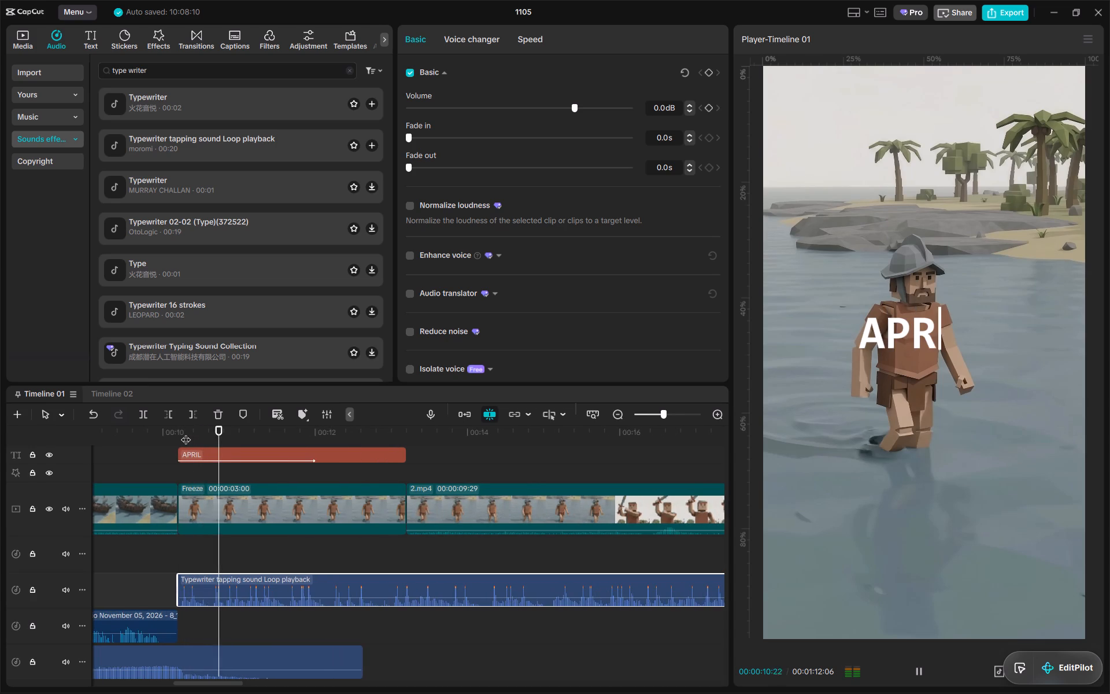
key("space")
left_click_drag(186, 433, 213, 434)
key("q")
key("ctrl+z")
left_click(212, 432)
key("q")
left_click_drag(245, 579, 217, 581)
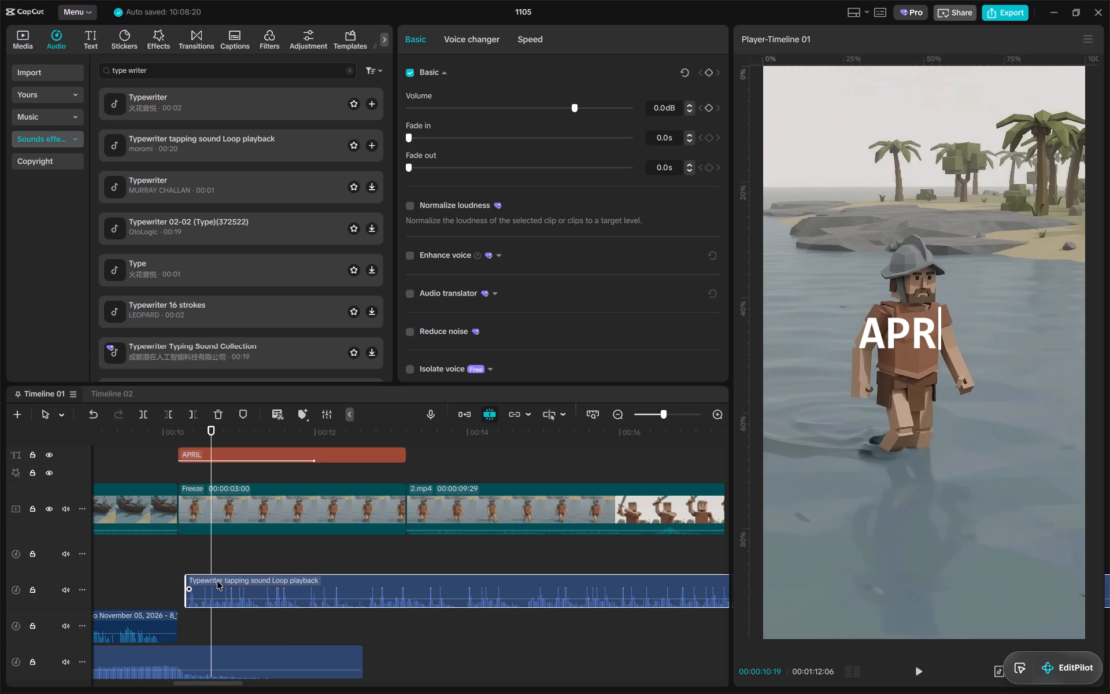
left_click_drag(217, 581, 214, 579)
Split the typewriter sound at about 11:05, where the word APRIL has been typed out, and delete the remainder.
left_click_drag(171, 436, 236, 429)
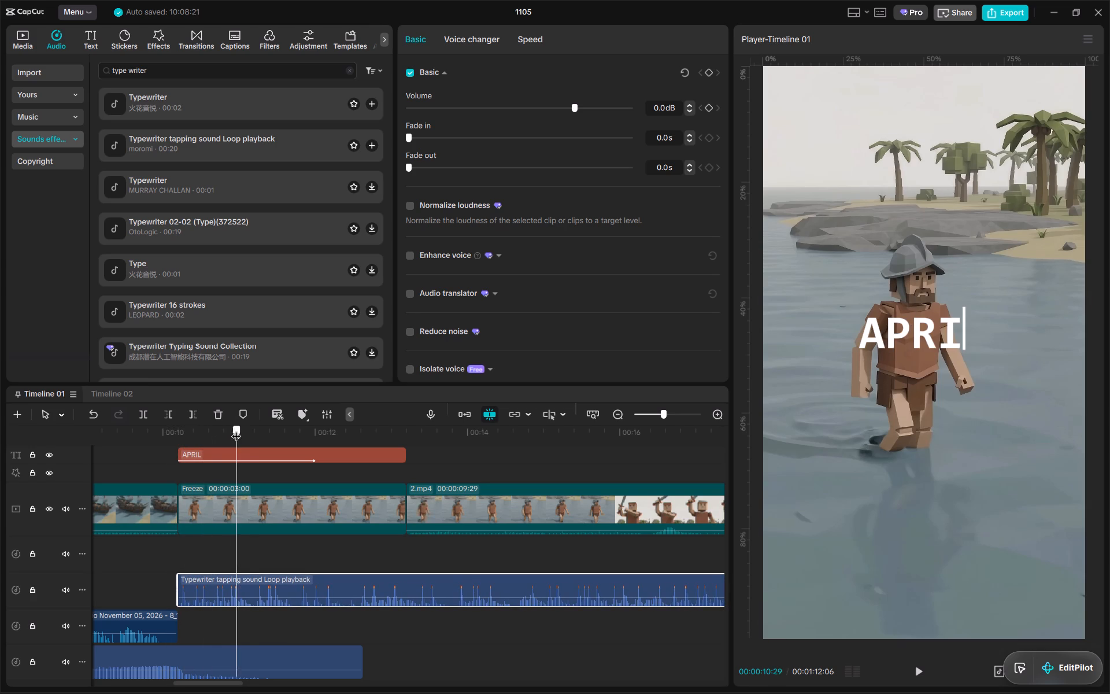
left_click_drag(236, 429, 251, 432)
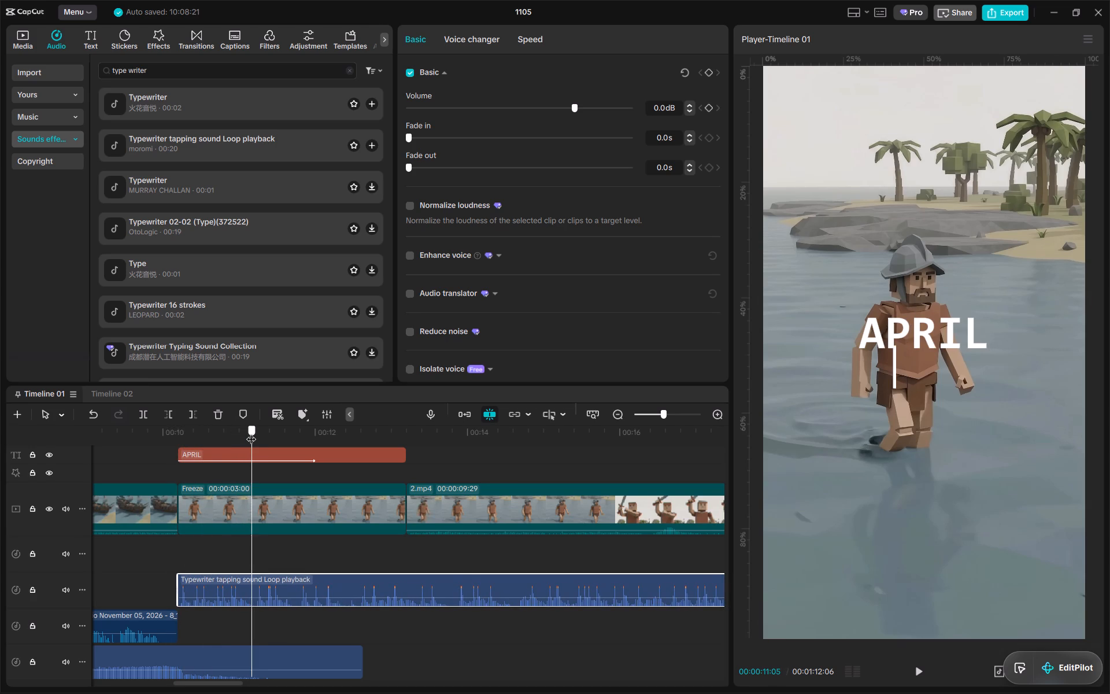
left_click_drag(251, 432, 258, 432)
key("s")
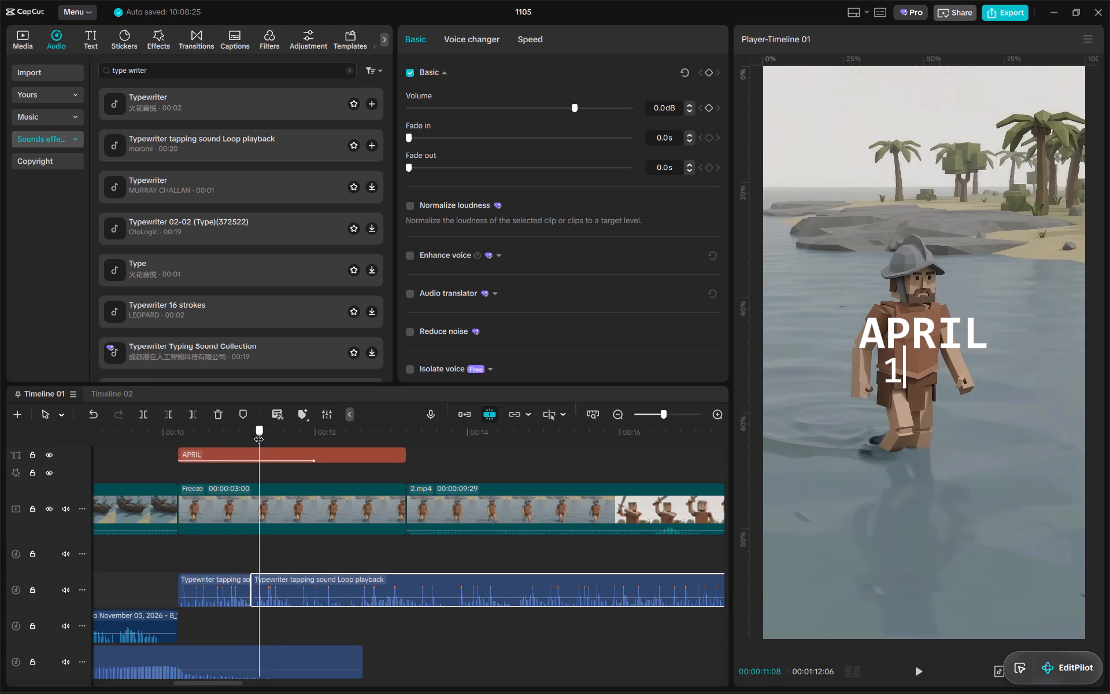
left_click_drag(258, 432, 155, 439)
key("space")
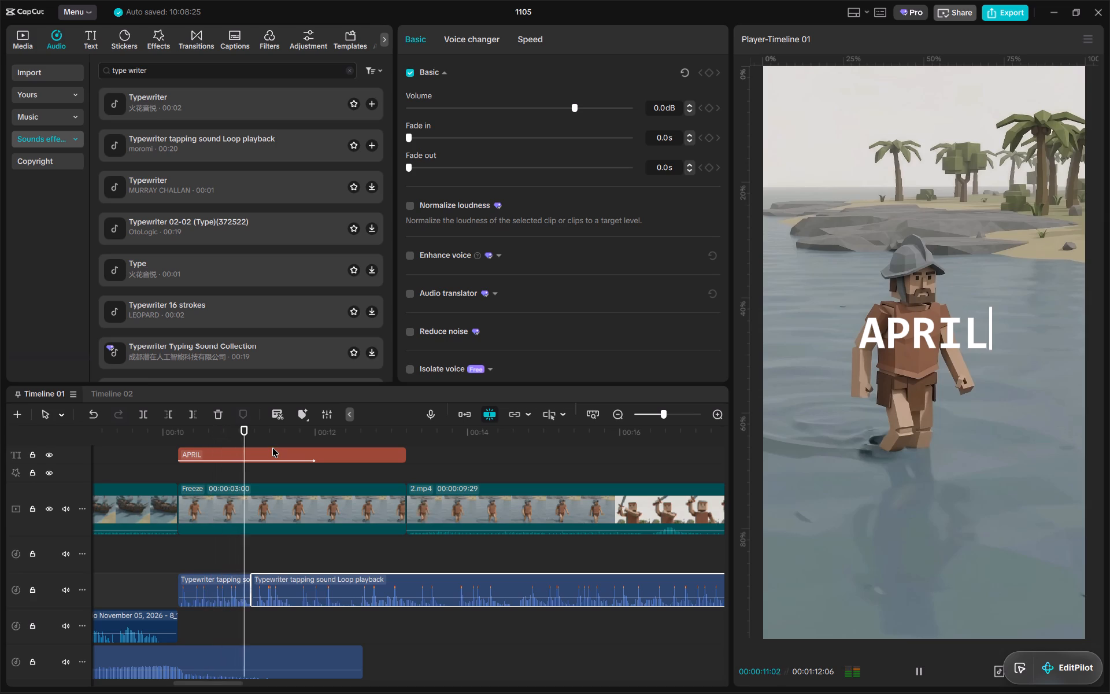
key("space")
left_click_drag(307, 436, 174, 440)
scroll(188, 485, "up", 11, "alt")
left_click_drag(184, 440, 214, 440)
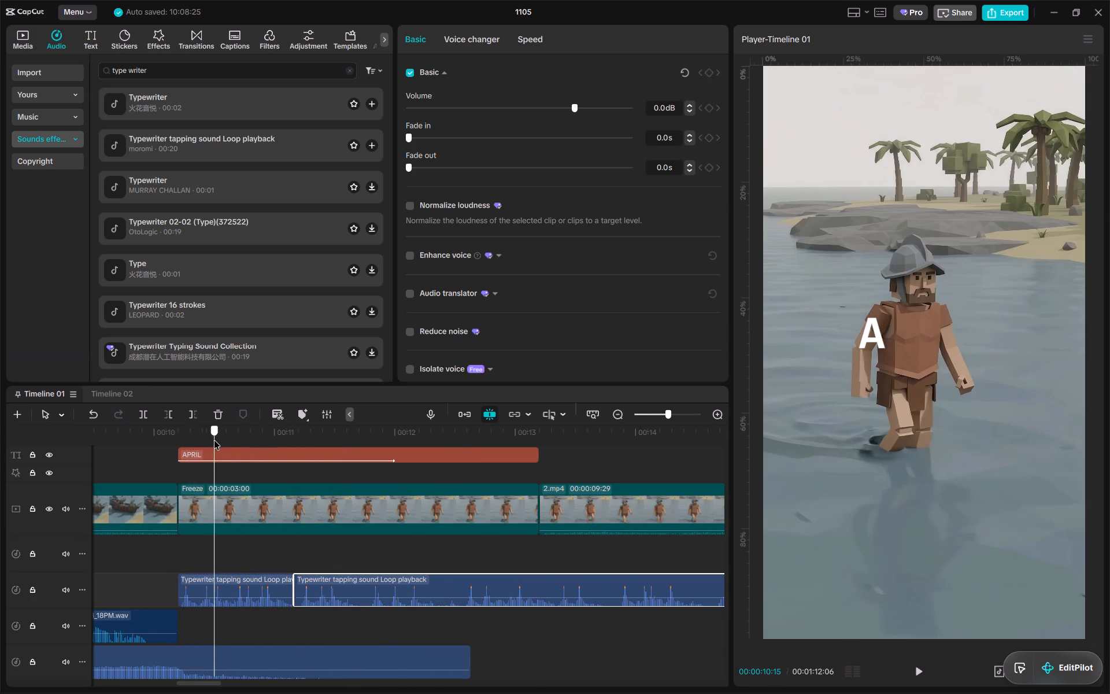
left_click_drag(214, 440, 209, 448)
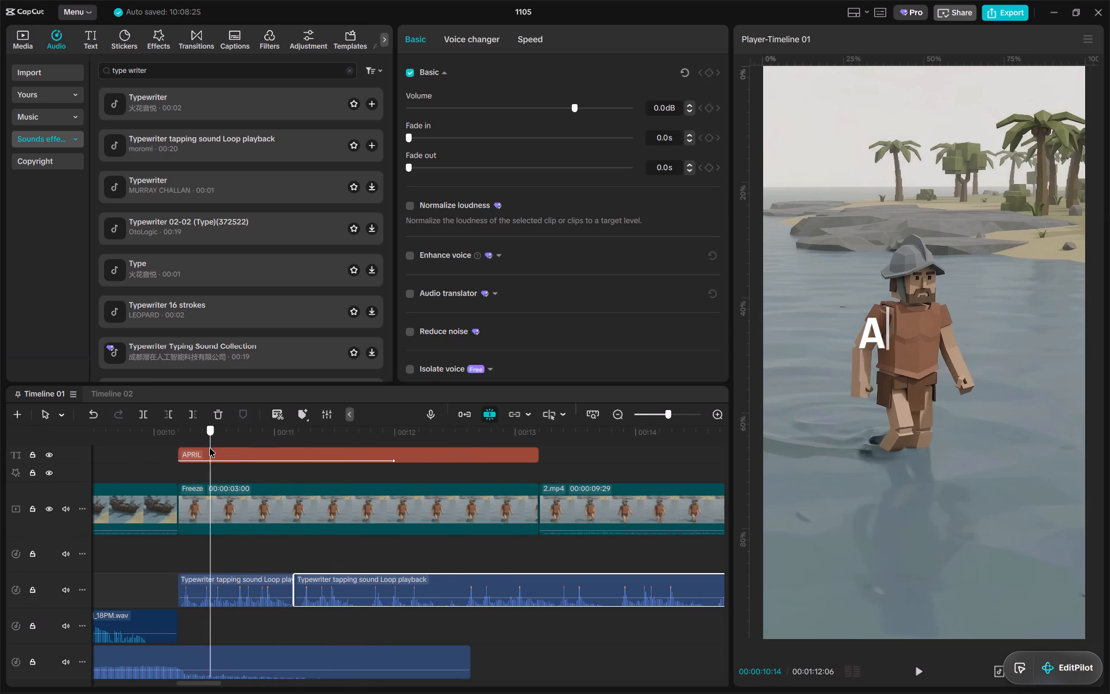
left_click_drag(209, 448, 202, 451)
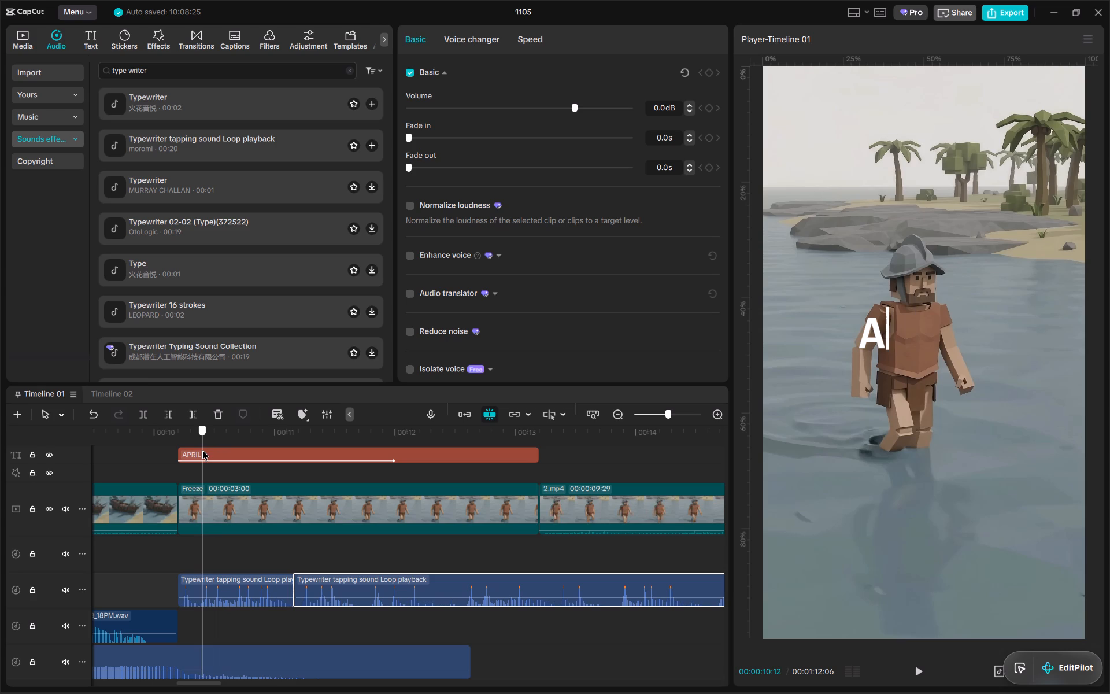
left_click_drag(202, 451, 200, 451)
key("d")
Split the typewriter sound after its first tap and shift the second piece later to match the title's letter P.
left_click(260, 582)
key("s")
left_click_drag(202, 435, 207, 433)
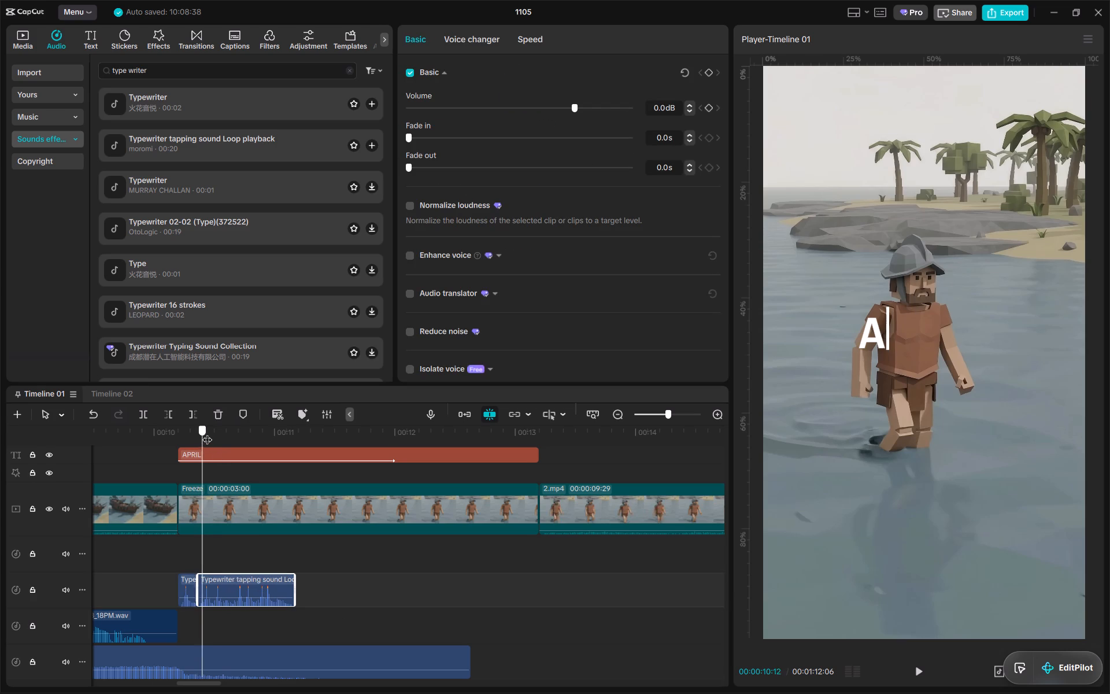
left_click_drag(207, 433, 217, 433)
left_click_drag(234, 580, 254, 580)
key("space")
key("space")
Realign the second typewriter sound piece to begin at about 10:15.
left_click_drag(227, 438, 223, 438)
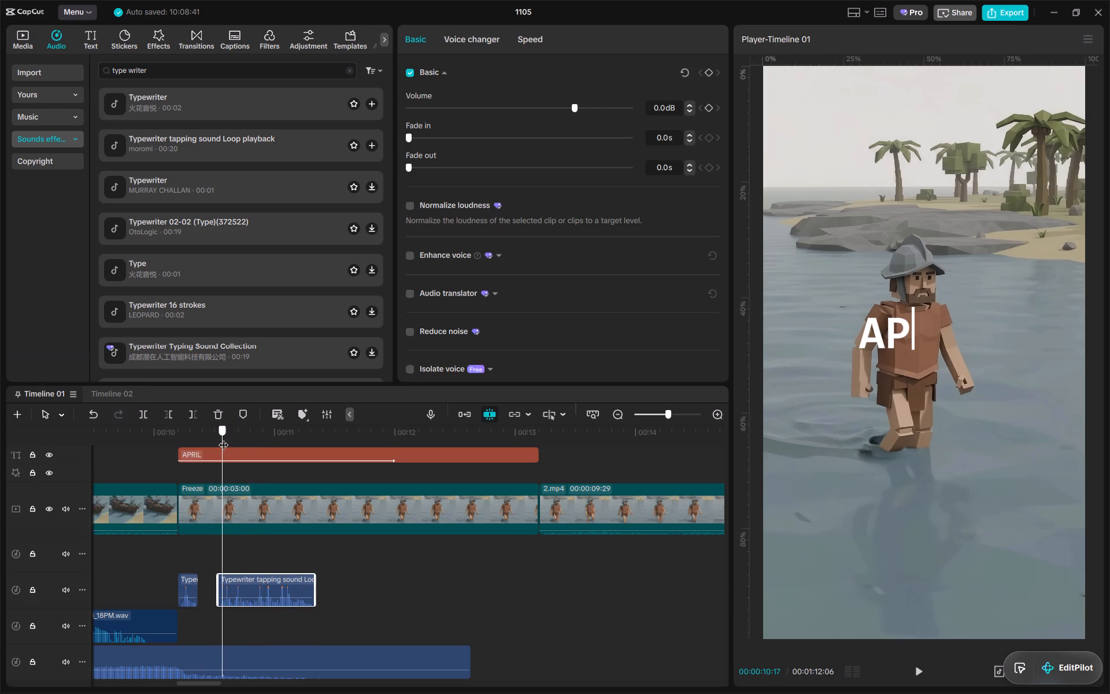
left_click_drag(223, 438, 212, 442)
scroll(211, 478, "up", 14, "alt")
left_click_drag(215, 433, 220, 437)
left_click_drag(273, 586, 261, 586)
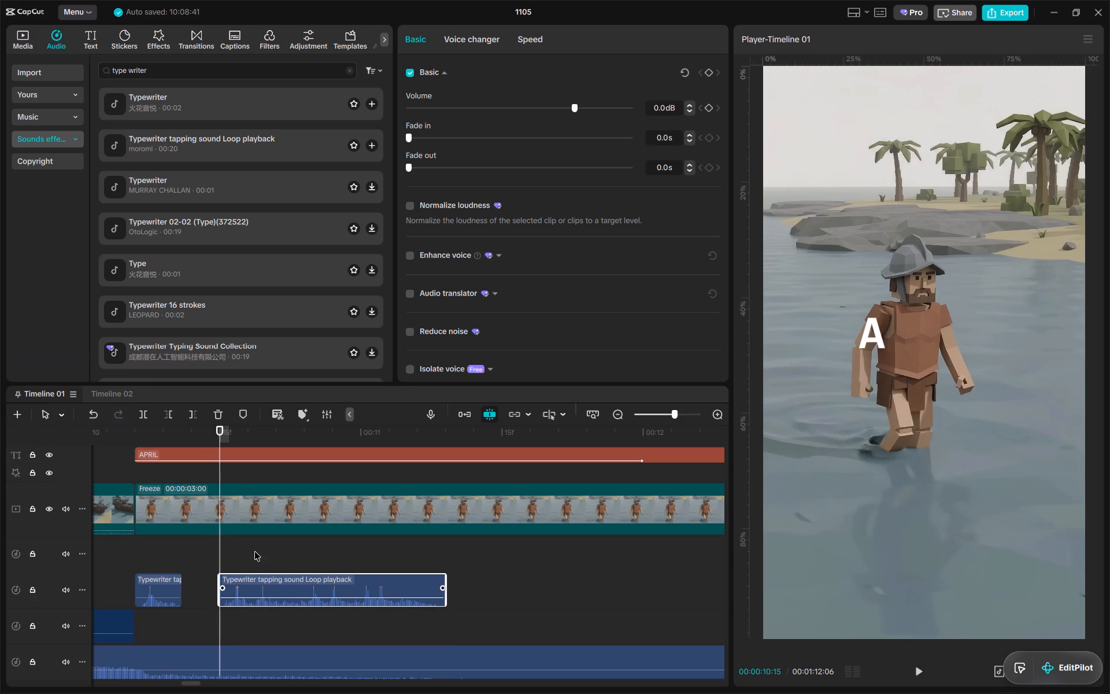
Split the second typewriter sound piece and move its latter part to begin at about 10:28, matching the title's letter I.
left_click_drag(221, 438, 280, 440)
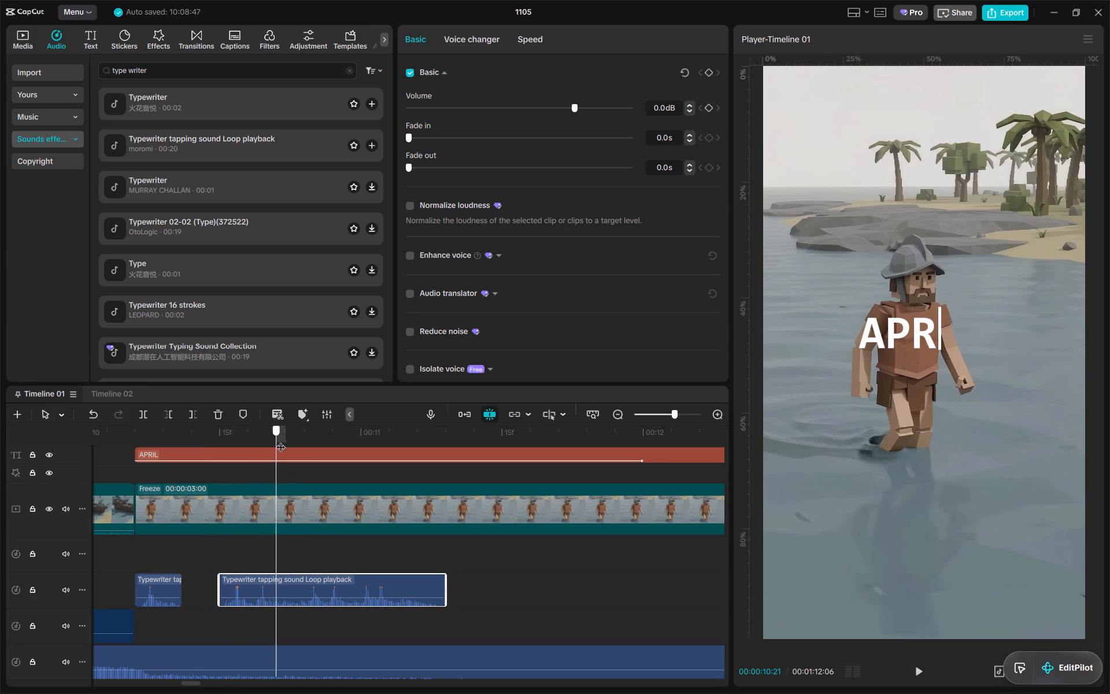
left_click_drag(280, 440, 328, 447)
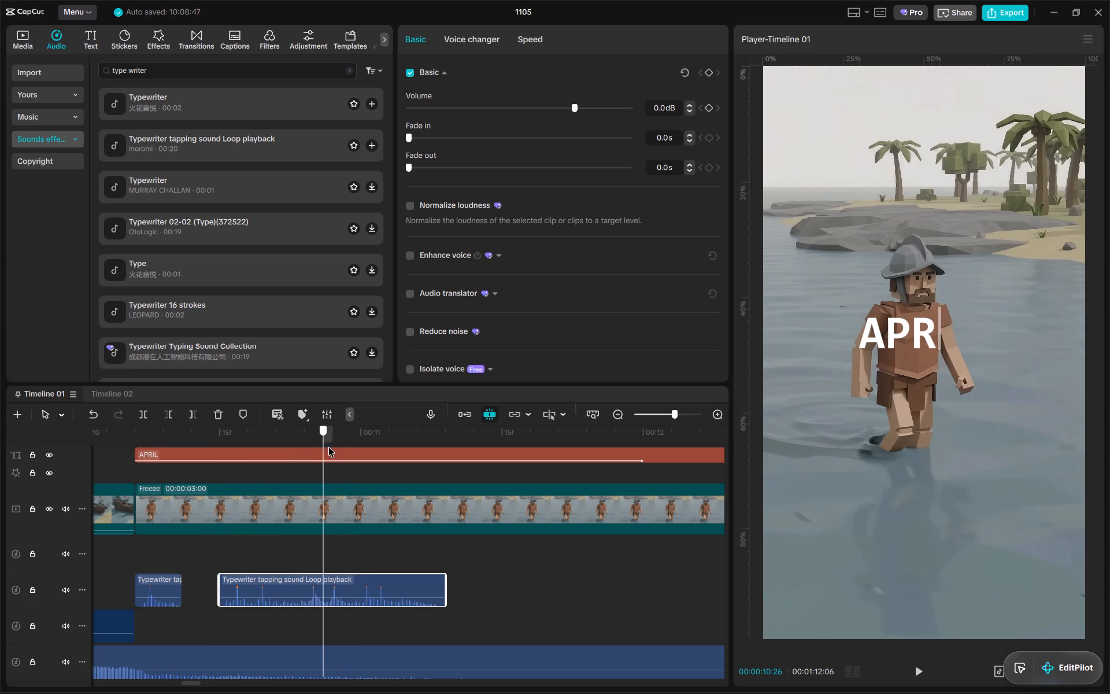
left_click_drag(328, 447, 325, 454)
key("s")
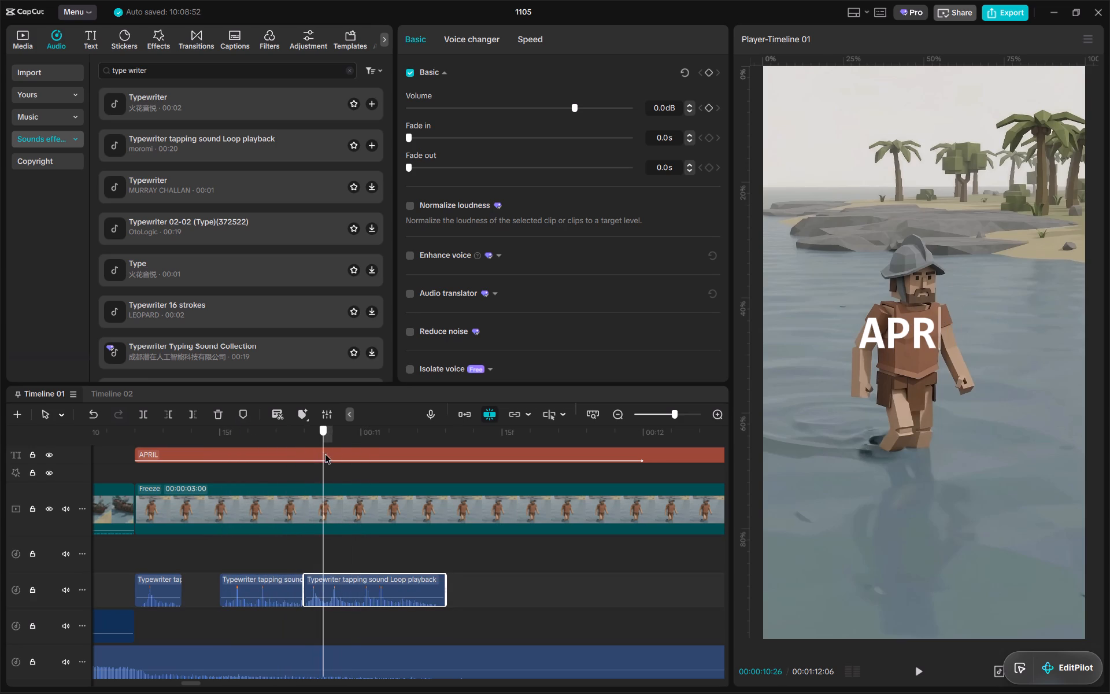
left_click_drag(325, 454, 342, 457)
left_click_drag(346, 584, 384, 584)
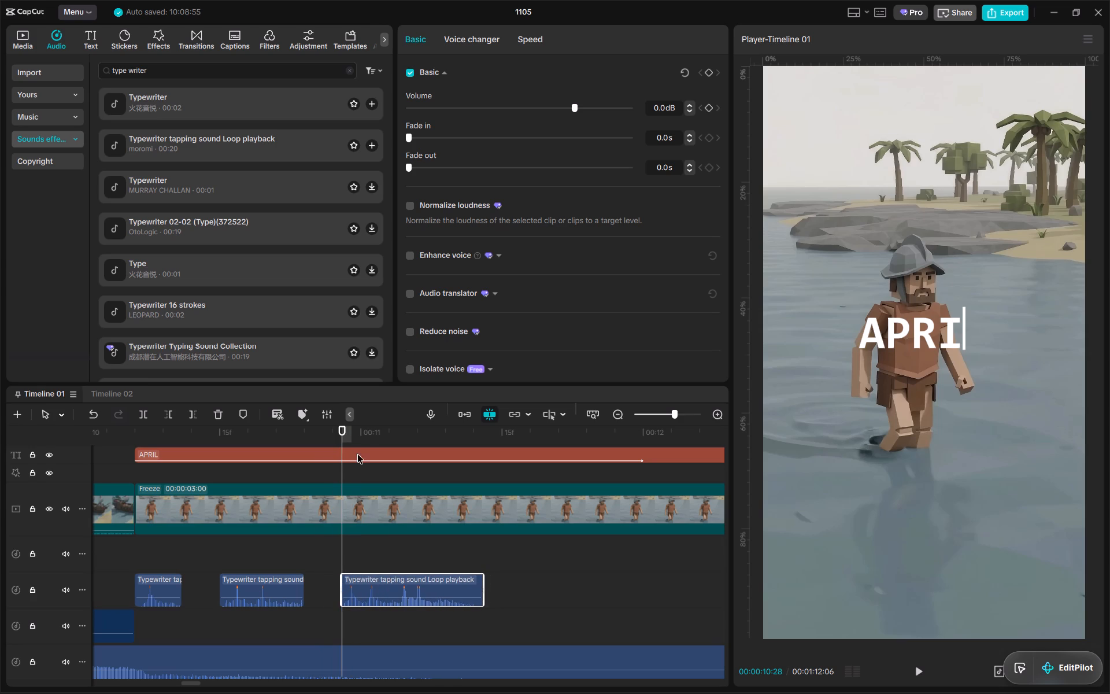
Split the third typewriter sound piece at about 11:00 and move its latter part to begin at about 11:05, matching the title's digit 1.
left_click_drag(342, 433, 373, 444)
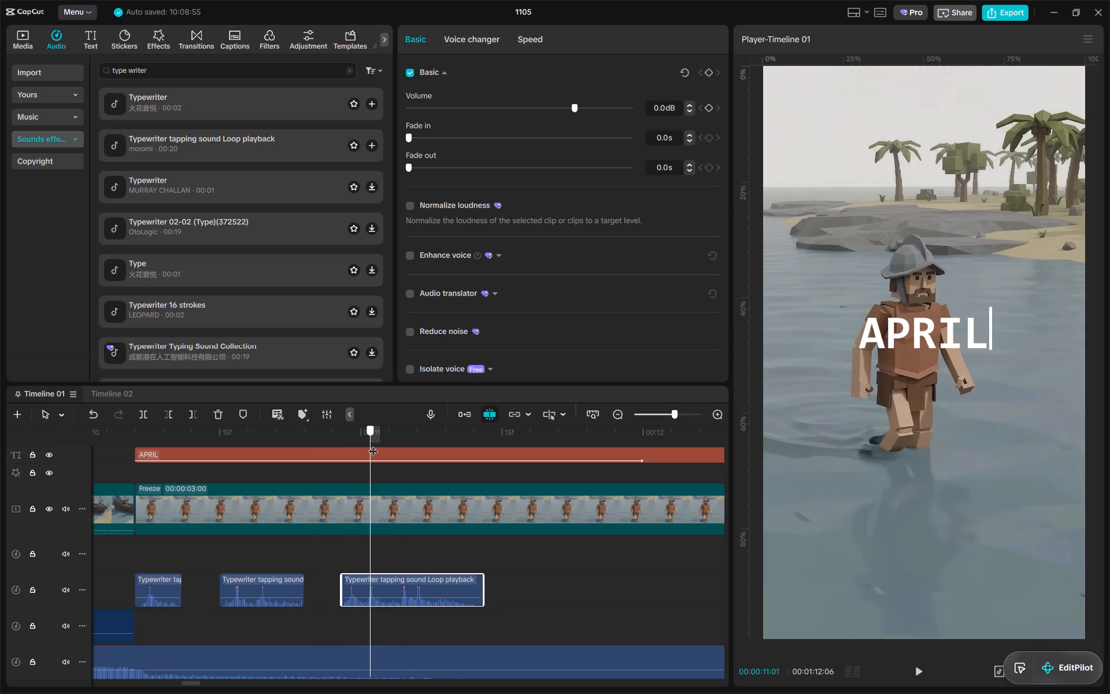
left_click_drag(373, 444, 380, 455)
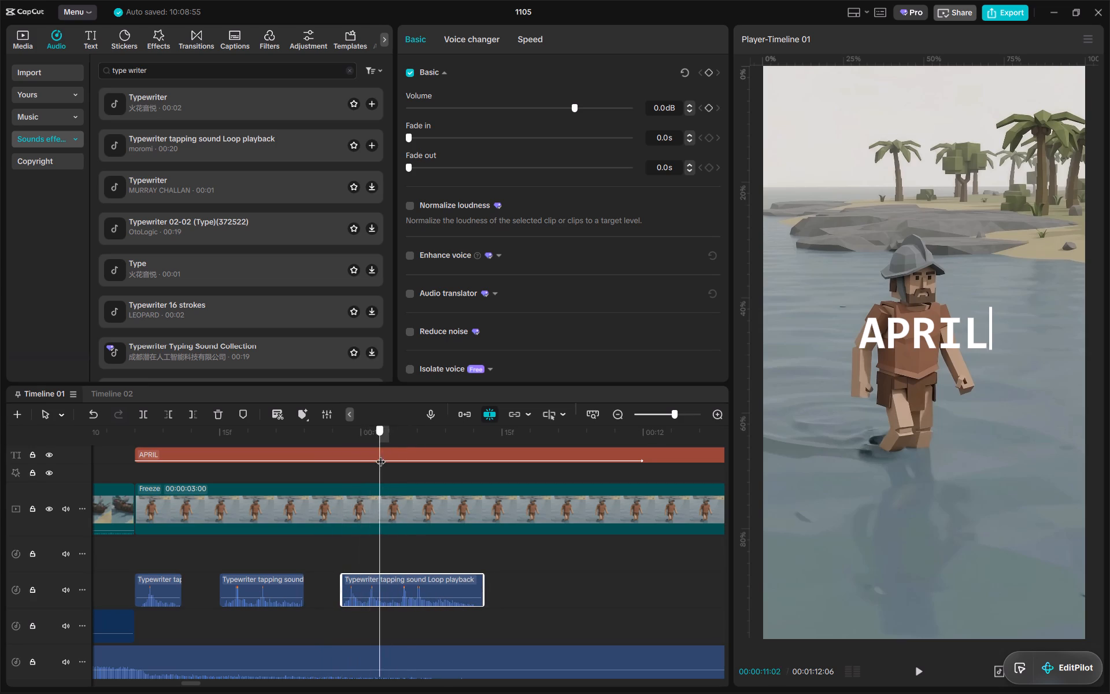
left_click_drag(380, 455, 364, 457)
key("s")
left_click_drag(401, 586, 591, 580)
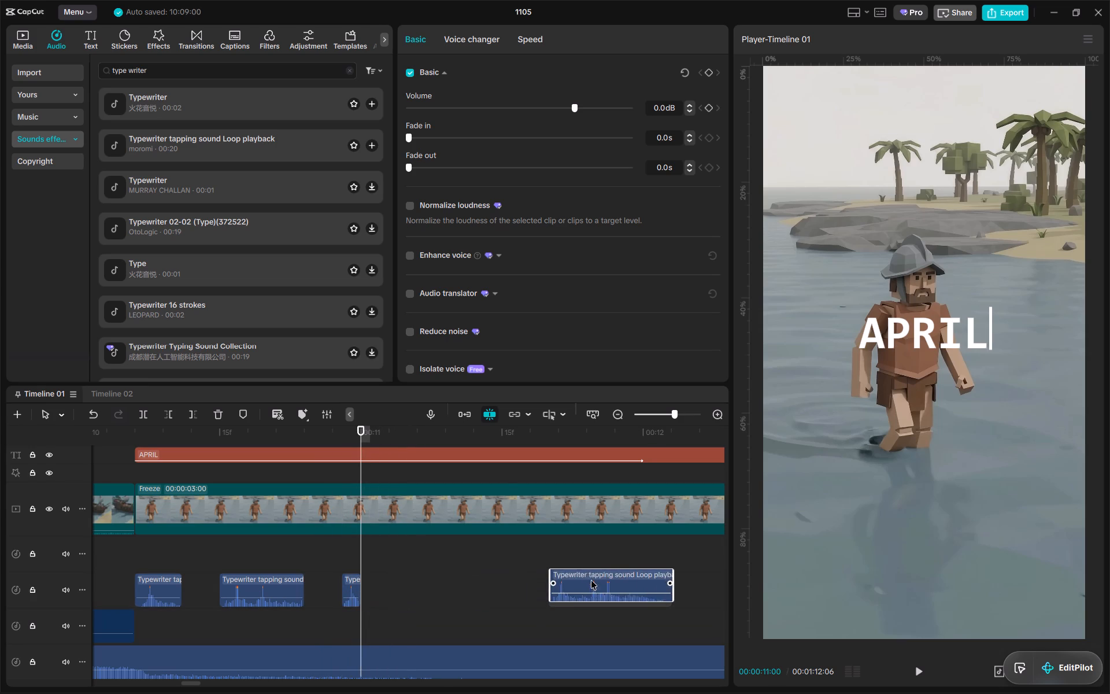
left_click_drag(591, 580, 591, 581)
left_click_drag(473, 433, 417, 442)
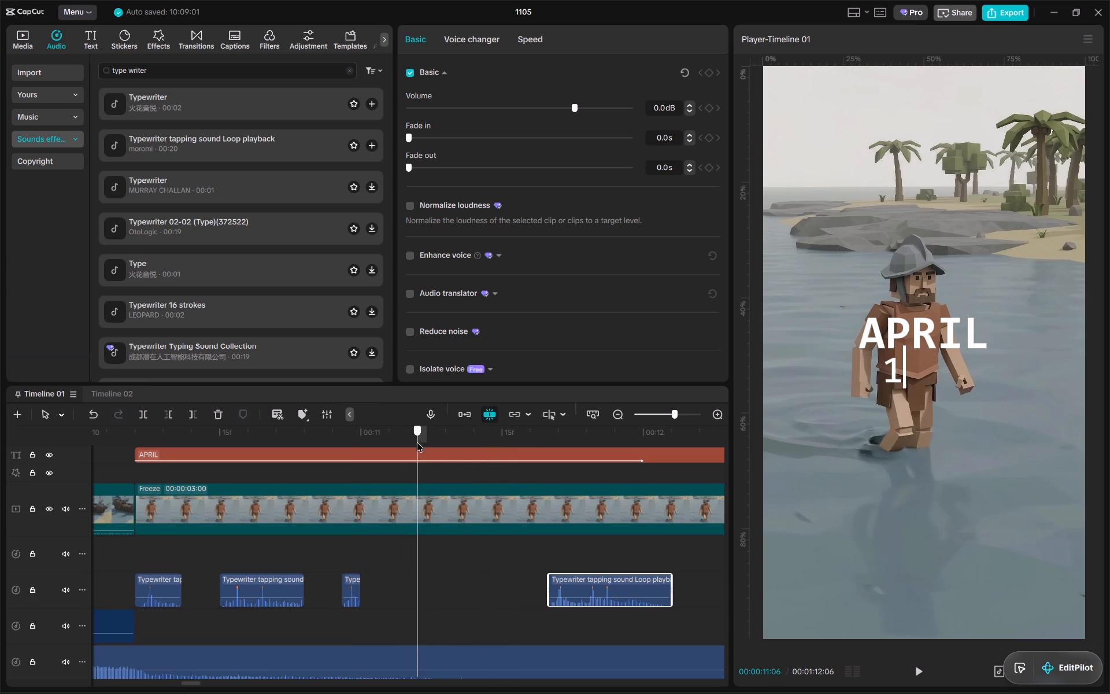
left_click_drag(417, 442, 406, 446)
left_click_drag(578, 584, 437, 575)
Split the latest typewriter sound piece at about 11:09 and move its latter part to begin at about 11:17.
left_click_drag(412, 431, 444, 447)
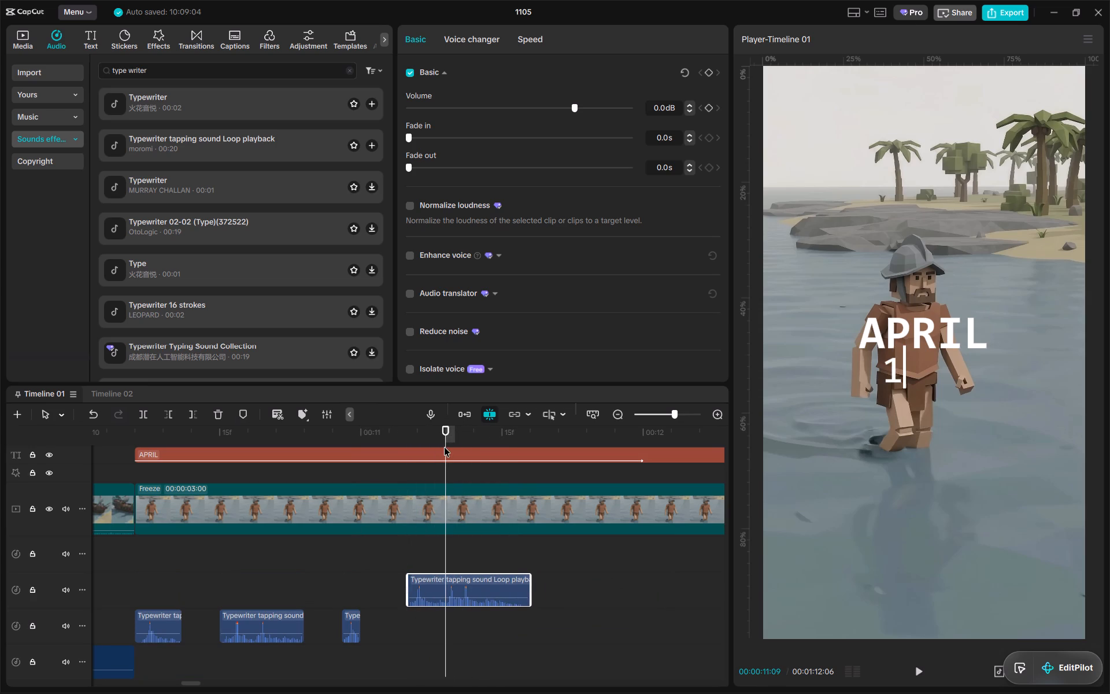
key("s")
left_click_drag(456, 441, 521, 447)
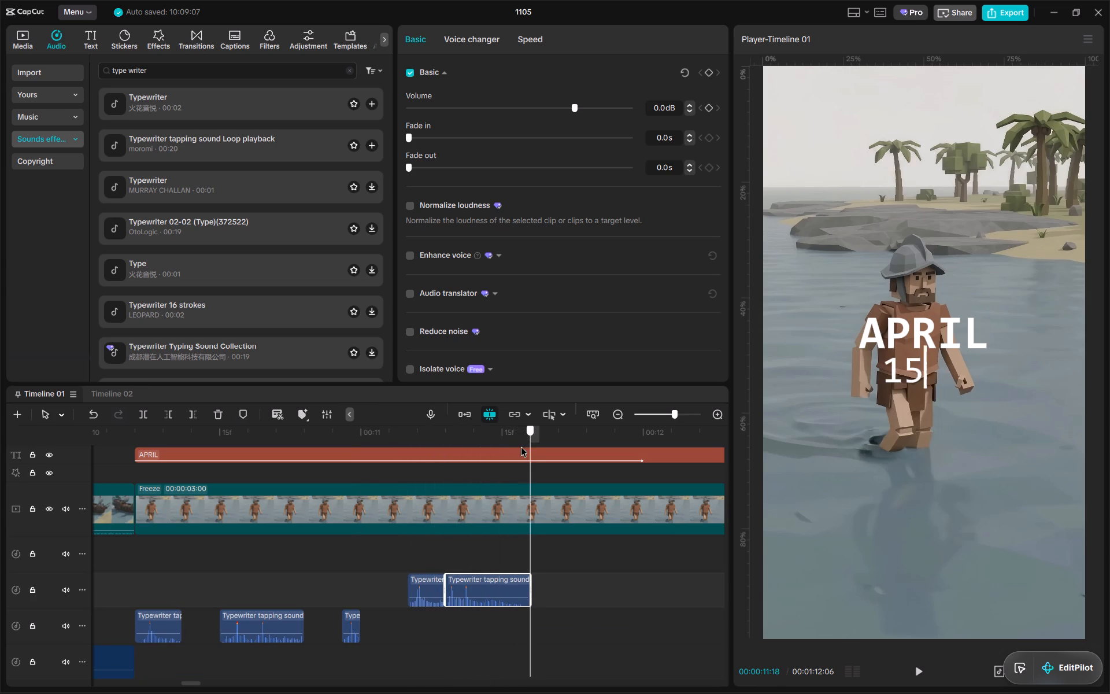
left_click_drag(521, 447, 519, 449)
left_click_drag(491, 588, 571, 581)
Play back the APRIL 1521 title to check how the typewriter sounds line up with its letters.
left_click(523, 440)
key("space")
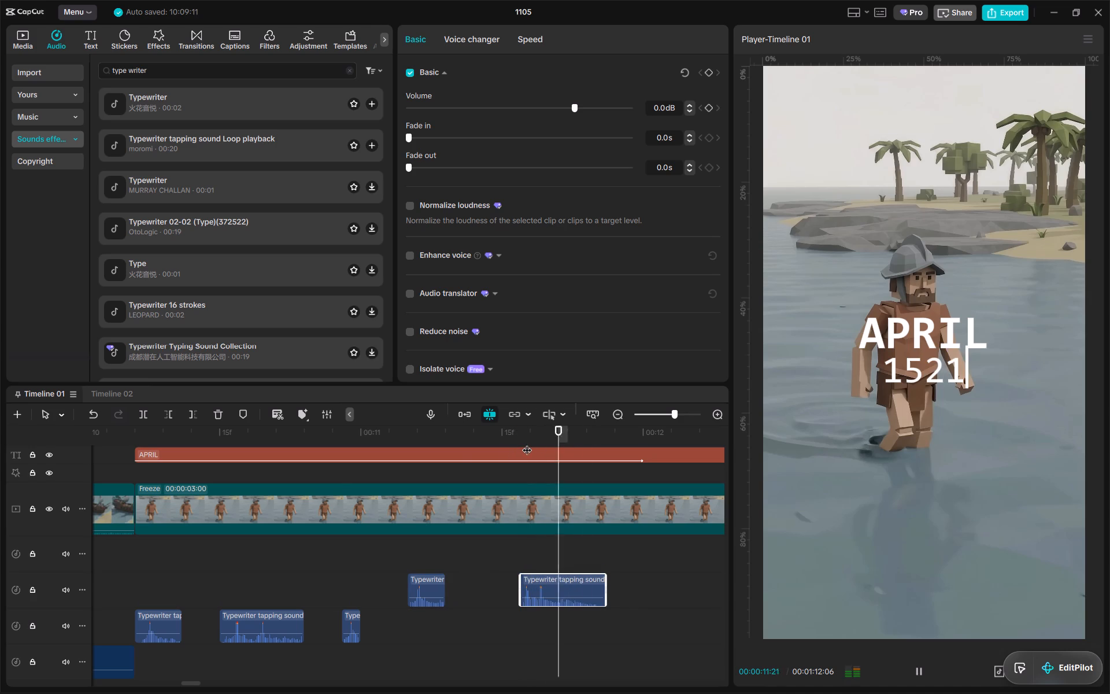
key("space")
left_click(136, 444)
key("space")
scroll(447, 544, "down", 5, "alt")
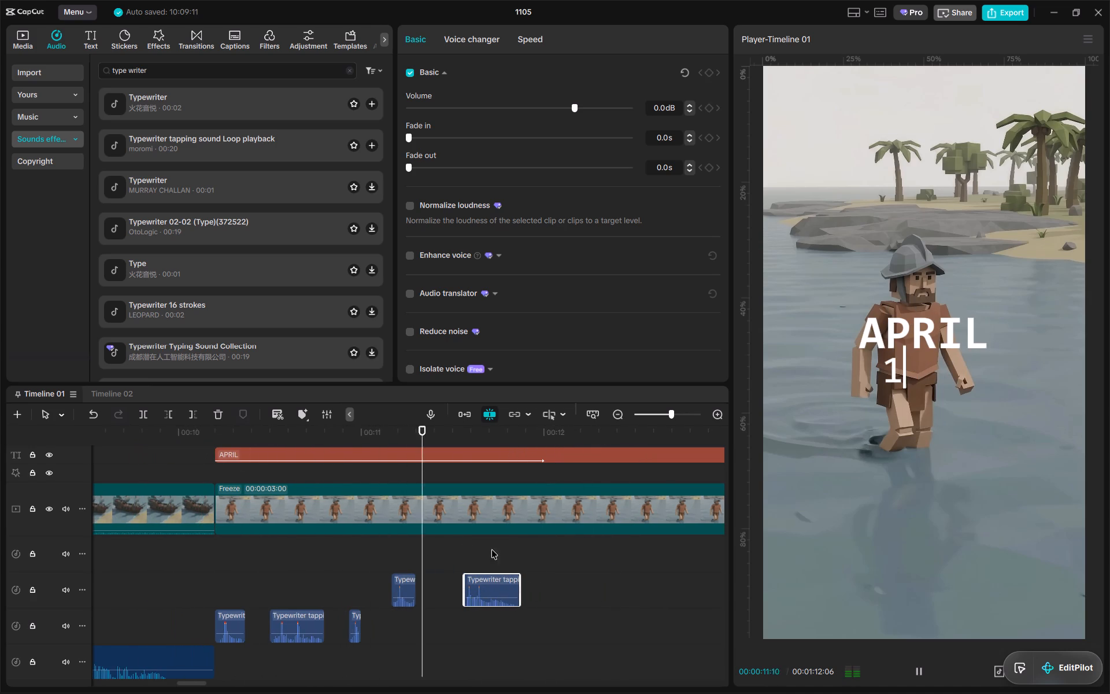
scroll(502, 551, "down", 5, "alt")
key("space")
left_click_drag(297, 446, 304, 446)
key("space")
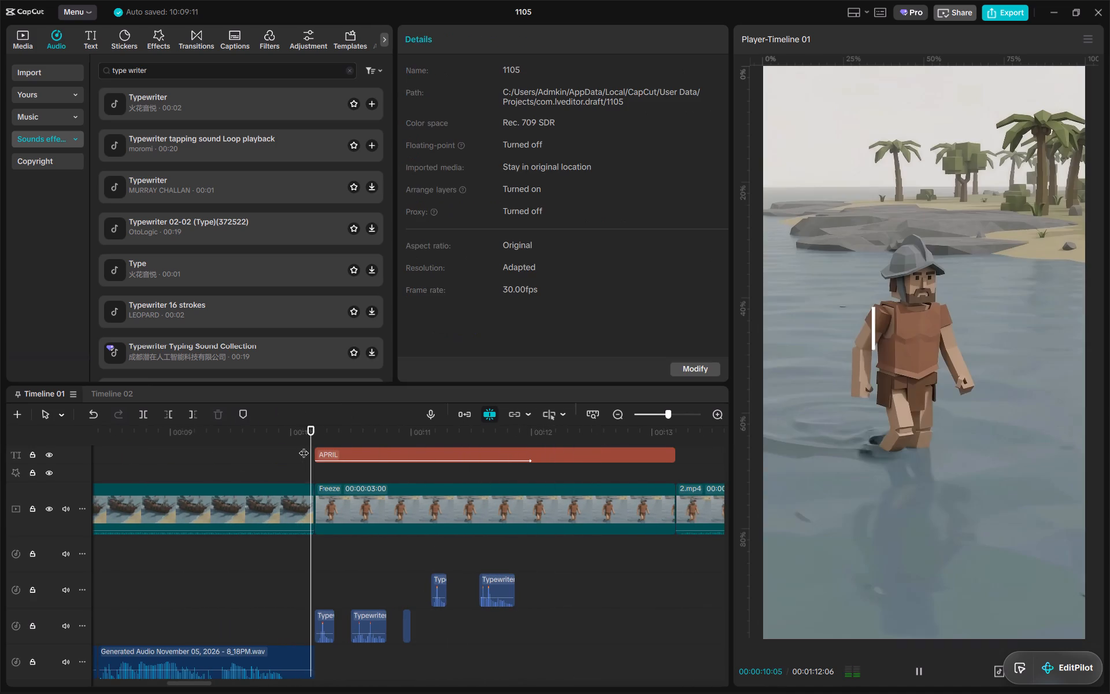
scroll(513, 506, "down", 5, "ctrl")
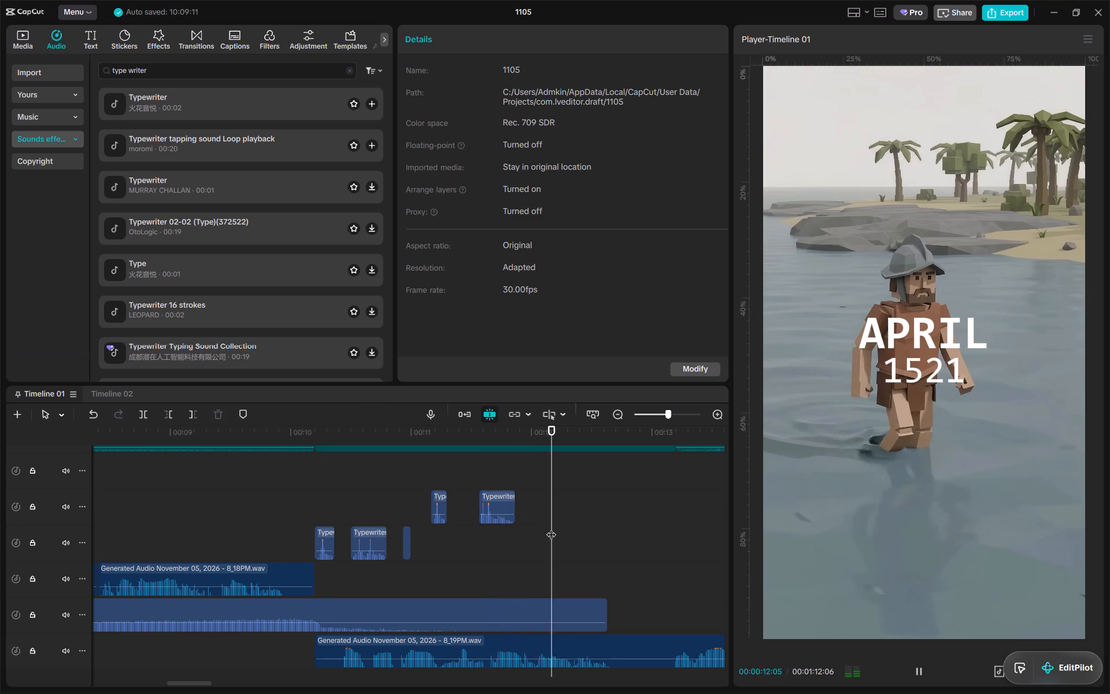
Select all the typewriter sound pieces, try to normalize their loudness, and set their volume to -8 dB.
left_click_drag(587, 500, 320, 589)
left_click(314, 429)
left_click(412, 200)
left_click(409, 206)
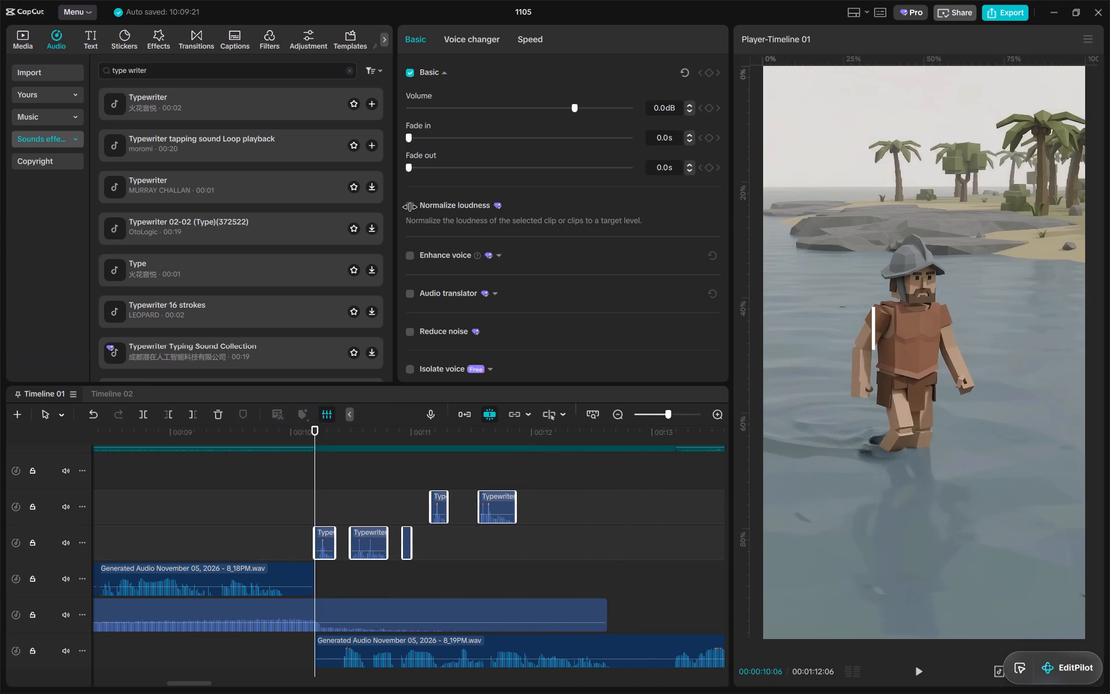
left_click(409, 207)
left_click_drag(667, 107, 583, 100)
type("-8")
key("Return")
Play from the title through the following 2.mp4 clip to check the typewriter volume and the narration's pacing.
key("space")
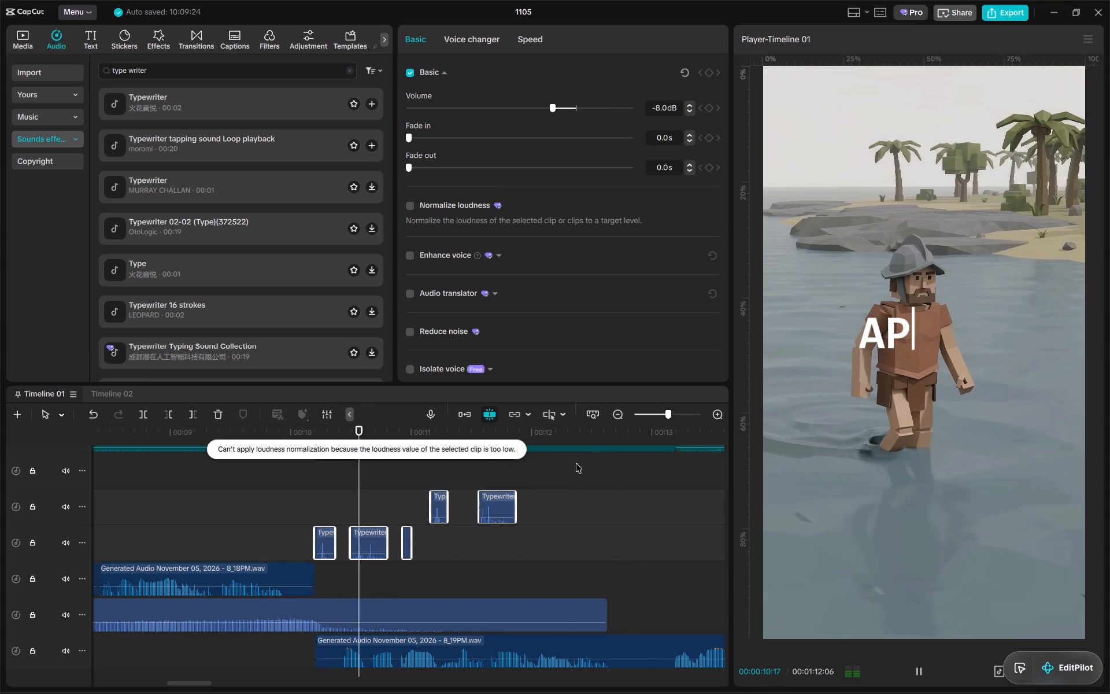
scroll(588, 529, "down", 6, "alt")
scroll(510, 522, "up", 10, "alt")
scroll(555, 516, "down", 5, "ctrl")
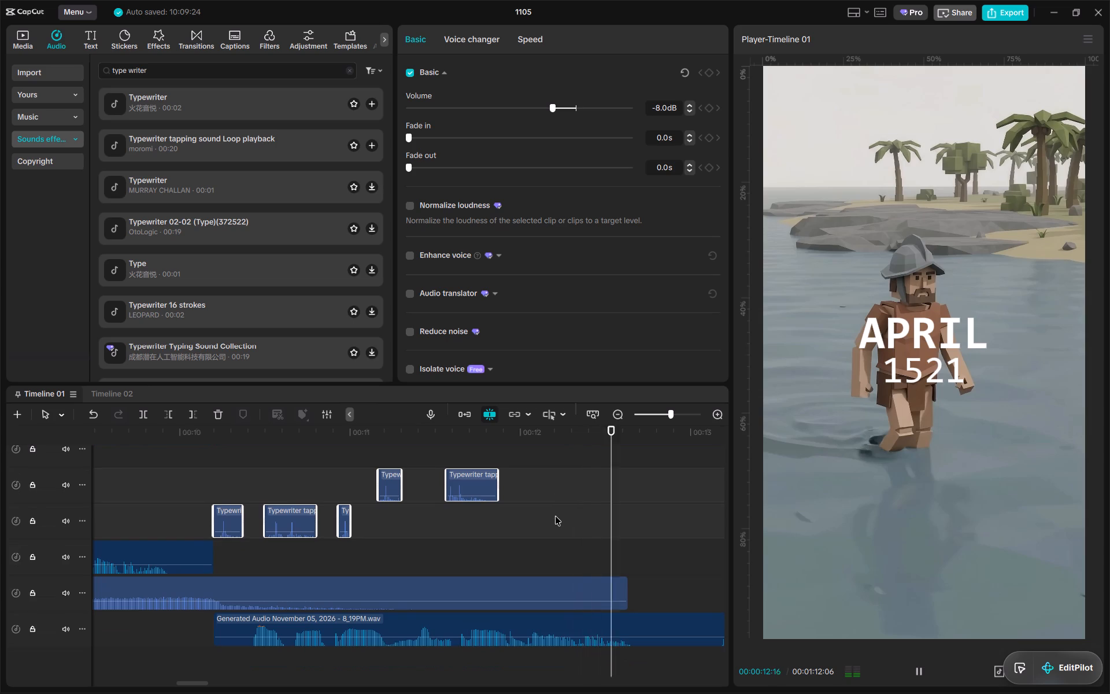
scroll(555, 514, "up", 8, "ctrl")
scroll(555, 514, "down", 20, "alt")
scroll(555, 514, "down", 8, "alt")
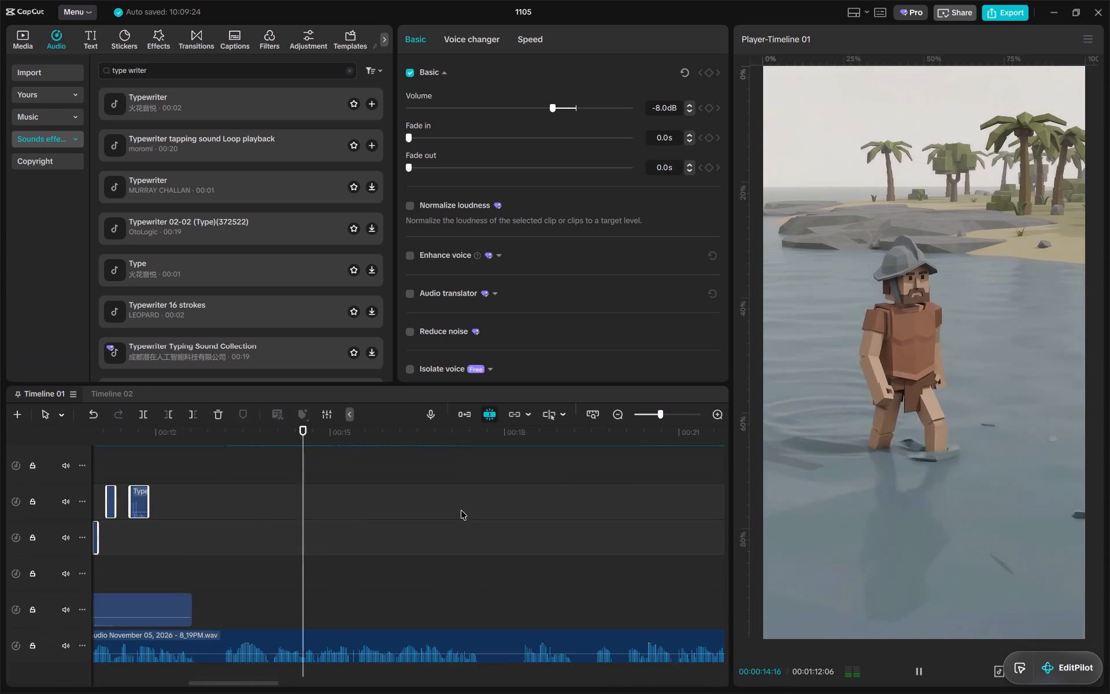
scroll(458, 499, "up", 4, "ctrl")
left_click(484, 485)
scroll(491, 459, "down", 5, "alt")
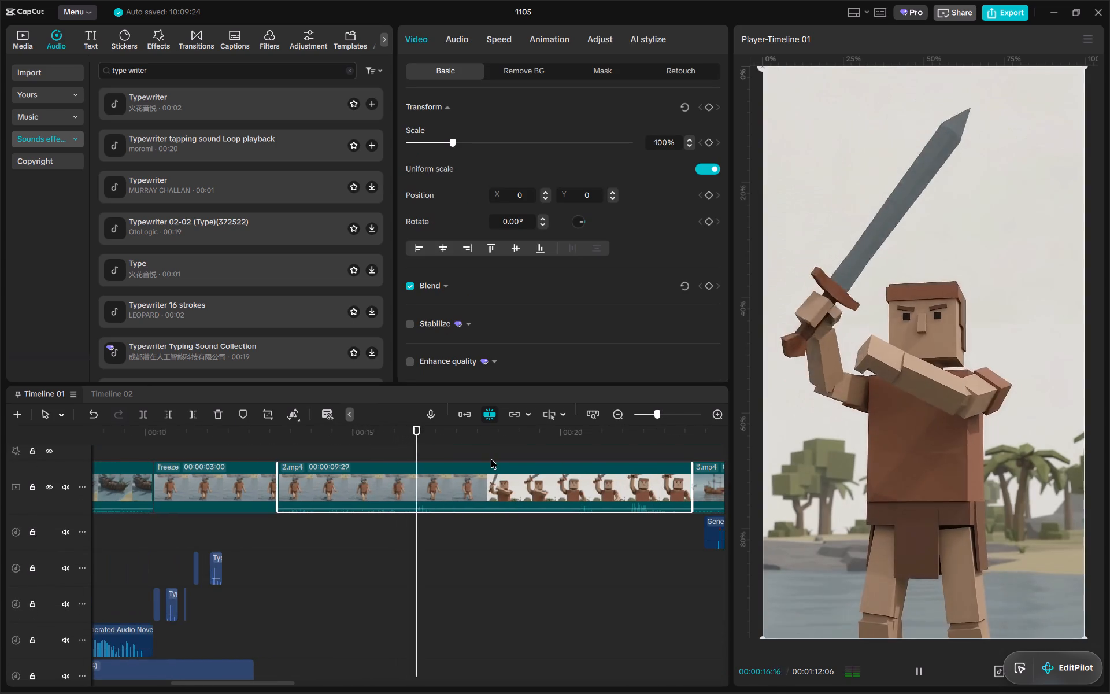
scroll(491, 459, "down", 6, "ctrl")
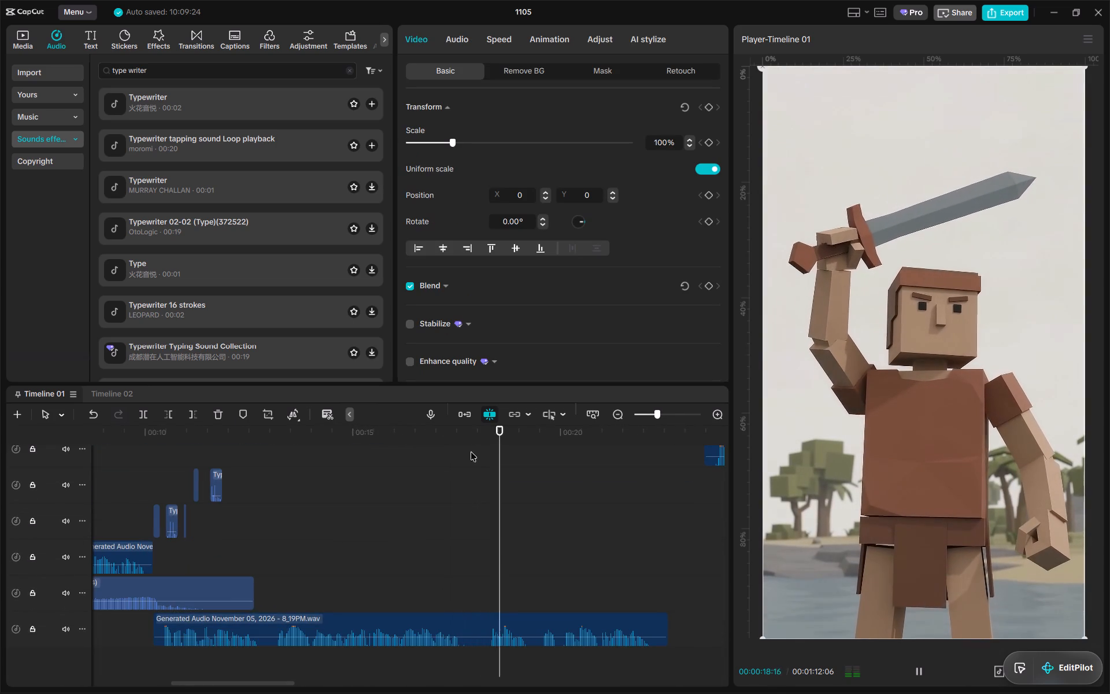
key("space")
Split the 8_19PM narration at about 17:18, trim the second part's start to about 18:08, and close the gap.
left_click_drag(439, 433, 461, 431)
left_click(484, 627)
key("s")
left_click_drag(484, 422, 494, 424)
left_click(491, 427)
key("q")
left_click_drag(508, 621, 478, 626)
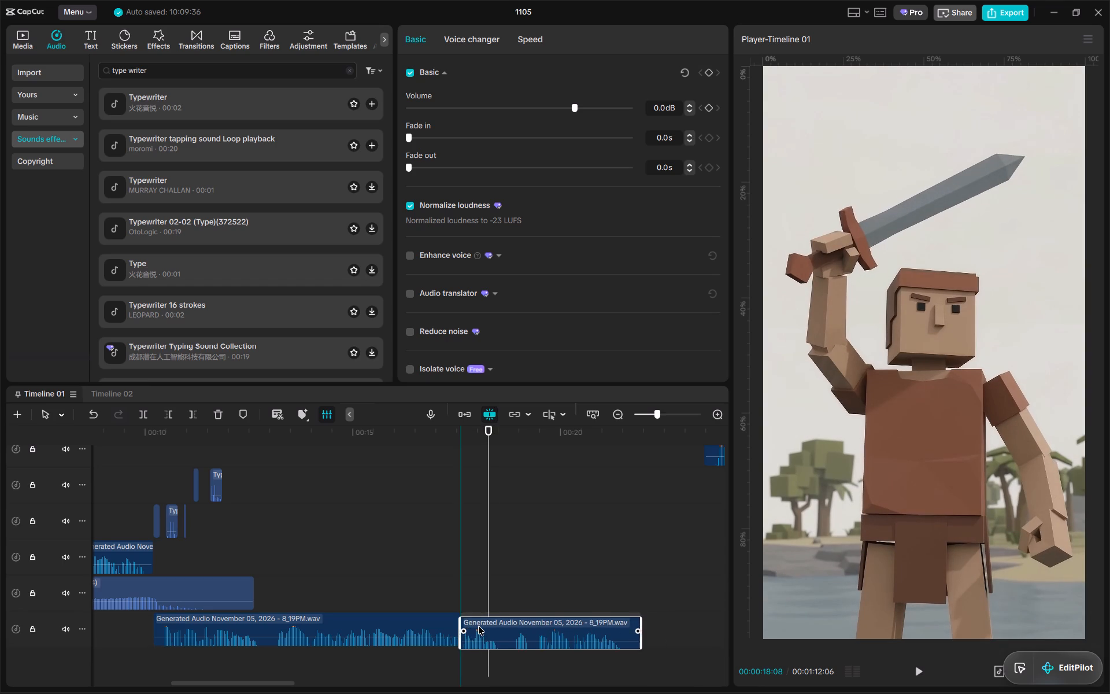
left_click_drag(478, 626, 478, 625)
Split the 2.mp4 clip at about 18:17, trim the second part's start to 20:09, and move it back to close the gap.
left_click_drag(410, 429, 381, 427)
key("space")
scroll(532, 494, "up", 3, "ctrl")
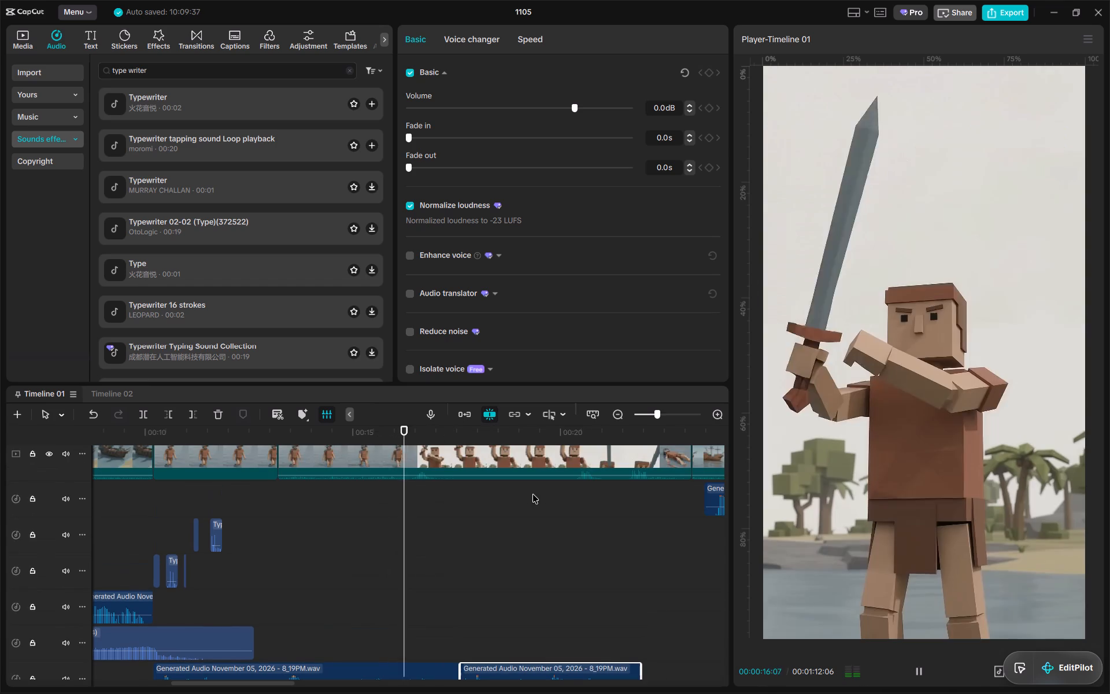
left_click(545, 464)
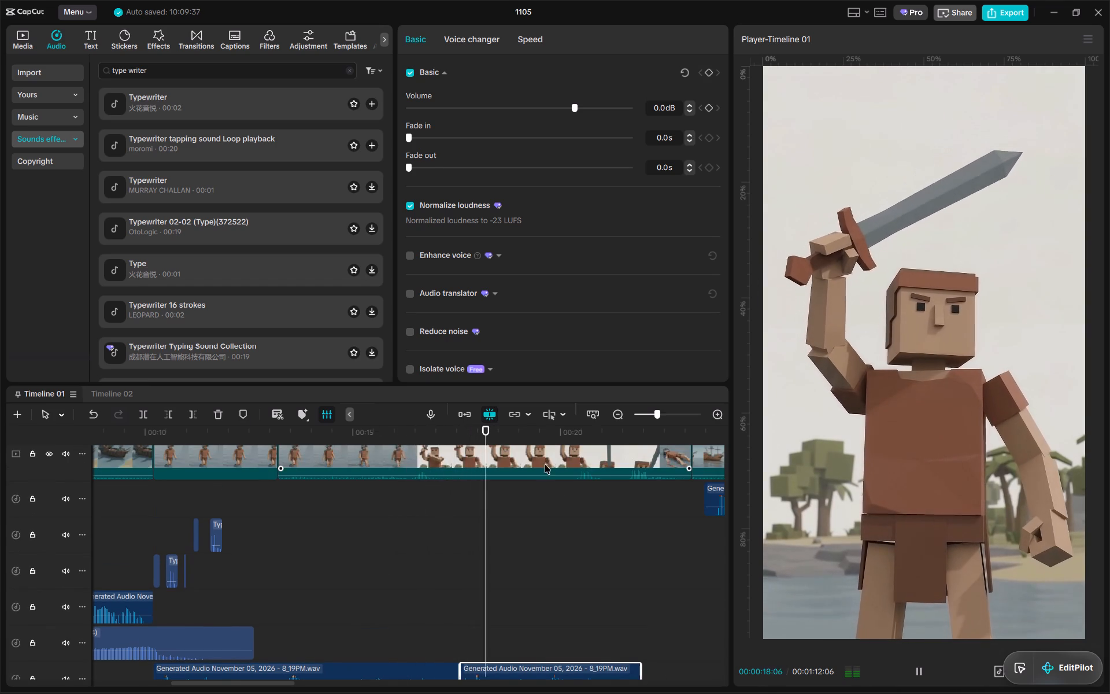
scroll(530, 501, "down", 1, "ctrl")
key("space")
left_click_drag(481, 429, 501, 430)
key("s")
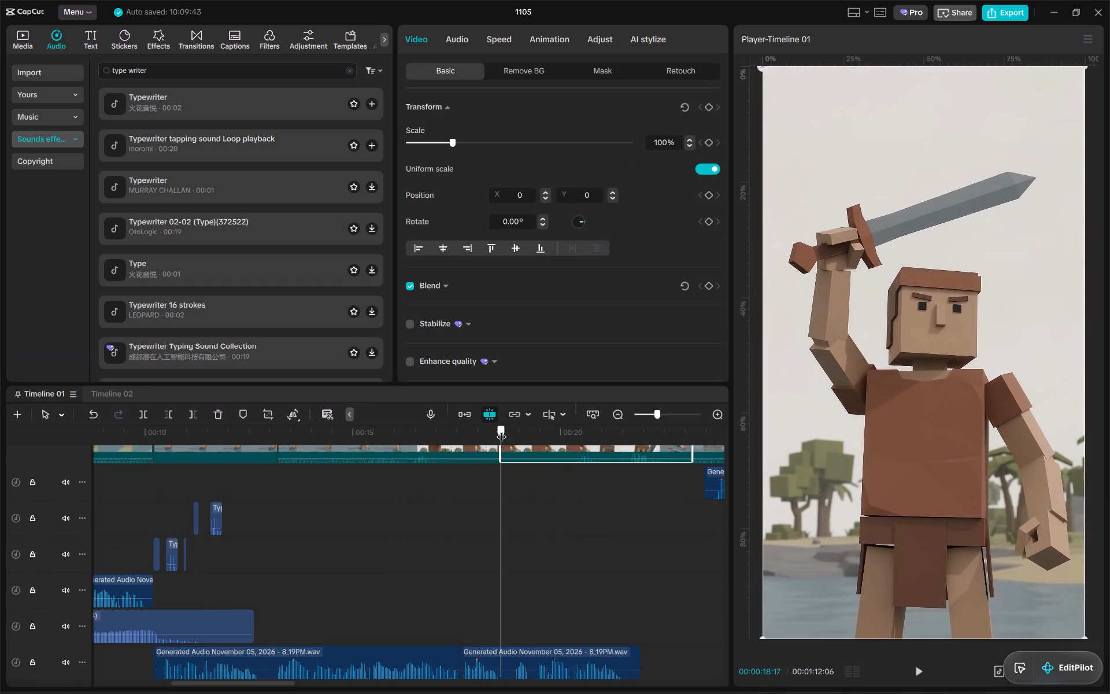
left_click_drag(501, 430, 572, 430)
key("q")
left_click_drag(609, 452, 534, 451)
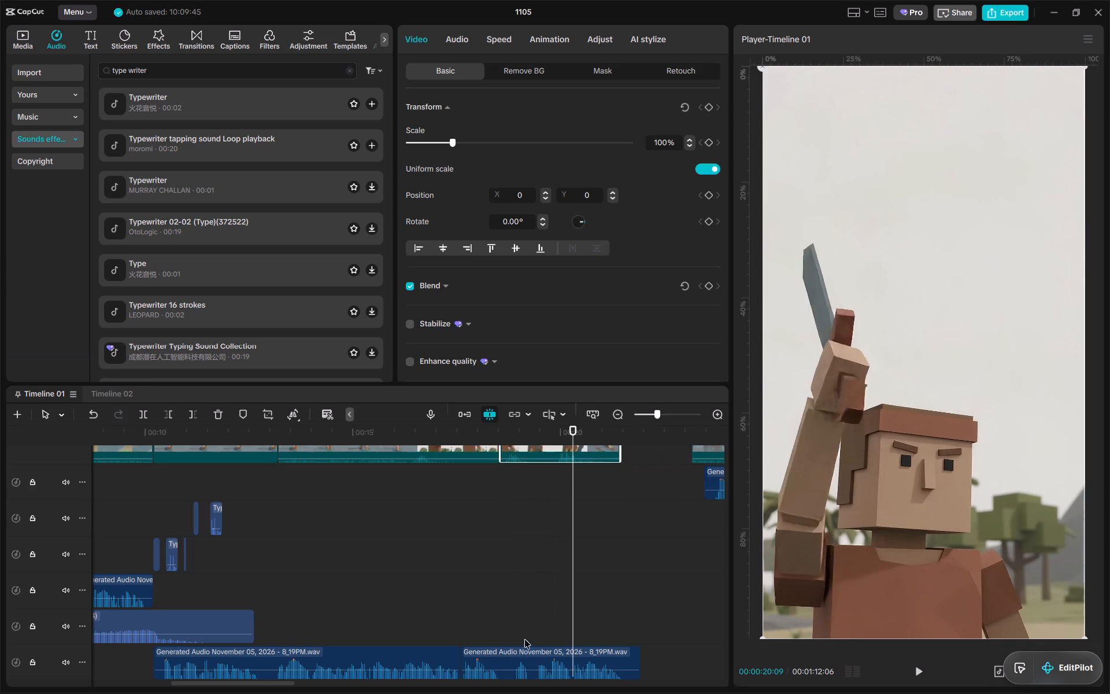
Split the 8_19PM narration at the cut near 18:17, trim the following part's start to 18:26, and close the gap.
left_click(528, 658)
left_click(502, 435)
key("s")
left_click_drag(502, 432, 514, 434)
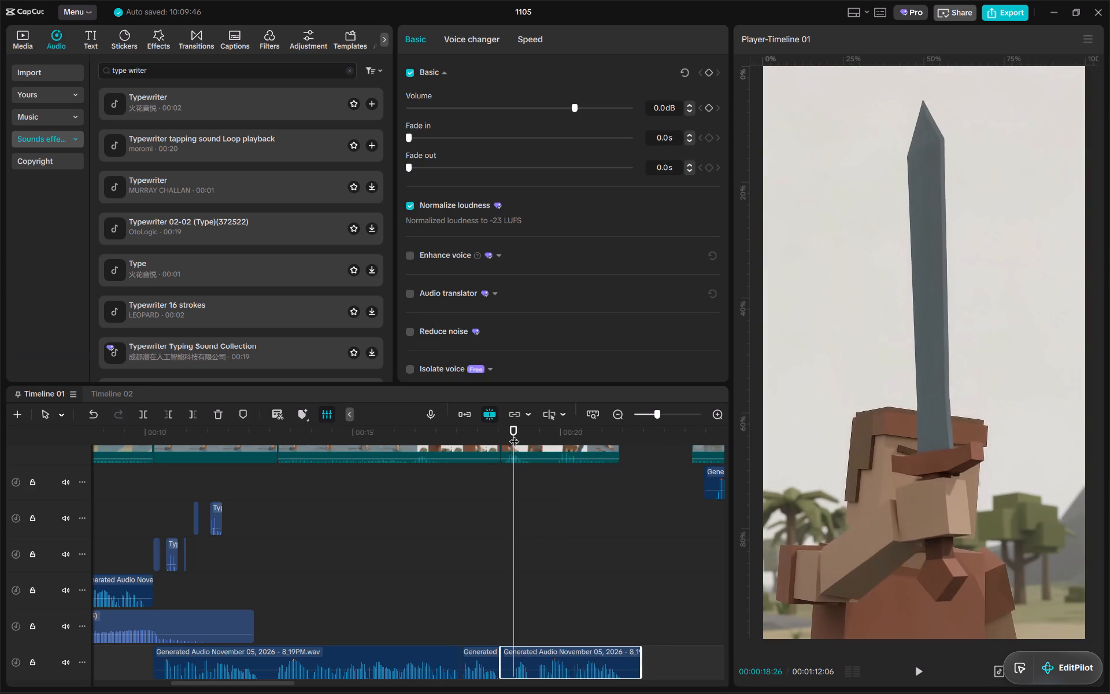
key("q")
left_click_drag(545, 656, 533, 656)
Trim the end of the last 8_19PM narration piece to 21:13, where the 2.mp4 clip ends.
left_click(498, 429)
key("space")
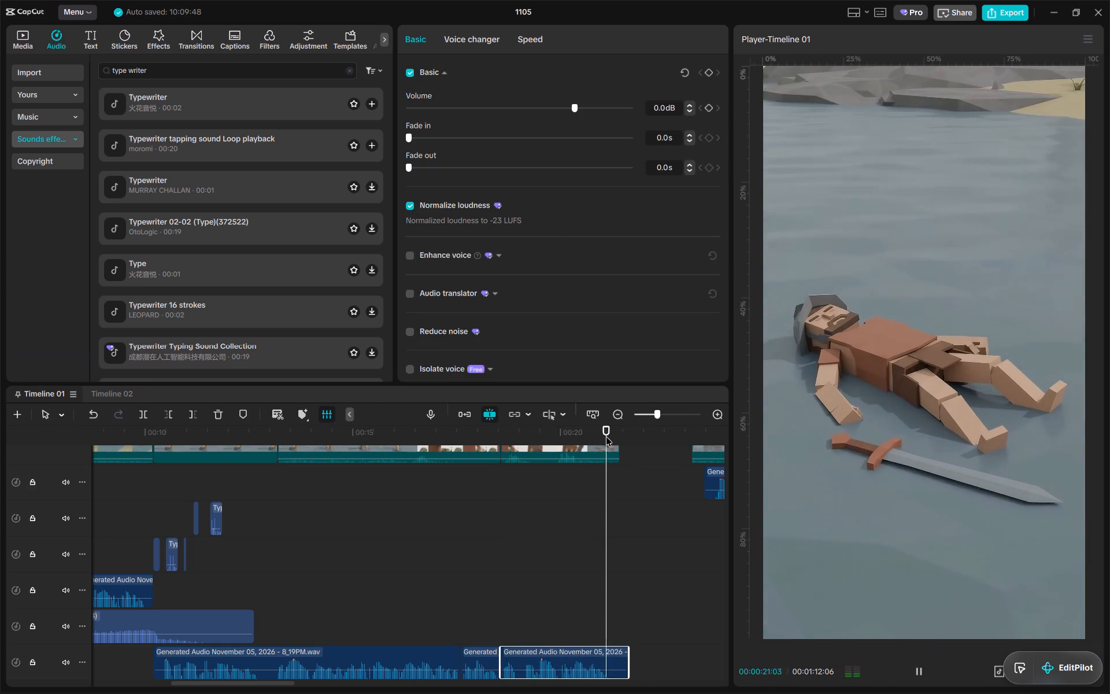
left_click_drag(606, 437, 617, 436)
key("w")
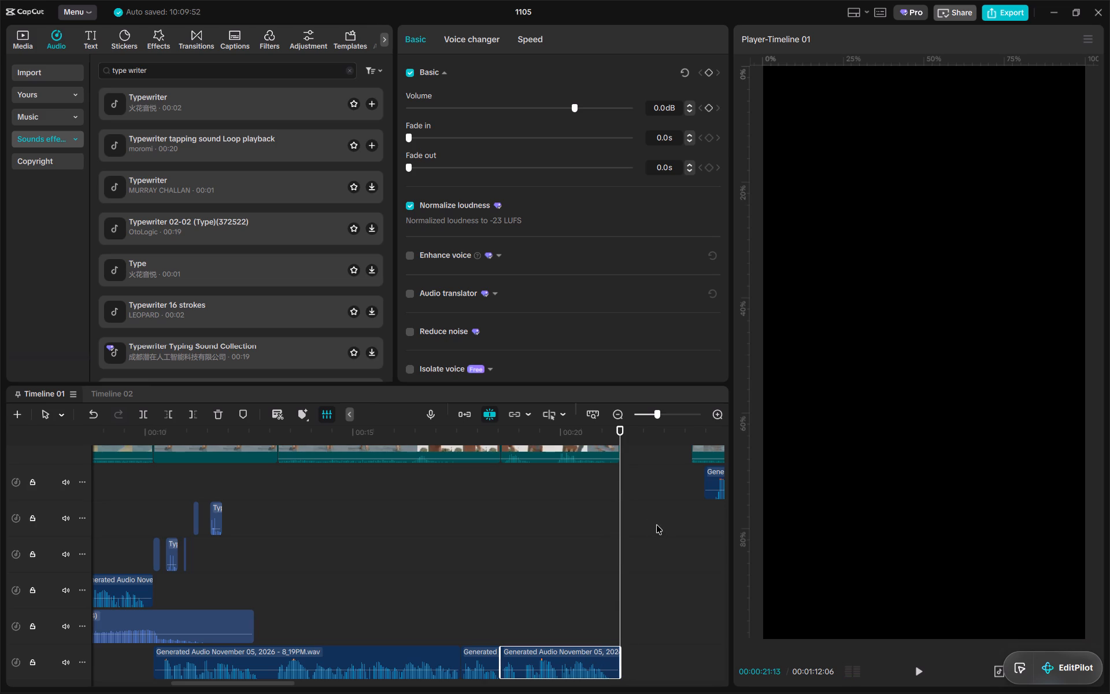
Select all video and narration clips from 3.mp4 onward and shift them together earlier to close the gap after 2.mp4.
scroll(654, 523, "up", 6, "ctrl")
left_click(116, 585)
scroll(632, 573, "down", 3)
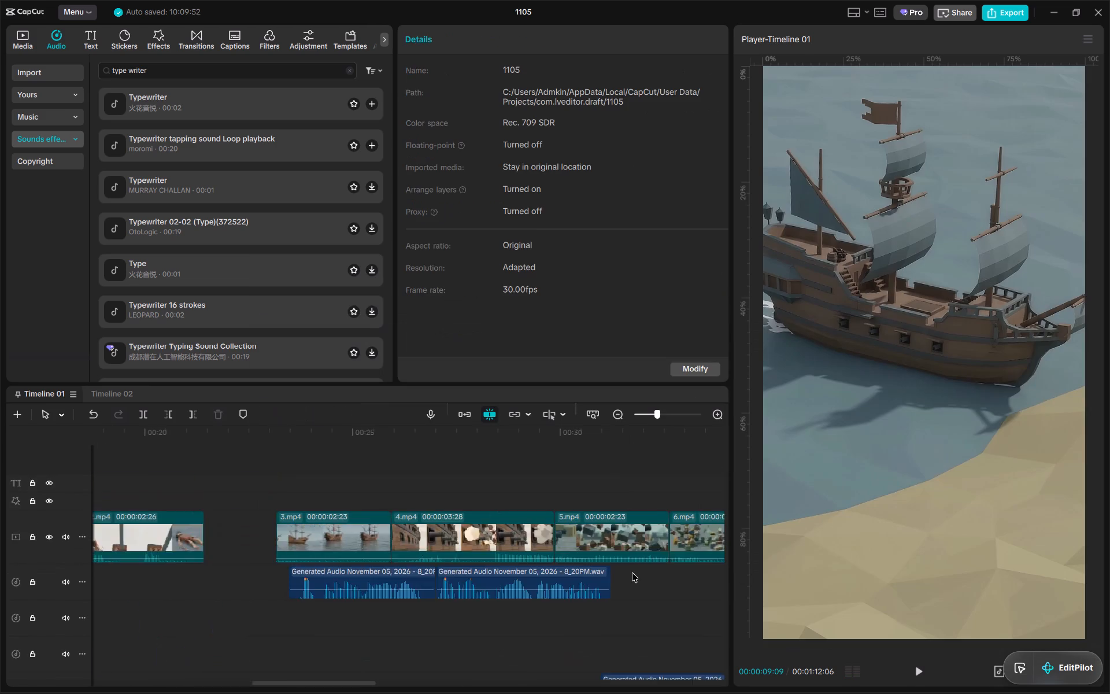
scroll(632, 573, "down", 10)
scroll(472, 557, "up", 11)
scroll(474, 566, "down", 13, "ctrl")
scroll(474, 566, "up", 8, "ctrl")
scroll(474, 566, "down", 8, "alt")
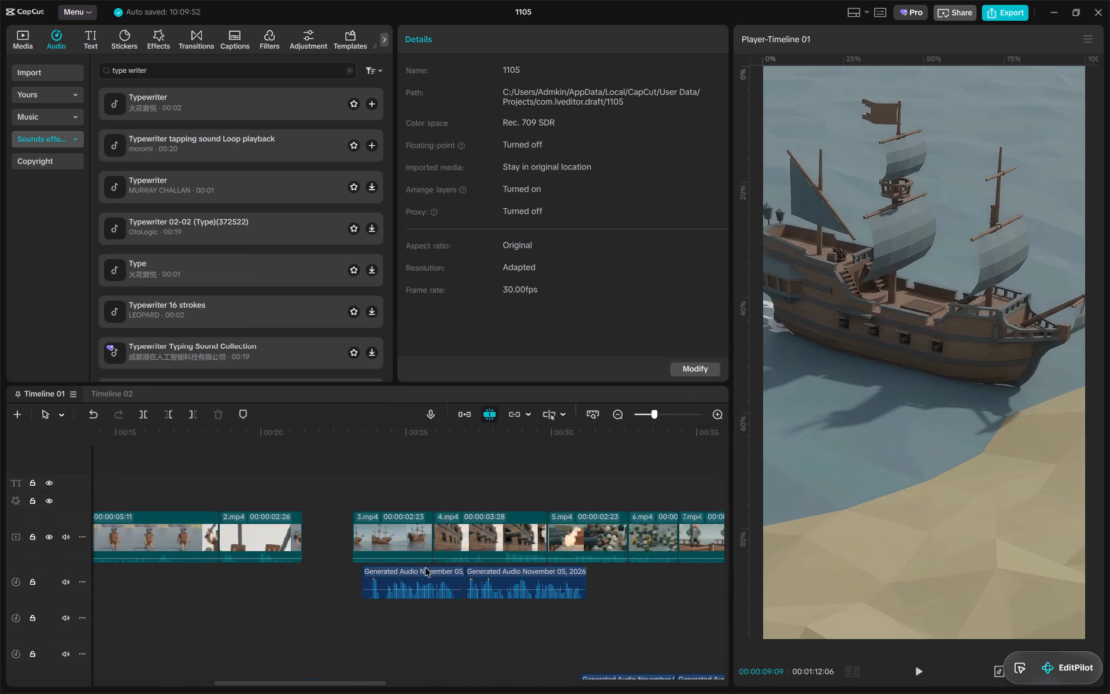
scroll(388, 562, "down", 7, "alt")
key("x")
left_click(166, 530)
key("a")
scroll(165, 530, "down", 2)
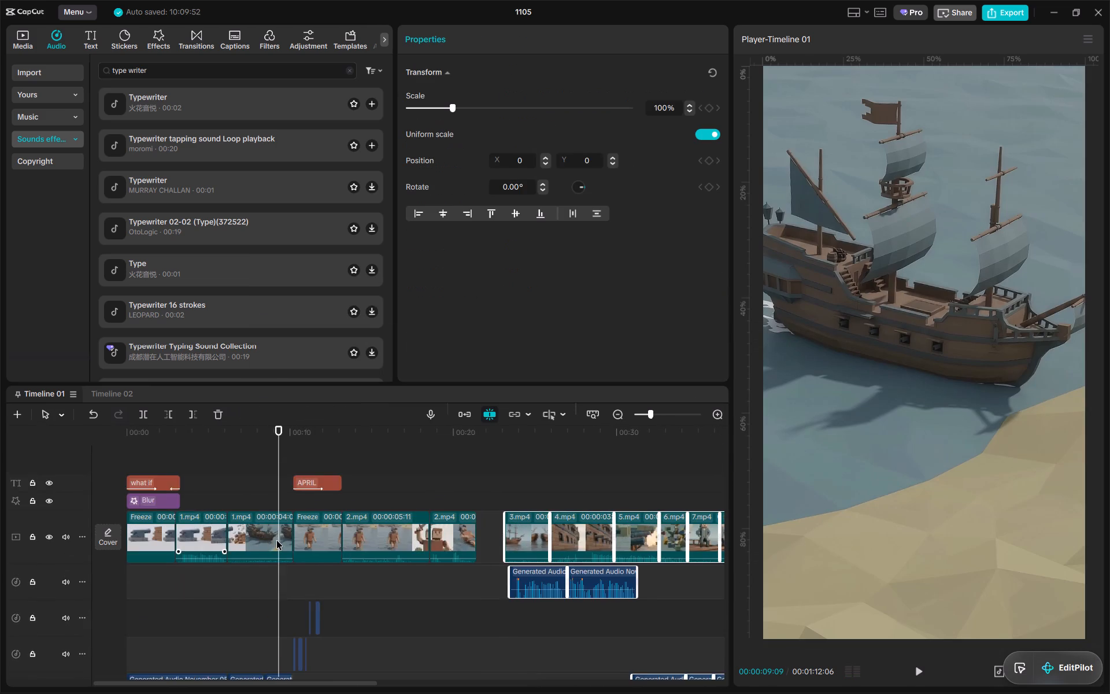
scroll(276, 540, "down", 2)
left_click_drag(525, 457, 500, 456)
Play back from before the title through the shortened 2.mp4 scenes to the start of 3.mp4 to check the flow.
key("space")
scroll(296, 489, "up", 6, "ctrl")
scroll(296, 489, "down", 6, "ctrl")
scroll(252, 520, "up", 6, "ctrl")
scroll(252, 520, "down", 4, "ctrl")
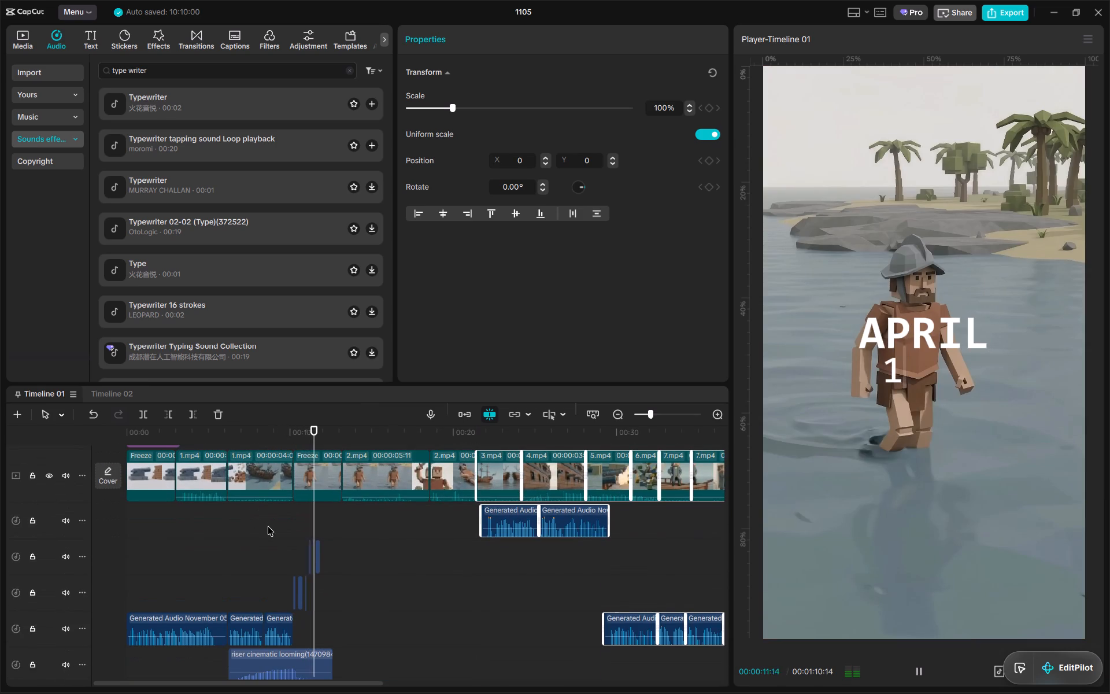
scroll(268, 526, "up", 13)
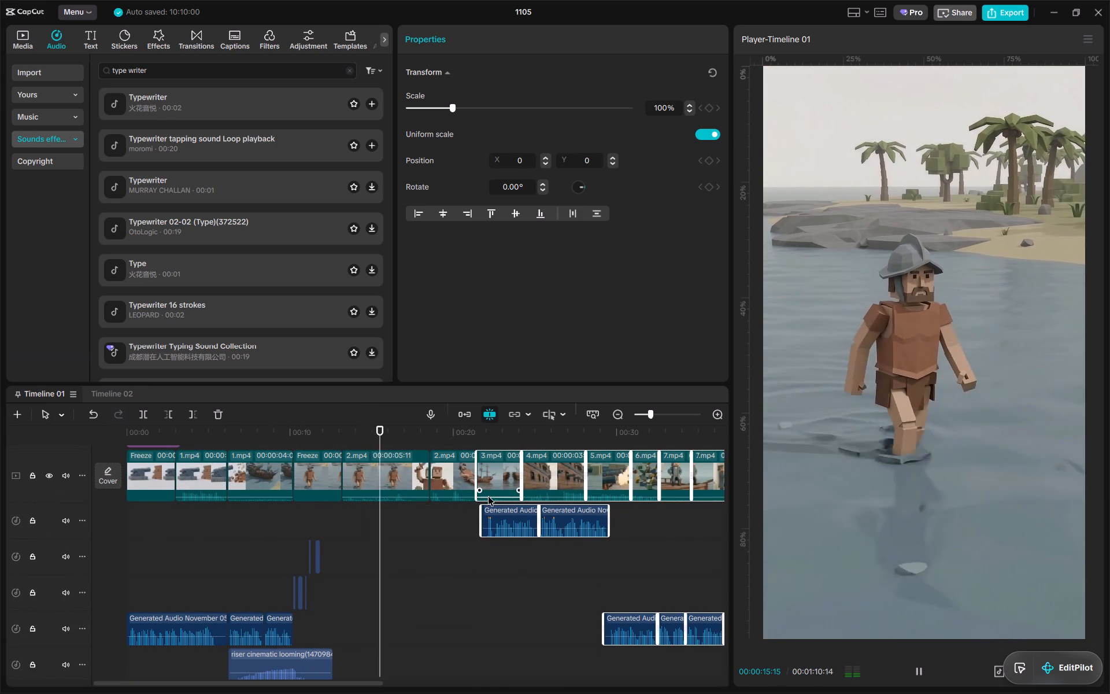
scroll(488, 496, "down", 4, "ctrl")
scroll(468, 507, "up", 13, "alt")
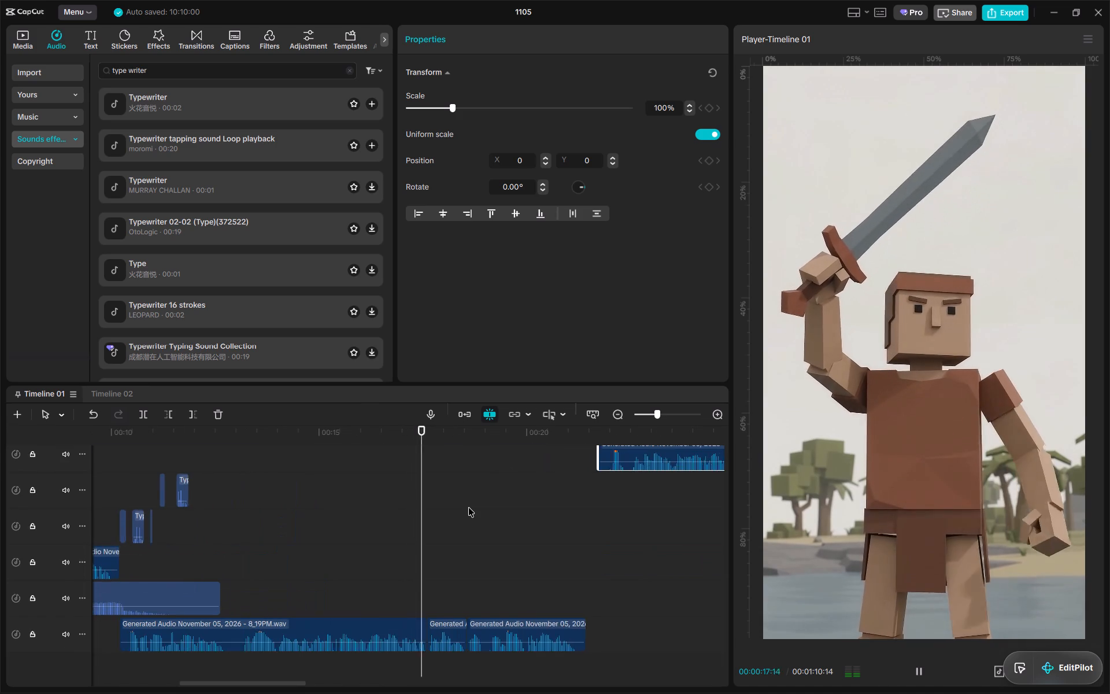
scroll(468, 507, "up", 3, "alt")
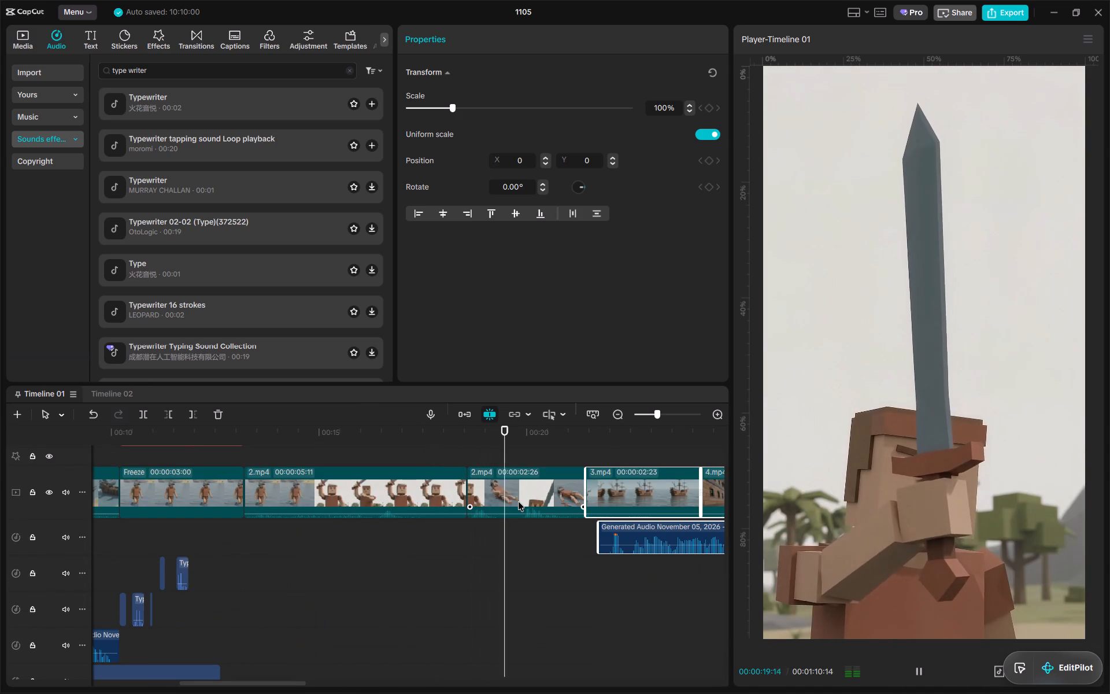
Trim the start of the 3.mp4 ship clip to 22:11 and move it back against the end of 2.mp4.
left_click(626, 492)
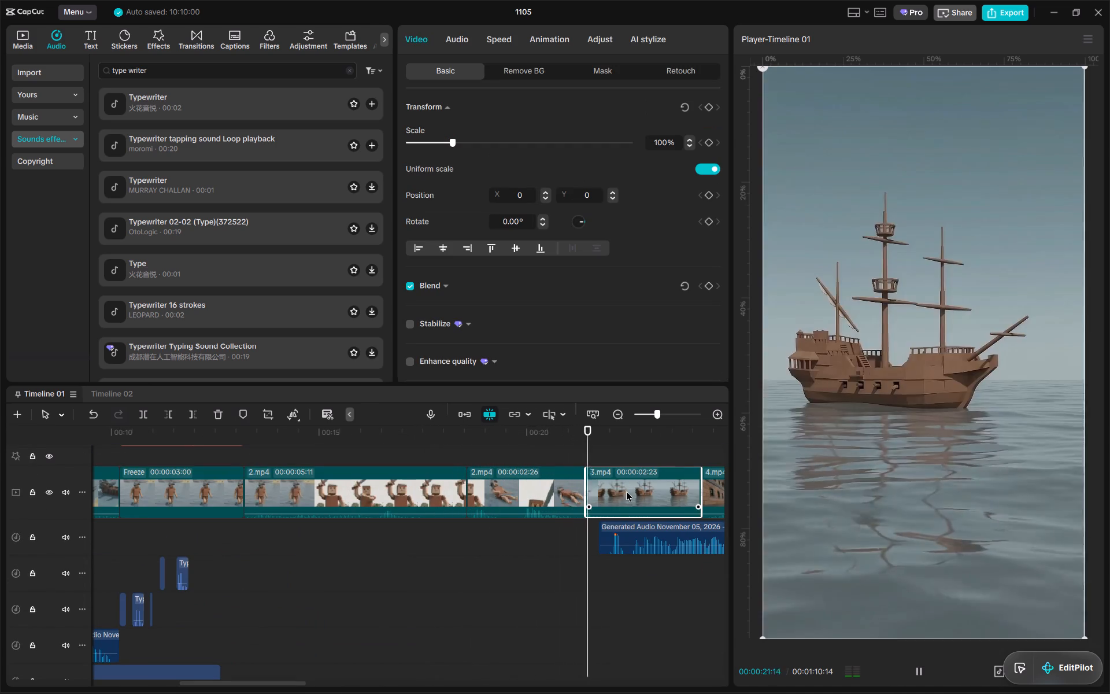
left_click_drag(597, 431, 624, 433)
key("q")
left_click_drag(648, 474, 612, 474)
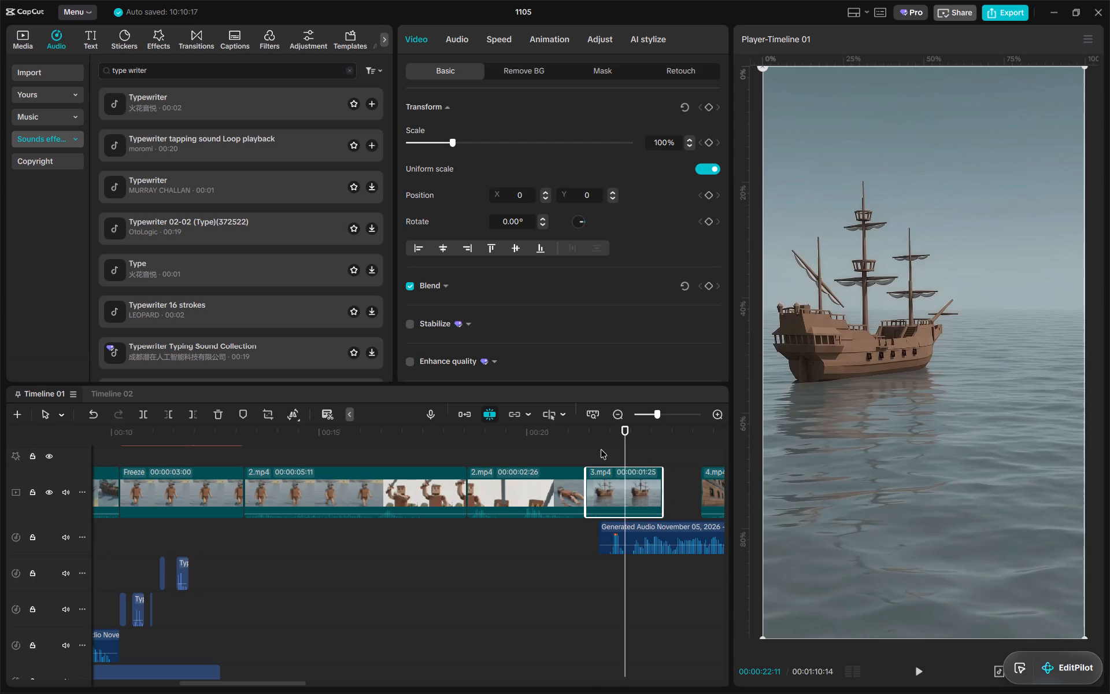
Play the video from the beginning through the APRIL 1521 title and 2.mp4 scenes to the 3.mp4 ship clip to check the flow.
double_click(582, 432)
left_click_drag(616, 431, 0, 464)
key("space")
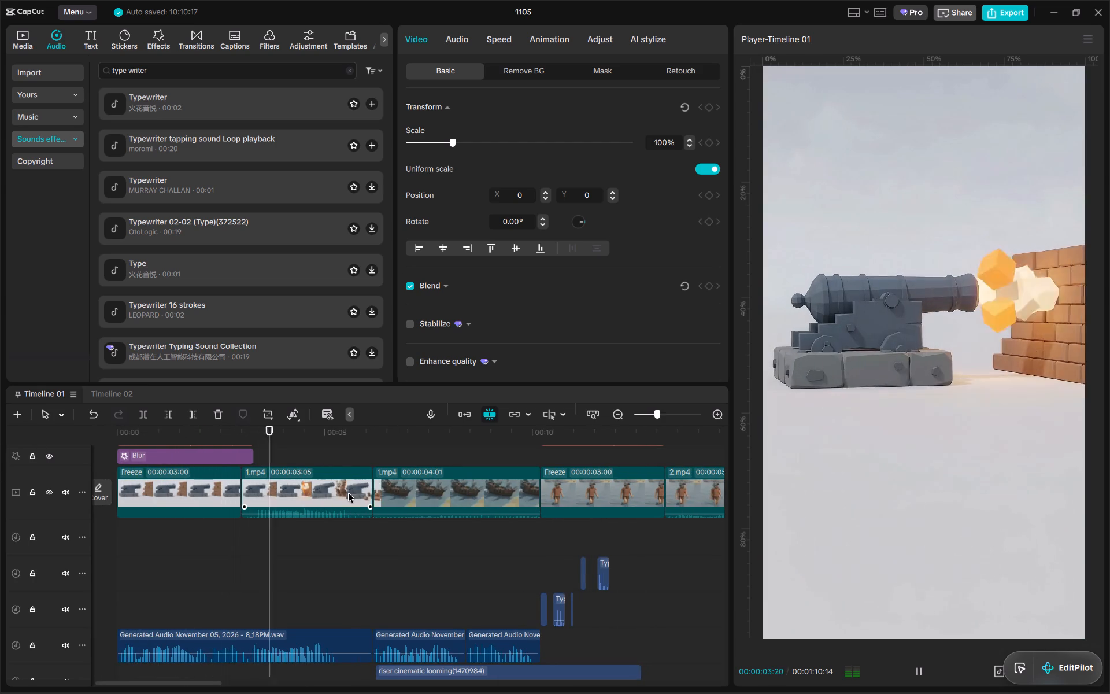
scroll(388, 526, "up", 4, "ctrl")
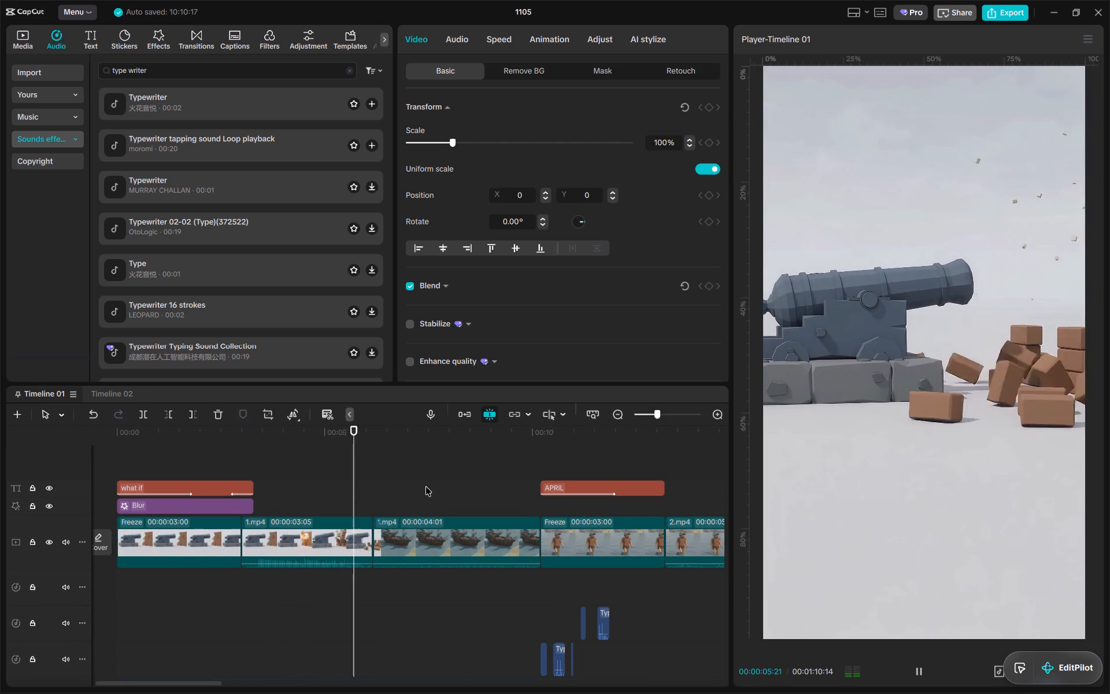
scroll(538, 486, "down", 4)
scroll(538, 486, "down", 3, "ctrl")
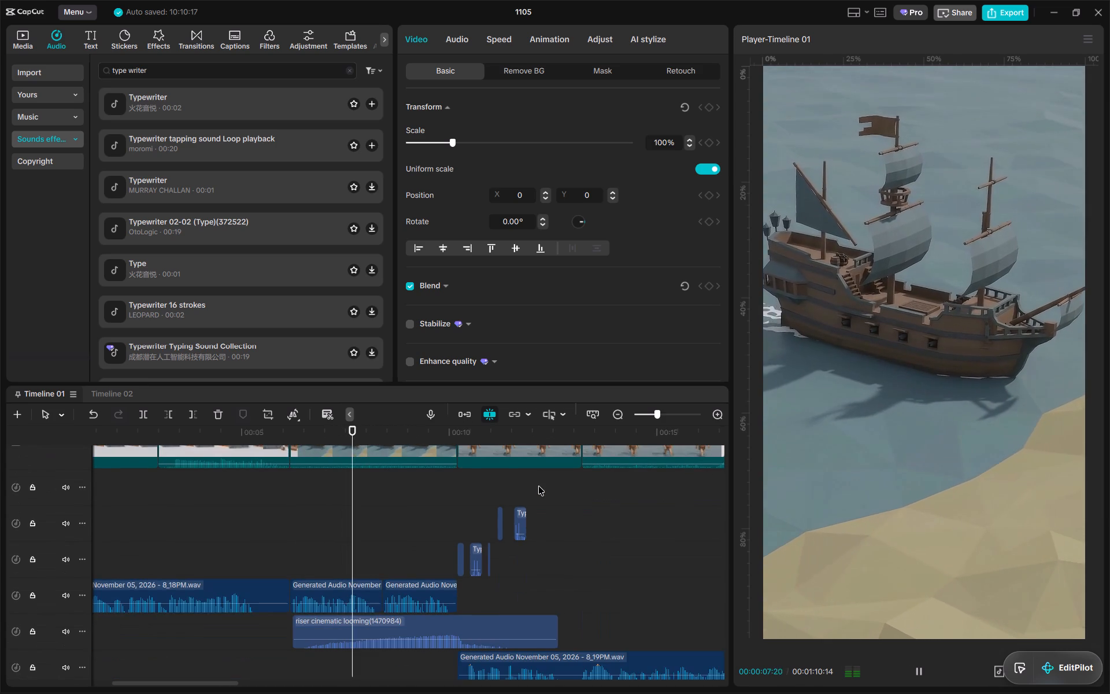
scroll(538, 487, "up", 3, "ctrl")
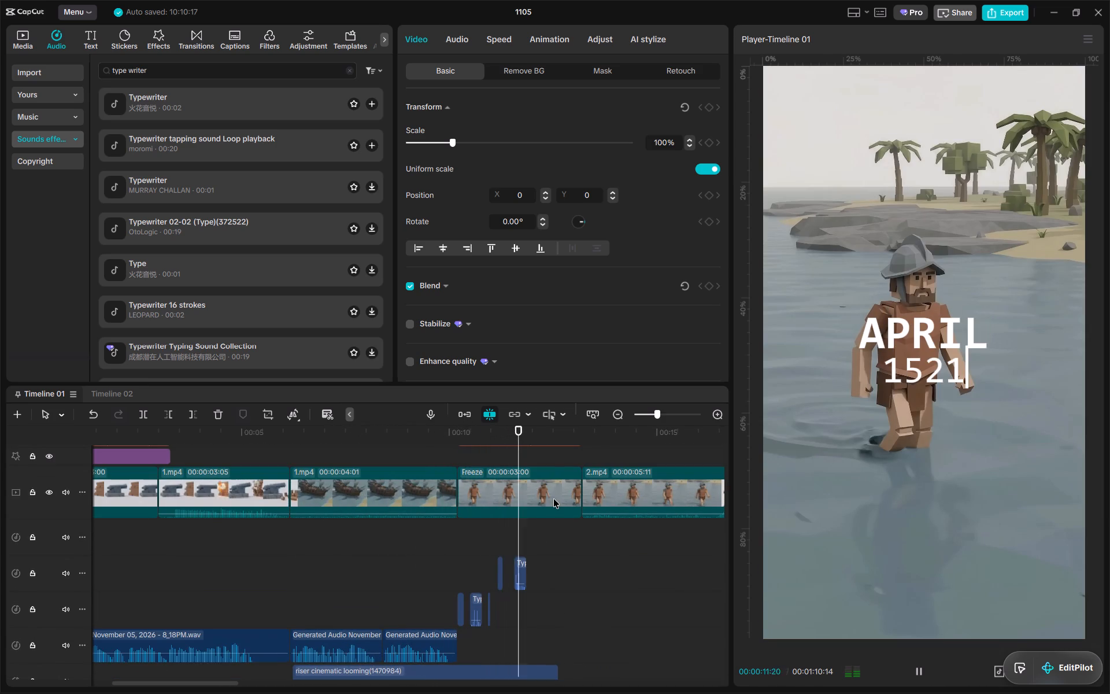
scroll(553, 499, "up", 3, "ctrl")
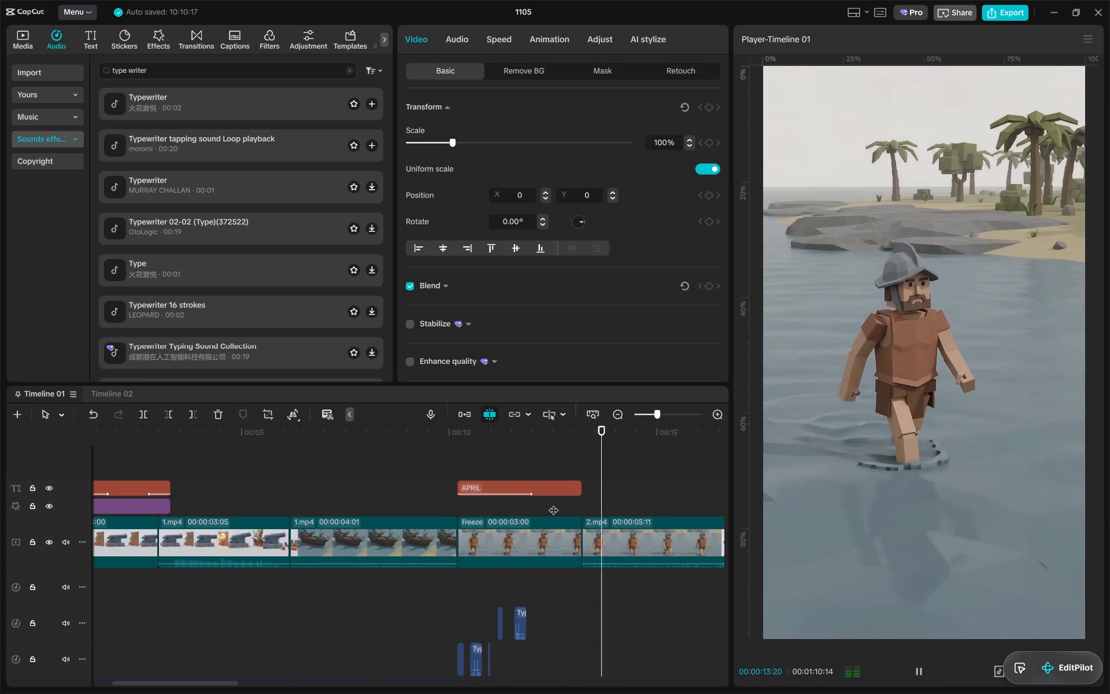
scroll(553, 503, "left", 1)
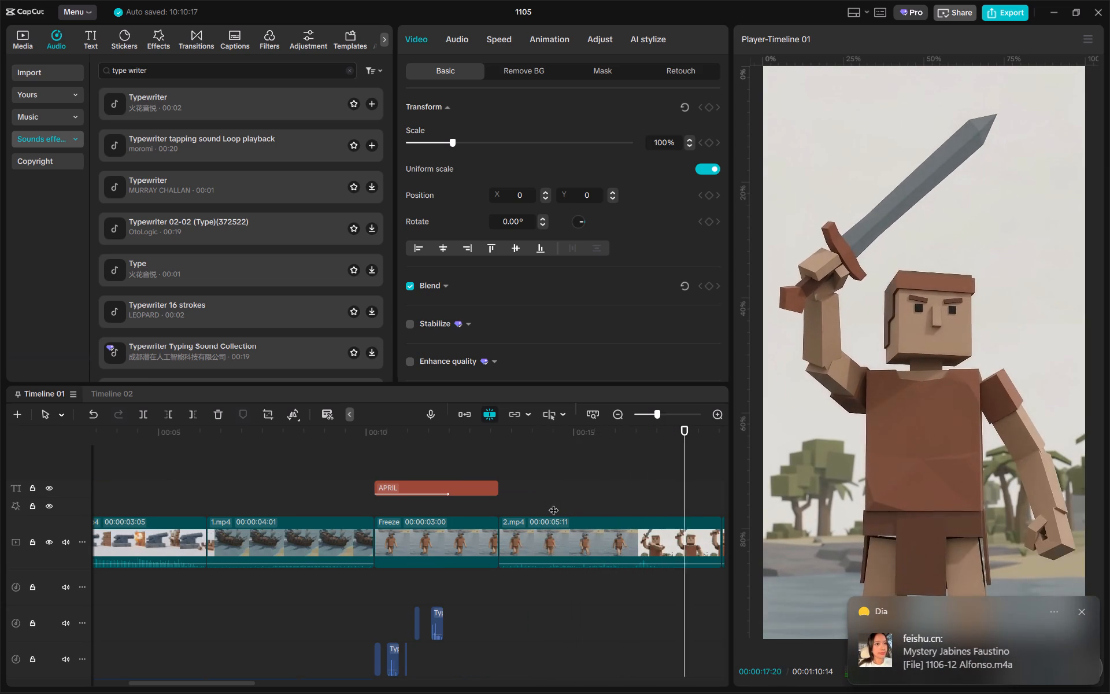
scroll(553, 503, "down", 6, "ctrl")
scroll(553, 503, "up", 4, "ctrl")
scroll(553, 503, "down", 6, "alt")
scroll(330, 530, "up", 4, "ctrl")
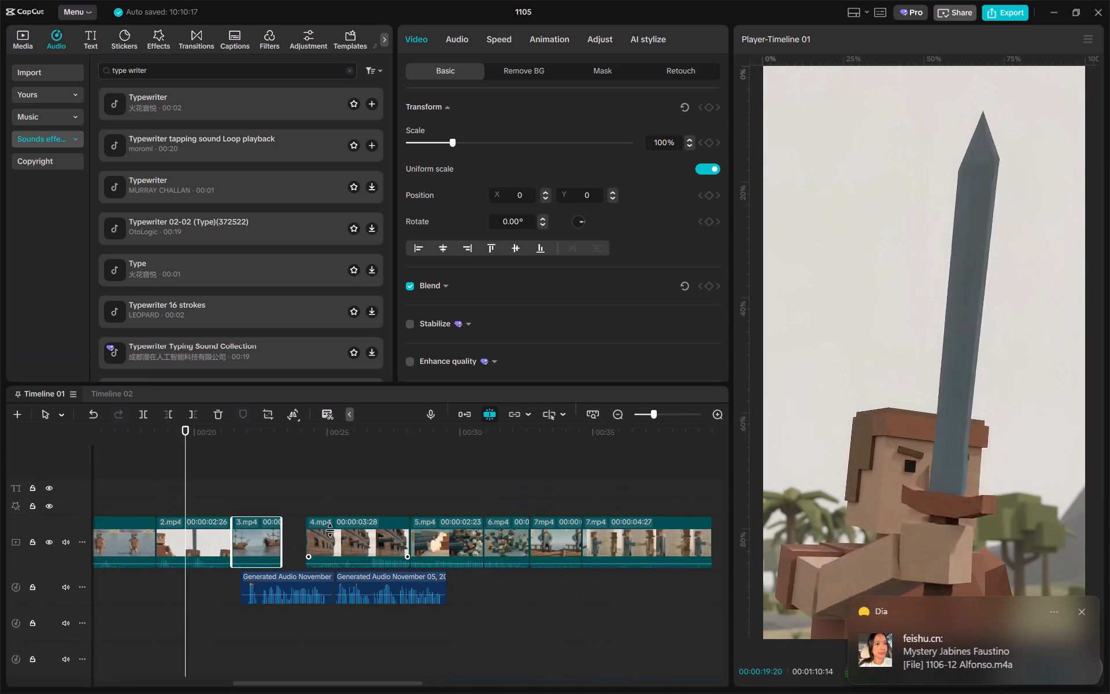
scroll(330, 530, "up", 3, "ctrl")
scroll(330, 530, "down", 3, "ctrl")
scroll(330, 530, "up", 14, "alt")
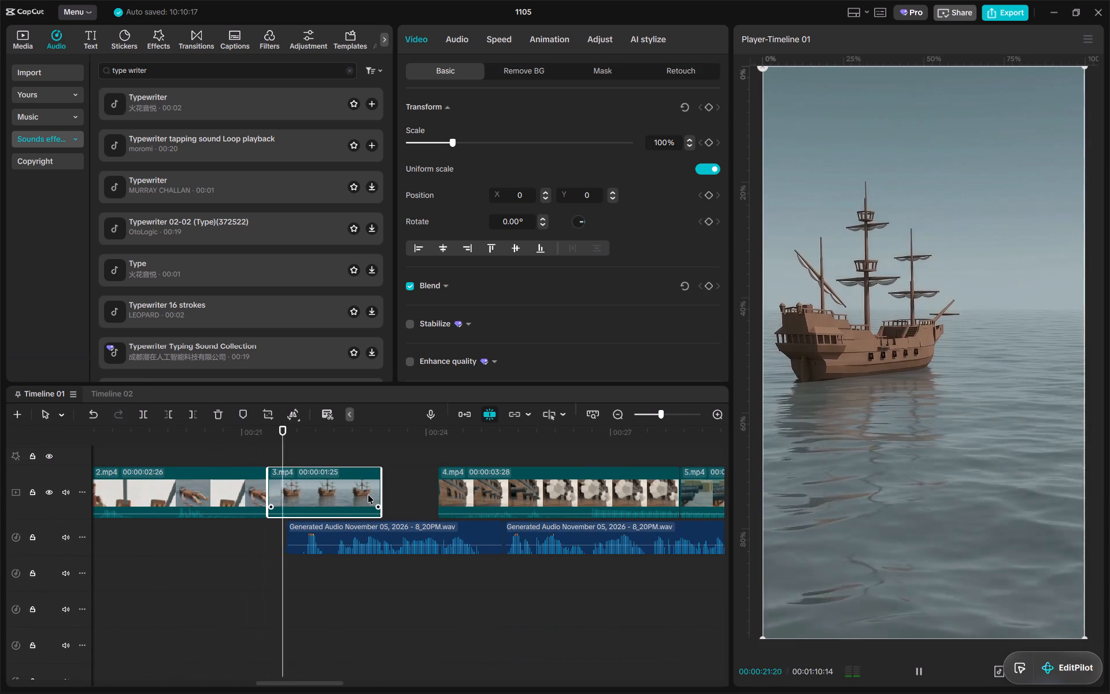
scroll(368, 494, "down", 5, "ctrl")
Trim the start of the first 8_20PM narration piece under the 3.mp4 clip to 22:00.
left_click(268, 437)
scroll(276, 443, "up", 5, "ctrl")
left_click_drag(295, 429, 302, 429)
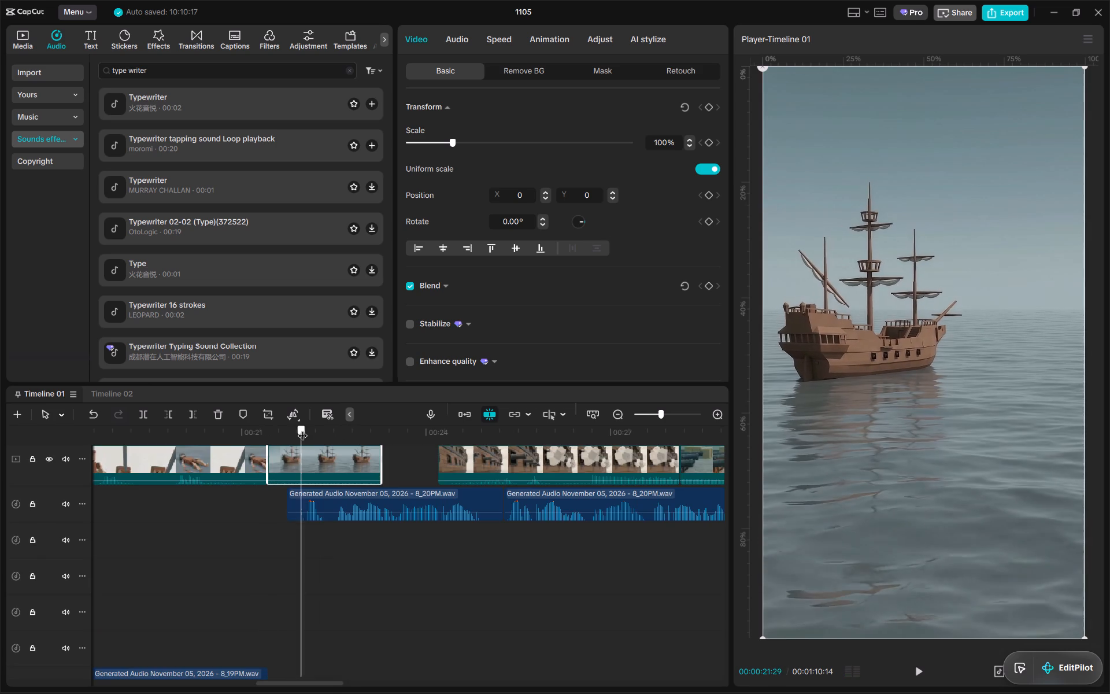
left_click_drag(302, 429, 302, 429)
left_click(333, 503)
key("q")
Select the 8_20PM narration, 4.mp4 and everything after them, and shift them earlier so the narration starts with the 3.mp4 clip.
key("x")
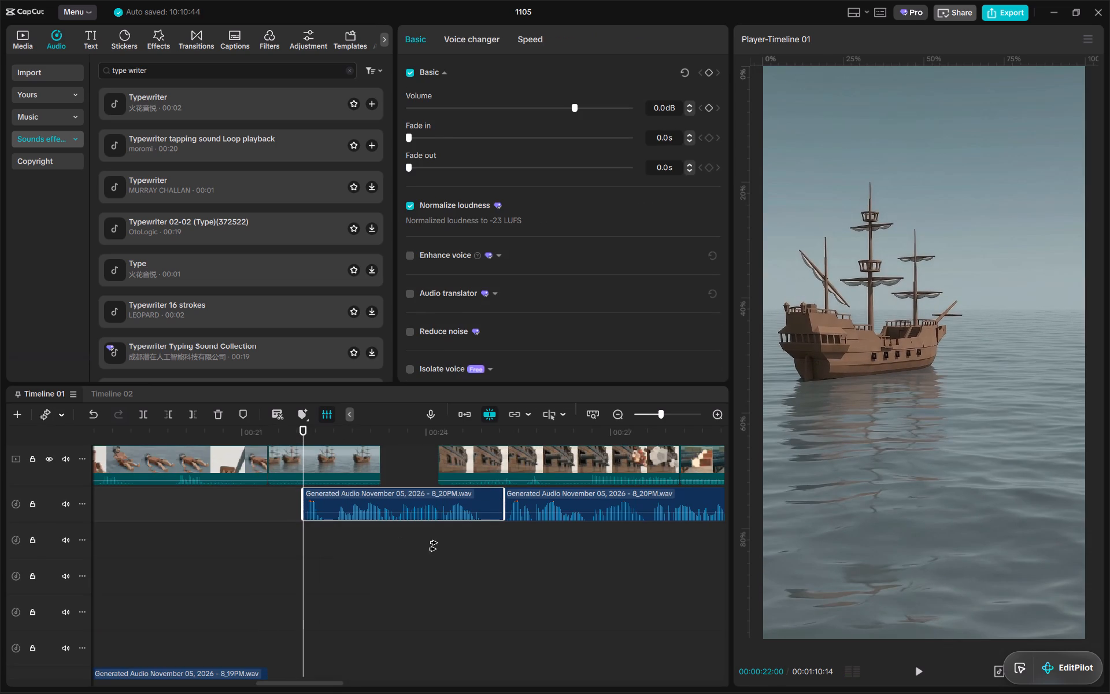
left_click(439, 544)
key("a")
left_click_drag(417, 502, 382, 501)
Play back from 21:11 through the 3.mp4, 4.mp4 and 5.mp4 clips to check the narration against the shifted footage.
left_click(264, 429)
key("space")
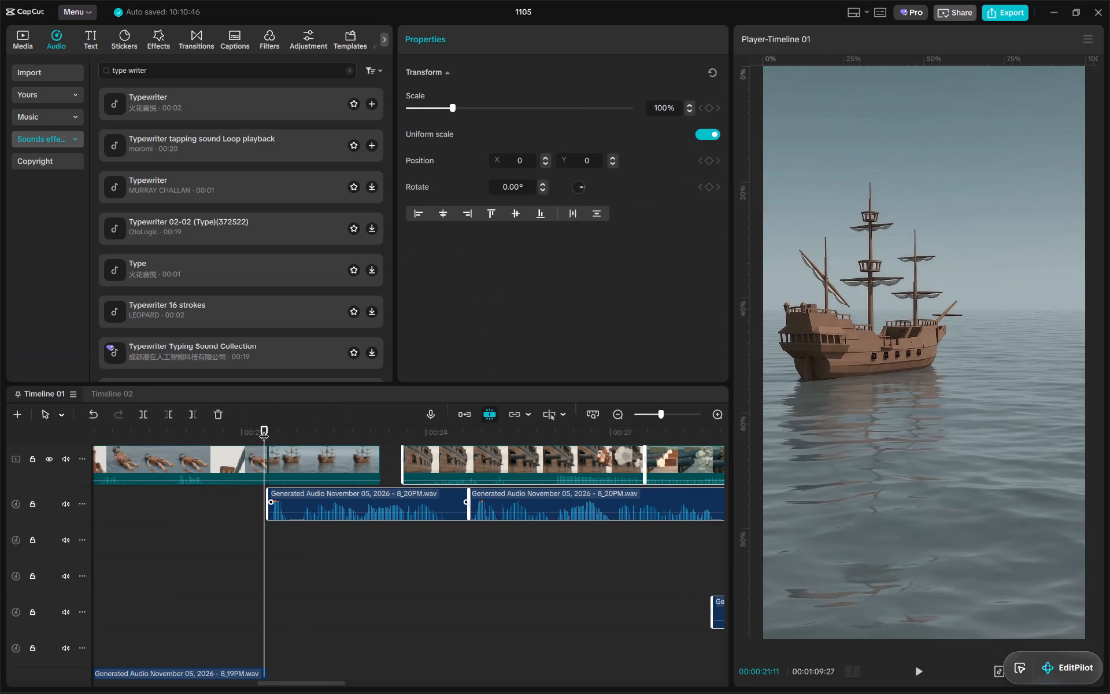
left_click(378, 502)
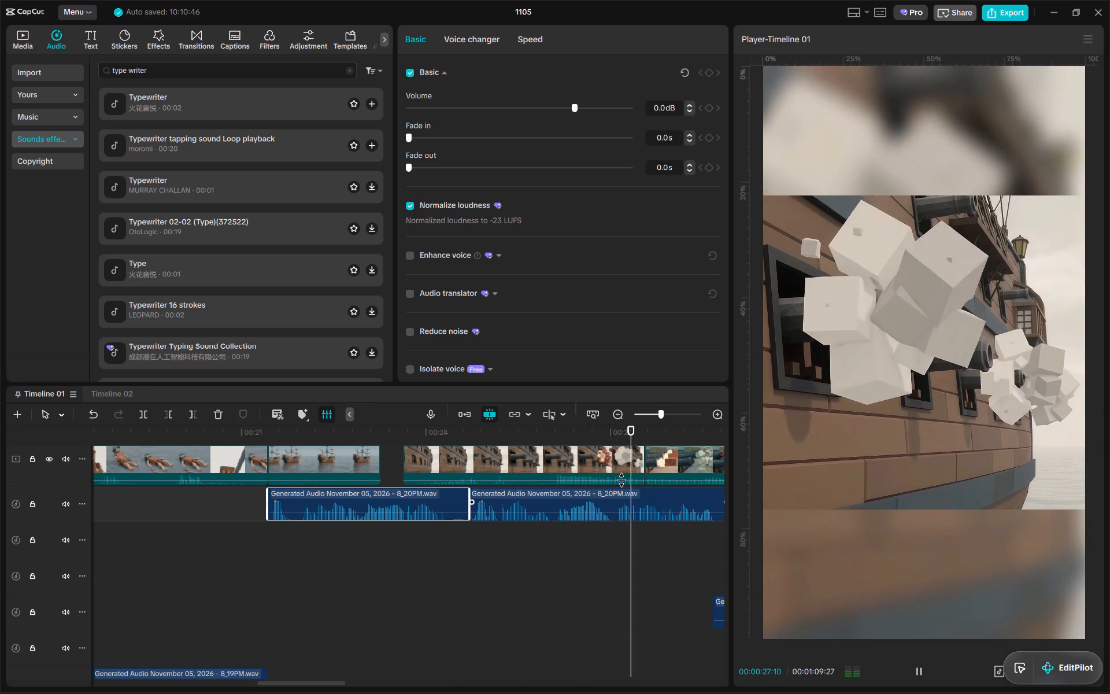
key("space")
left_click(628, 470)
scroll(525, 526, "down", 1, "ctrl")
key("space")
scroll(529, 525, "down", 6, "ctrl")
scroll(529, 525, "up", 3)
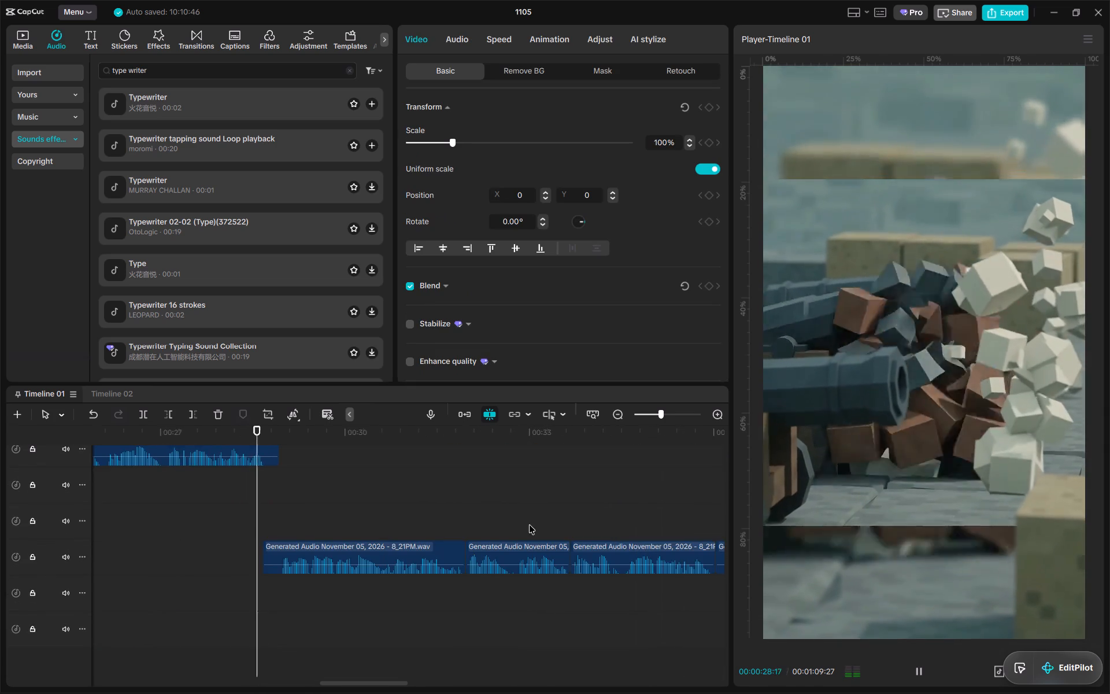
scroll(529, 525, "down", 3, "alt")
scroll(447, 541, "up", 5, "ctrl")
scroll(447, 541, "right", 2)
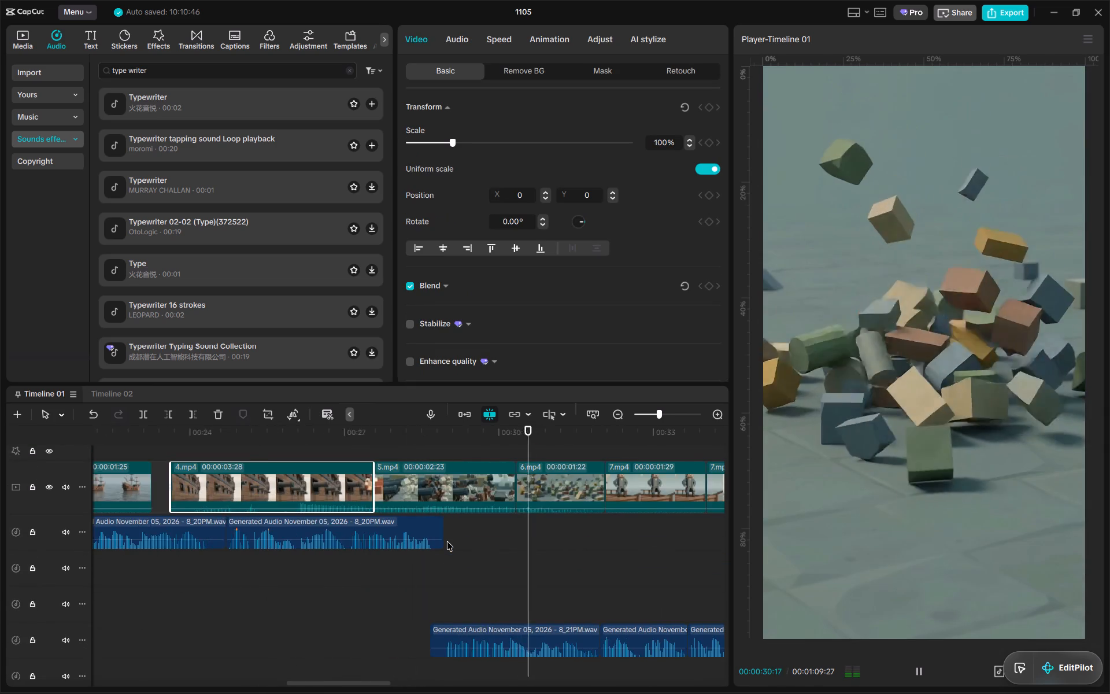
scroll(447, 541, "right", 1)
key("space")
left_click_drag(589, 441, 598, 441)
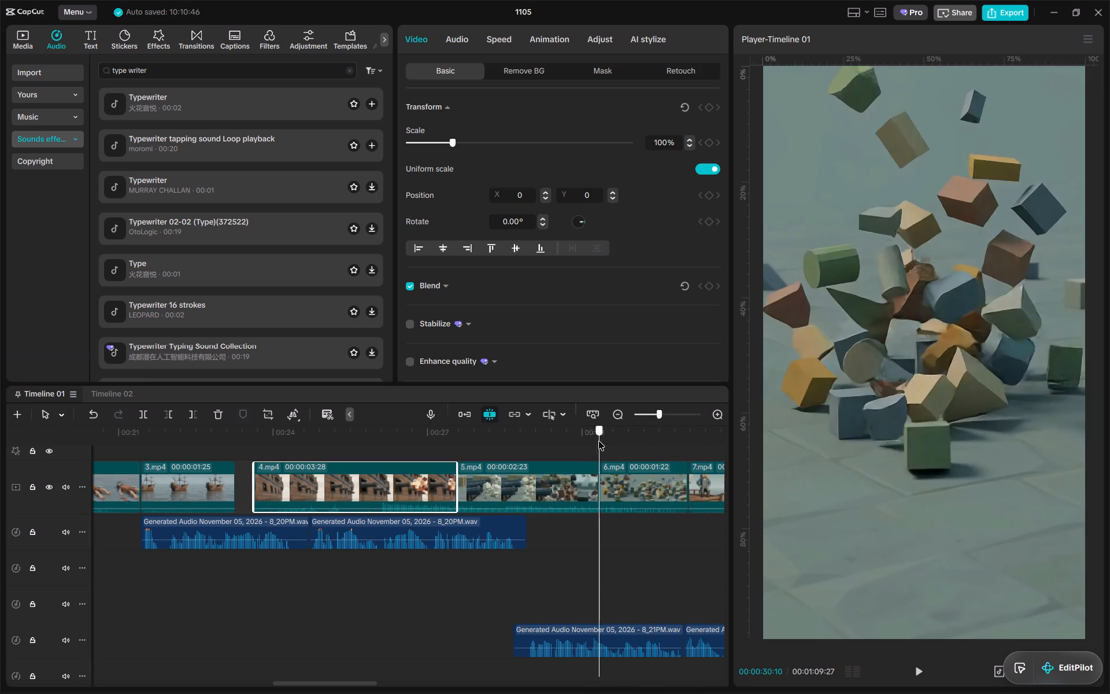
Replay the video from the beginning through the APRIL 1521 title to the sword scene in 2.mp4.
left_click_drag(598, 441, 418, 477)
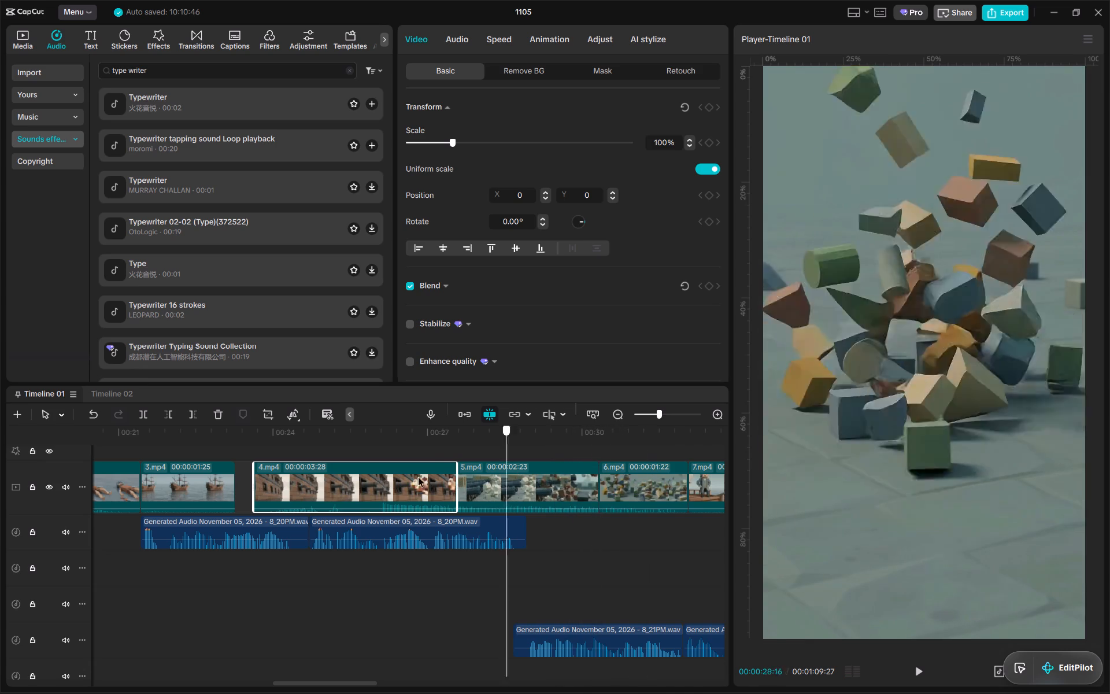
left_click_drag(418, 477, 0, 498)
key("space")
scroll(323, 494, "right", 6)
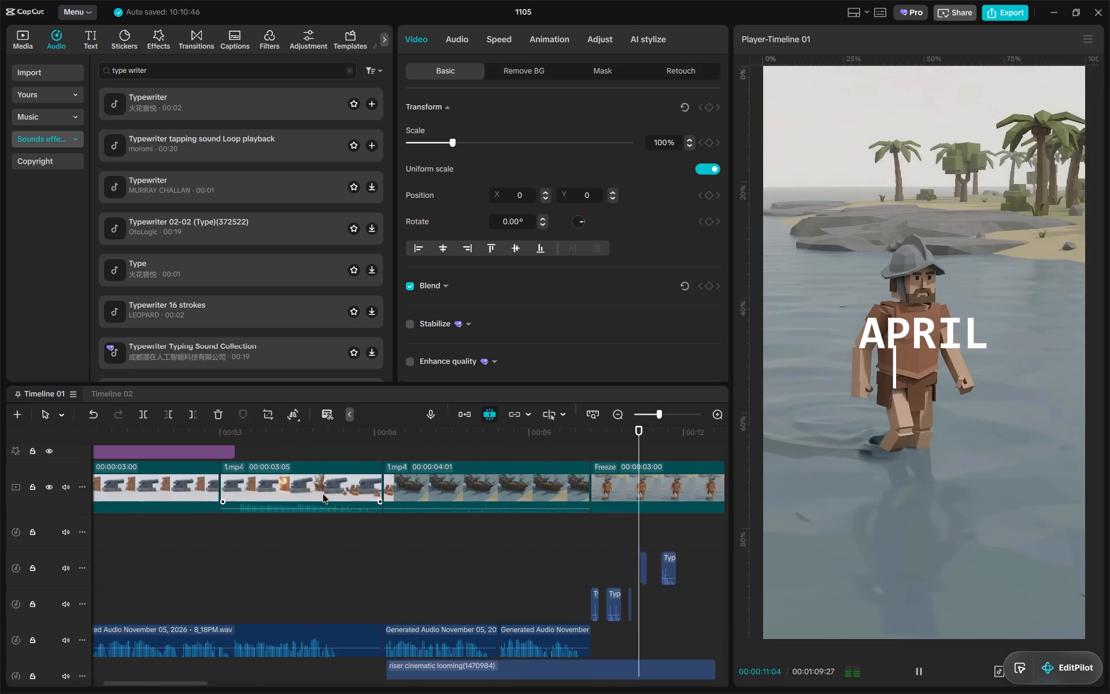
scroll(556, 541, "down", 8, "alt")
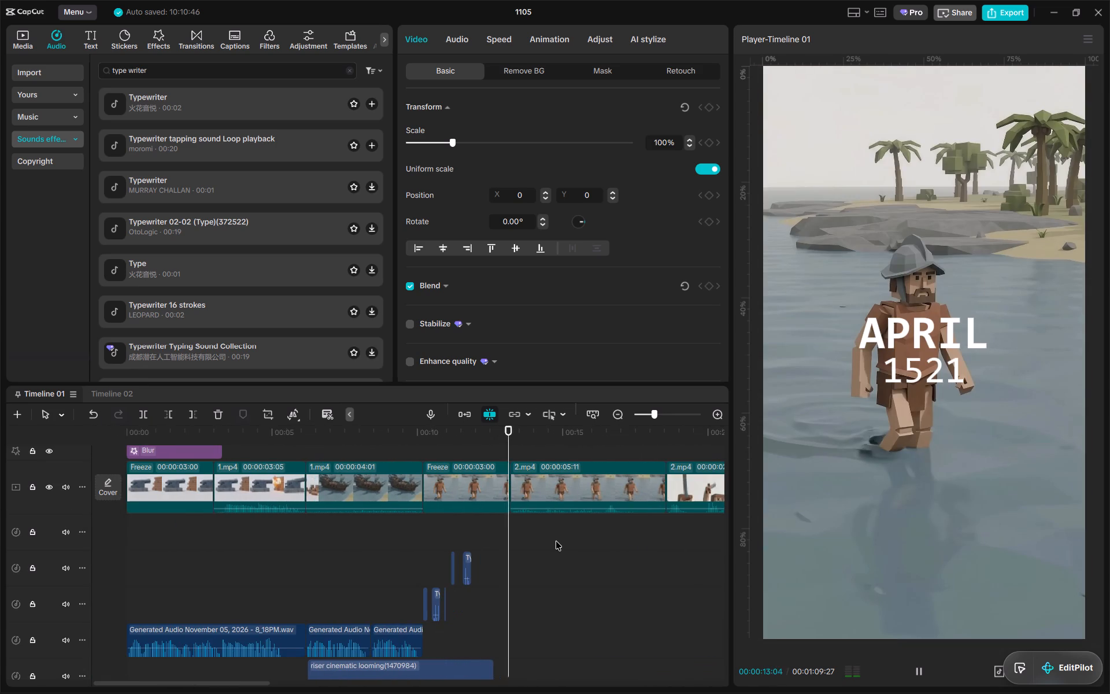
scroll(556, 541, "down", 9, "alt")
scroll(512, 534, "up", 4, "alt")
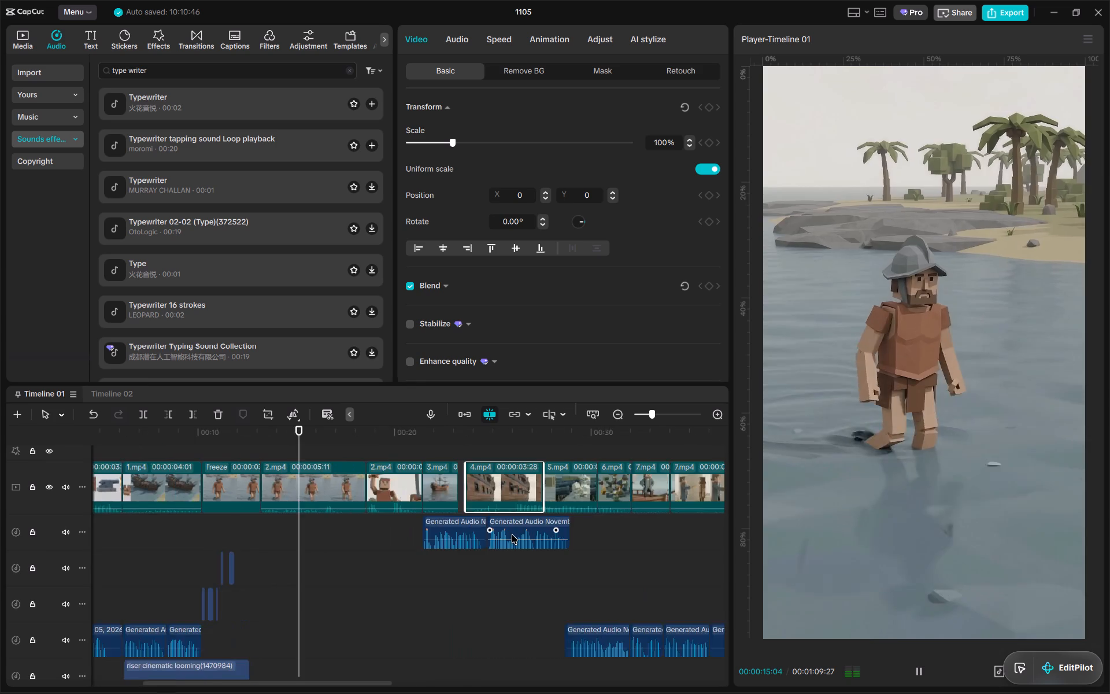
scroll(512, 534, "up", 14, "alt")
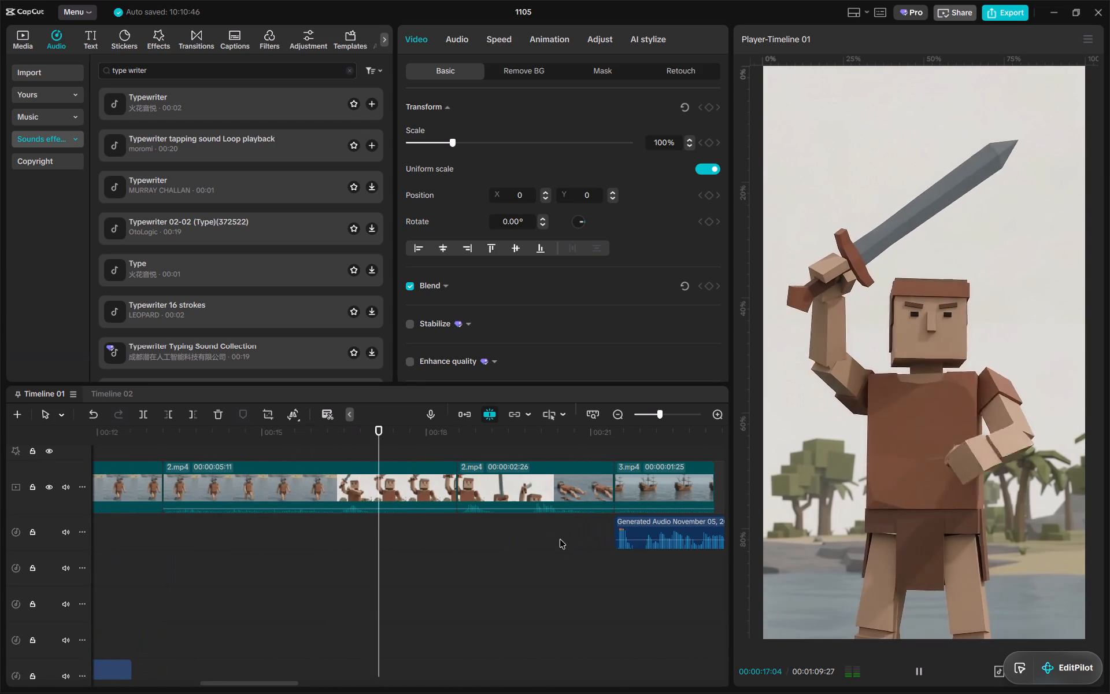
scroll(559, 539, "down", 5, "ctrl")
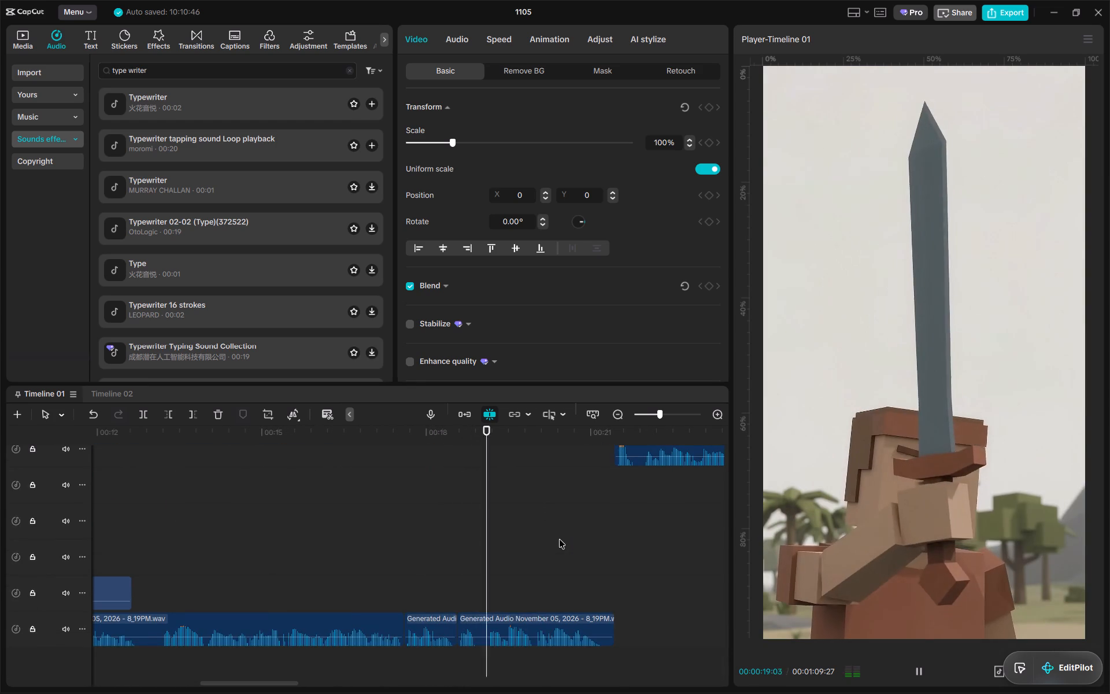
scroll(559, 539, "up", 6)
scroll(600, 534, "up", 4, "ctrl")
key("space")
Replay the opening once more up to the sword scene in 2.mp4, examining how the title section plays.
left_click_drag(486, 437, 0, 464)
key("space")
scroll(282, 441, "right", 2)
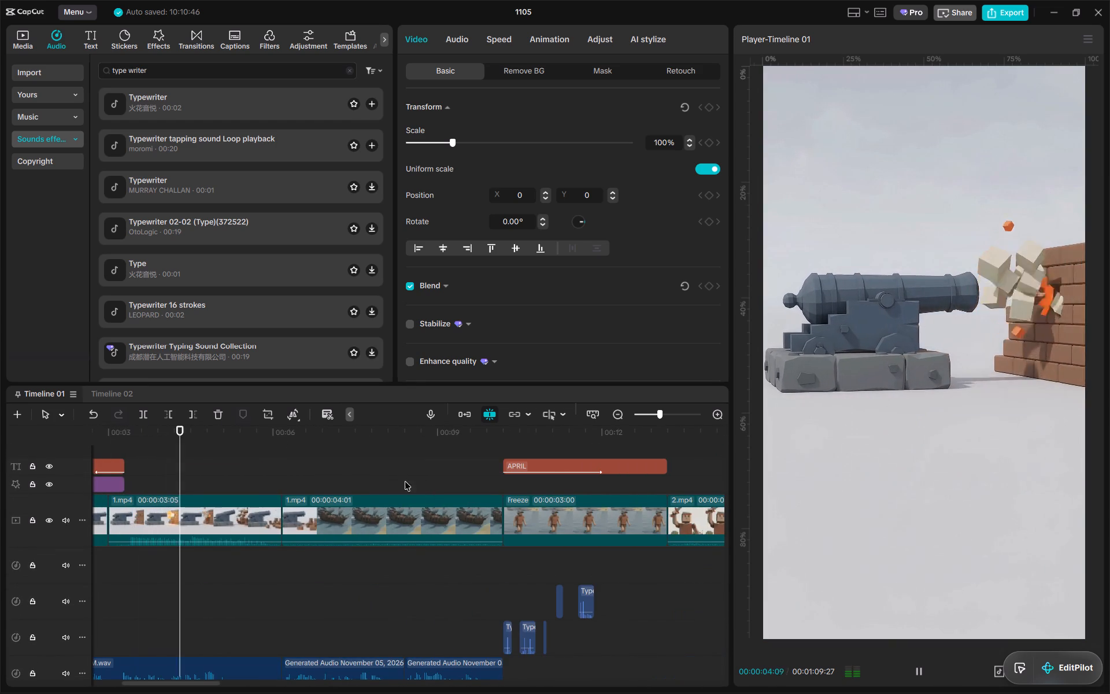
scroll(493, 515, "down", 6, "alt")
scroll(493, 515, "down", 5, "ctrl")
scroll(493, 515, "down", 11, "alt")
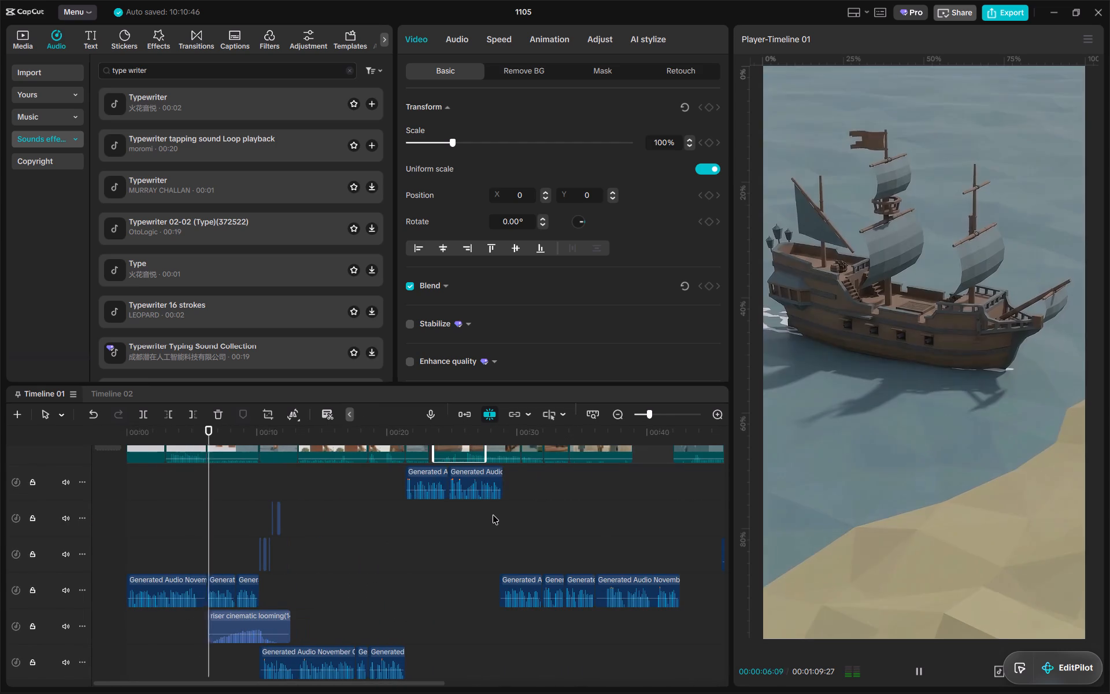
scroll(493, 515, "down", 1, "alt")
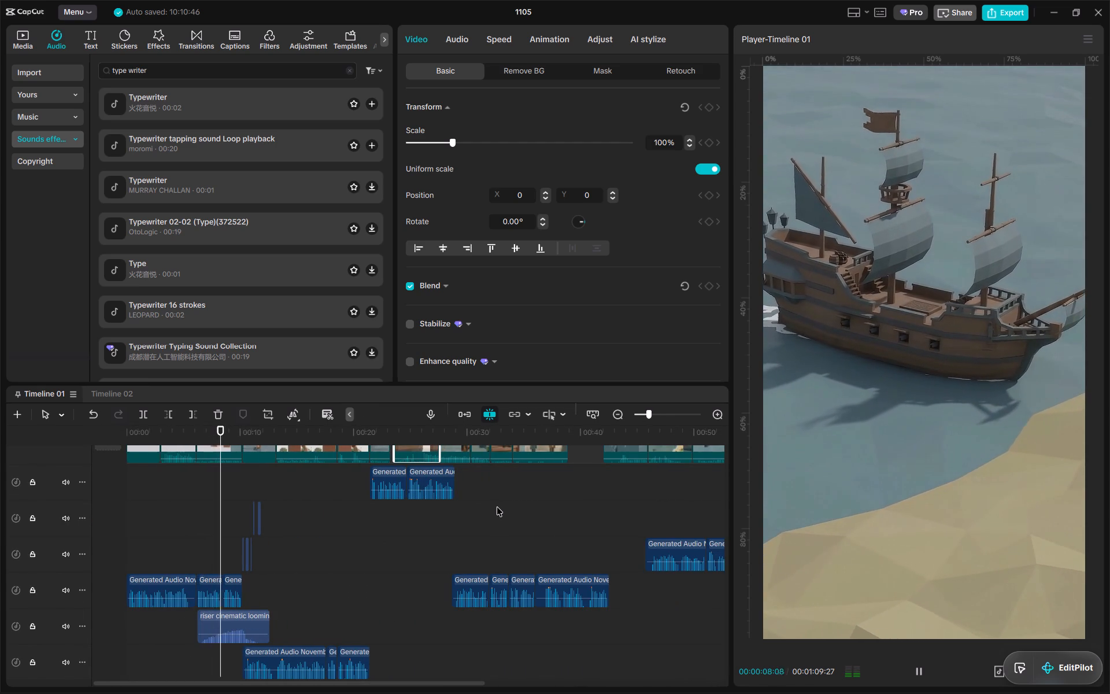
scroll(309, 547, "up", 5, "ctrl")
scroll(303, 547, "down", 5, "ctrl")
scroll(303, 547, "up", 16, "alt")
scroll(435, 533, "down", 5, "ctrl")
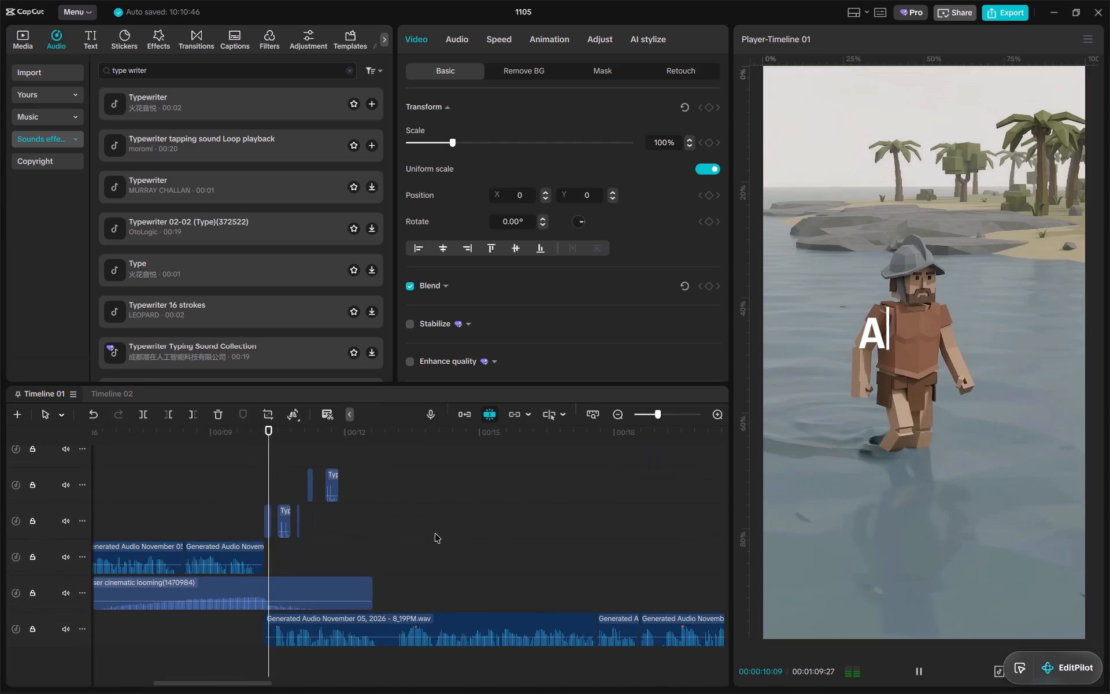
scroll(435, 533, "down", 13, "ctrl")
scroll(435, 533, "up", 20, "ctrl")
scroll(435, 533, "up", 2, "ctrl")
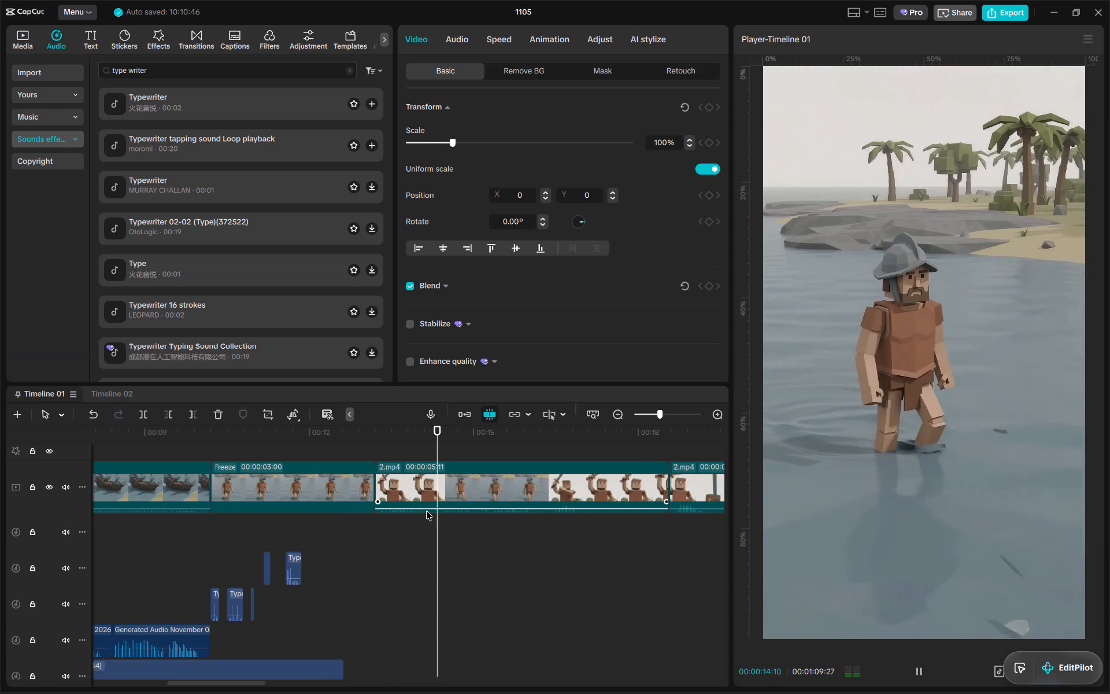
scroll(528, 542, "up", 6, "ctrl")
scroll(535, 534, "down", 3, "alt")
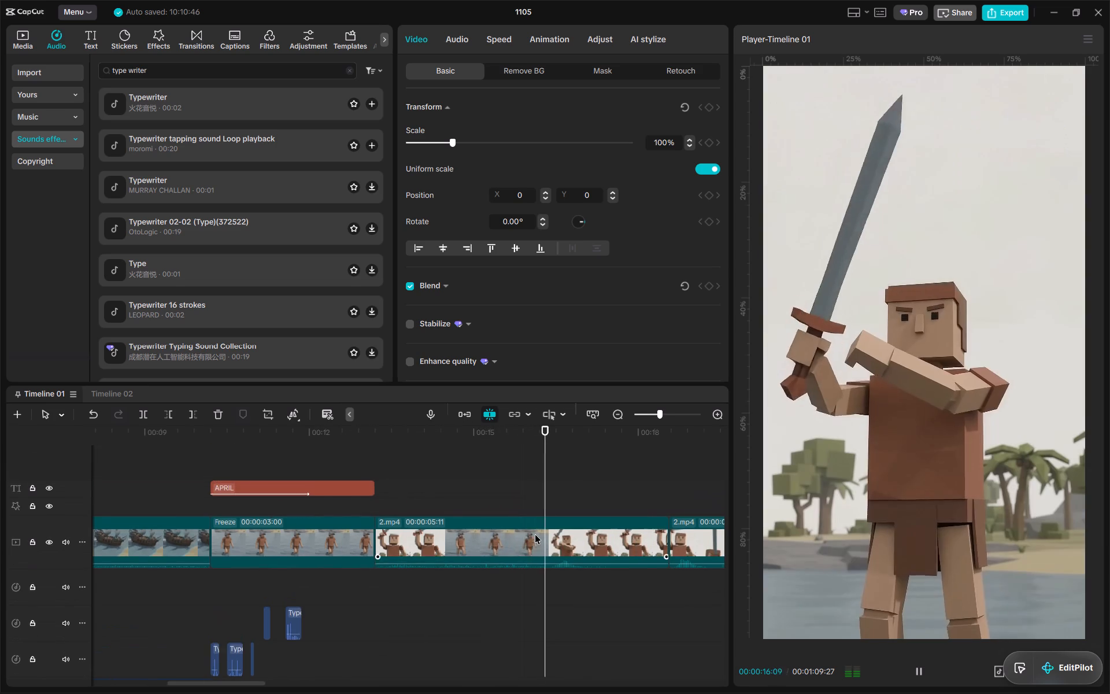
scroll(535, 534, "down", 4, "alt")
key("space")
Copy the Freeze clip under the APRIL 1521 title and paste it as an overlay above the original at 10:06.
left_click_drag(357, 430, 406, 431)
left_click(369, 527)
left_click(343, 437)
key("ctrl+c")
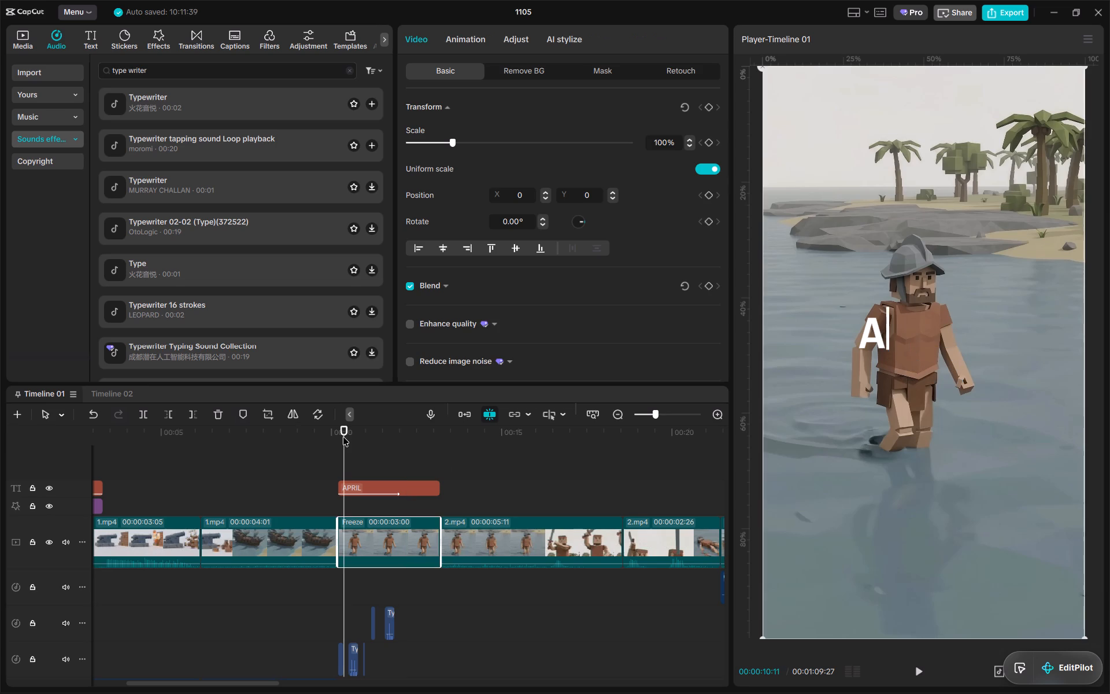
left_click_drag(343, 437, 338, 433)
key("ctrl+c")
key("ctrl+v")
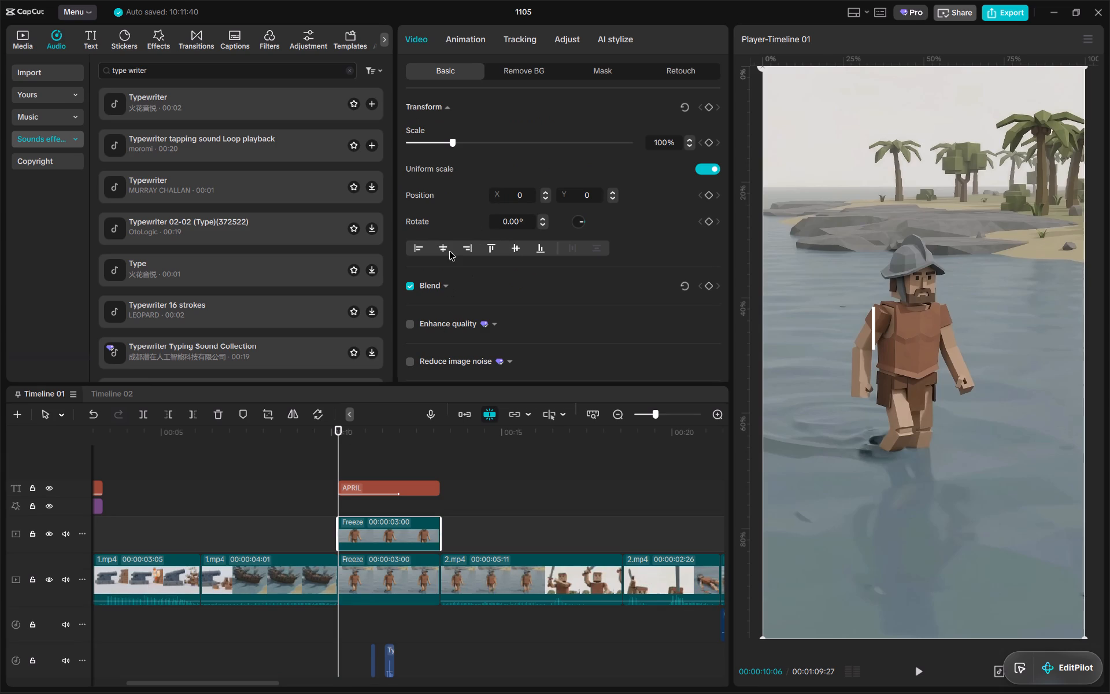
Apply a custom background removal to the overlay Freeze clip, brushing over the helmeted soldier at size 20 to keep him.
left_click(517, 75)
left_click(409, 134)
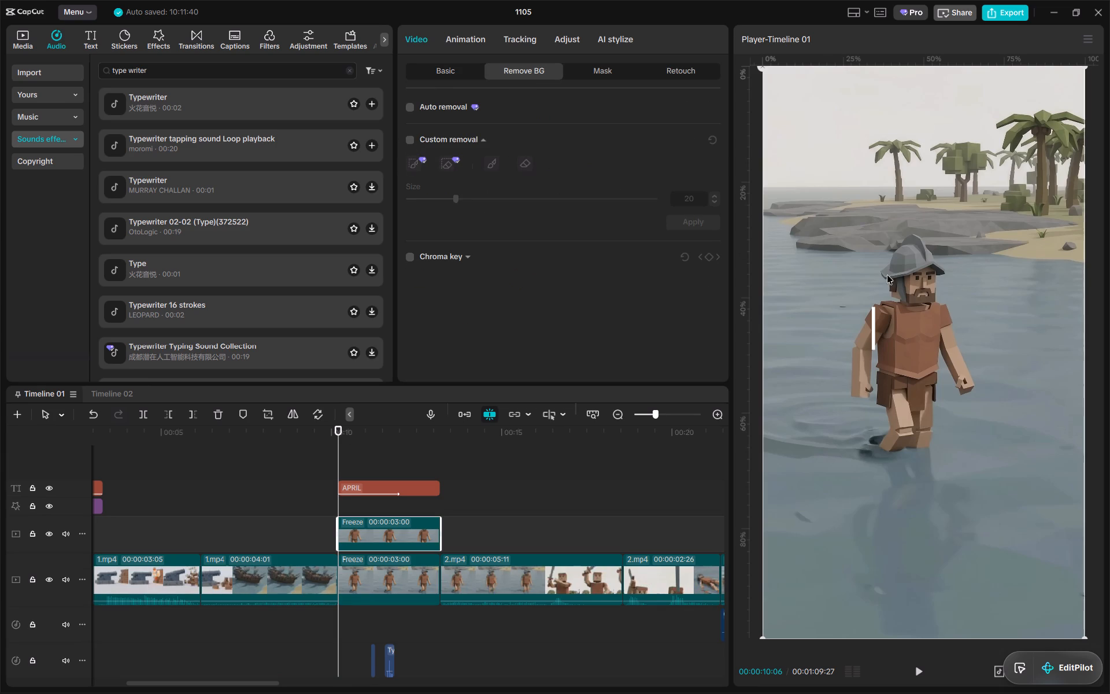
left_click(409, 140)
left_click_drag(915, 272, 876, 320)
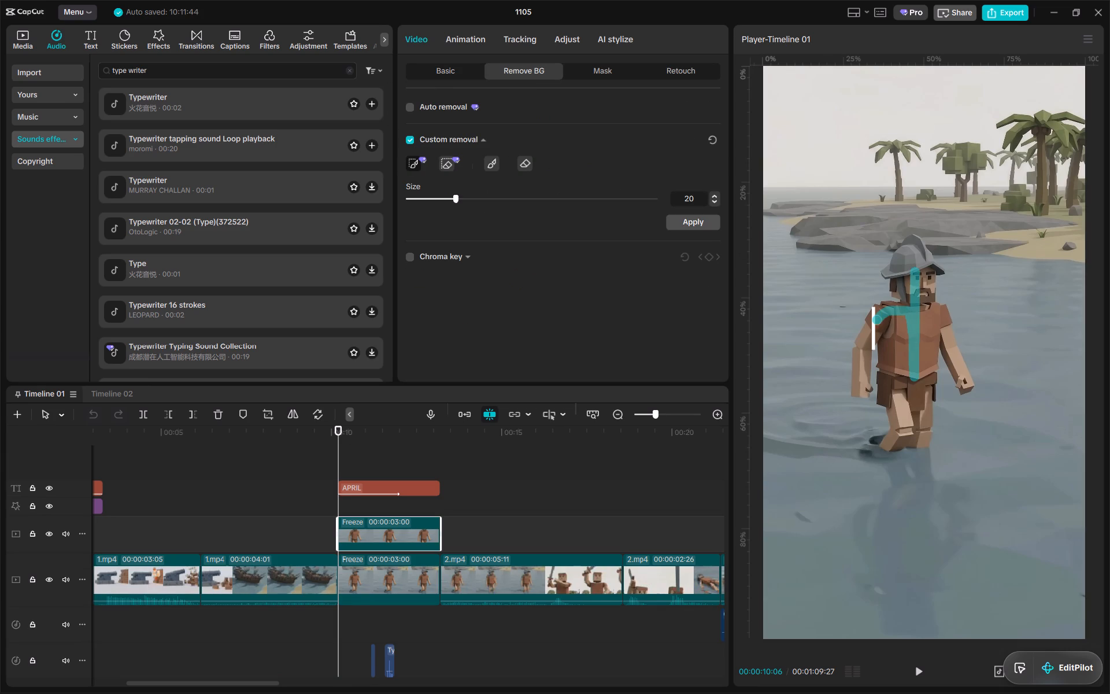
left_click_drag(876, 320, 907, 409)
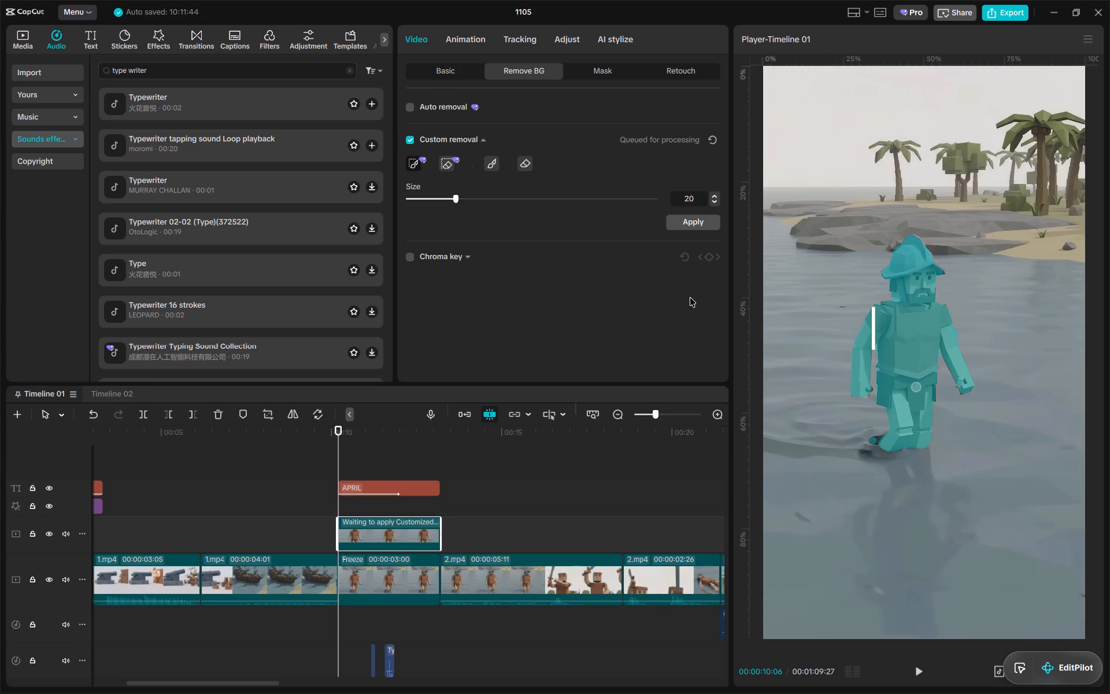
left_click(708, 220)
Copy the opening "what if" title and paste it above the APRIL title at 10:06.
left_click(358, 489)
scroll(203, 505, "right", 6)
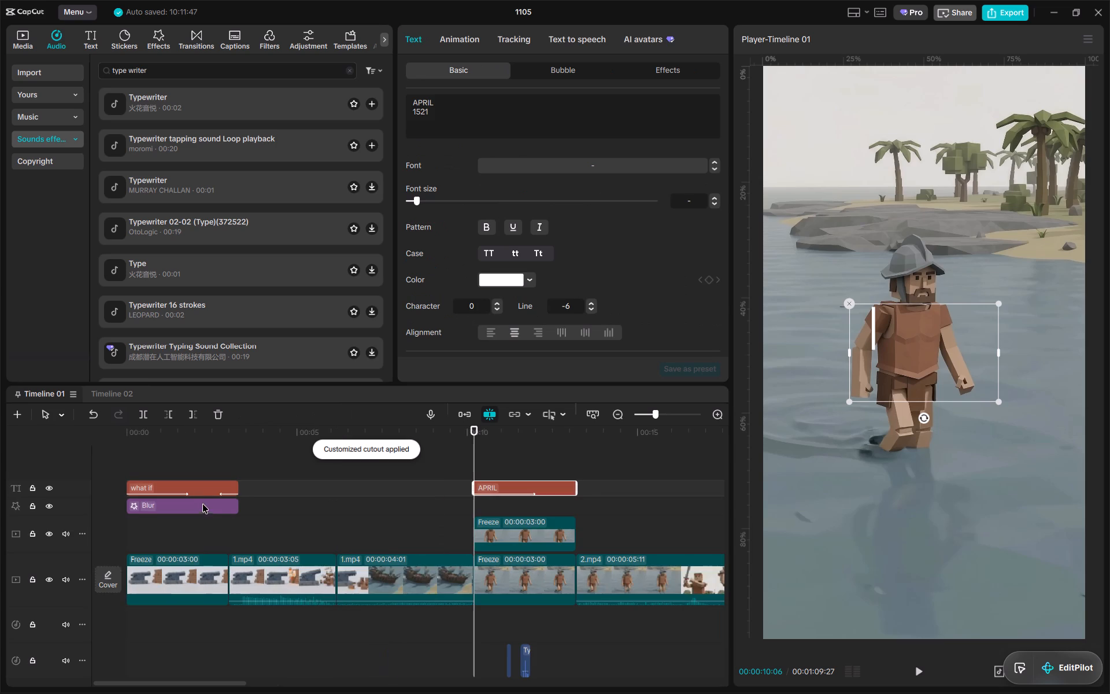
left_click(199, 492)
key("ctrl+c")
left_click(479, 427)
left_click(478, 427)
key("ctrl+c")
key("ctrl+v")
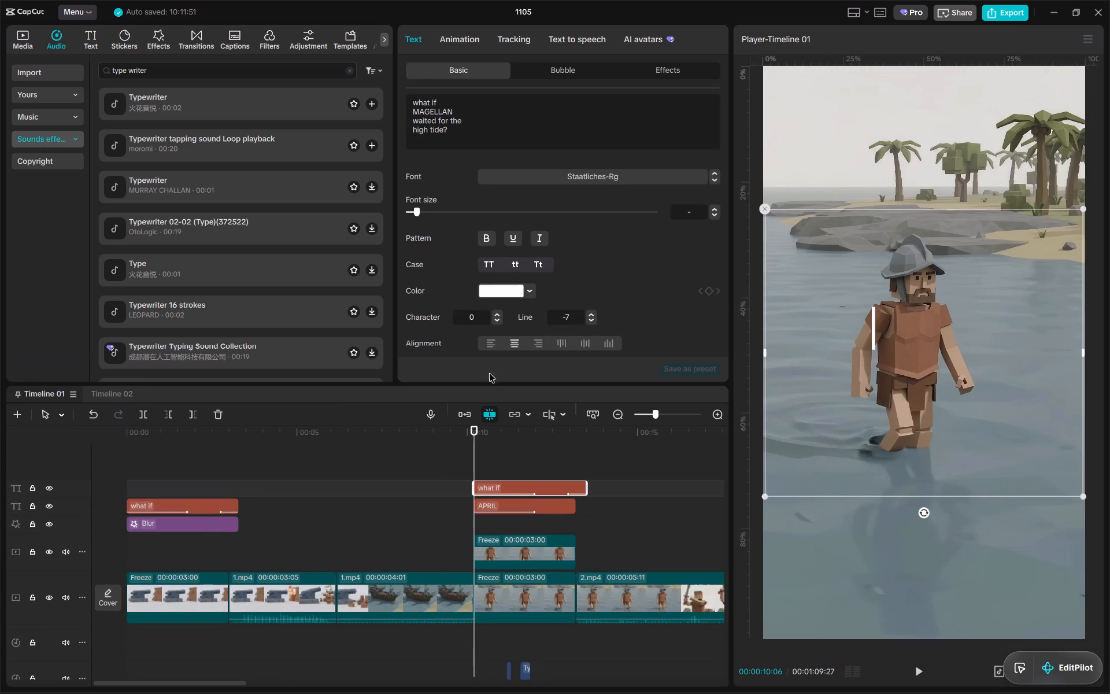
Remove the entrance animation from the pasted "what if" title at 10:06.
left_click(472, 41)
left_click(453, 78)
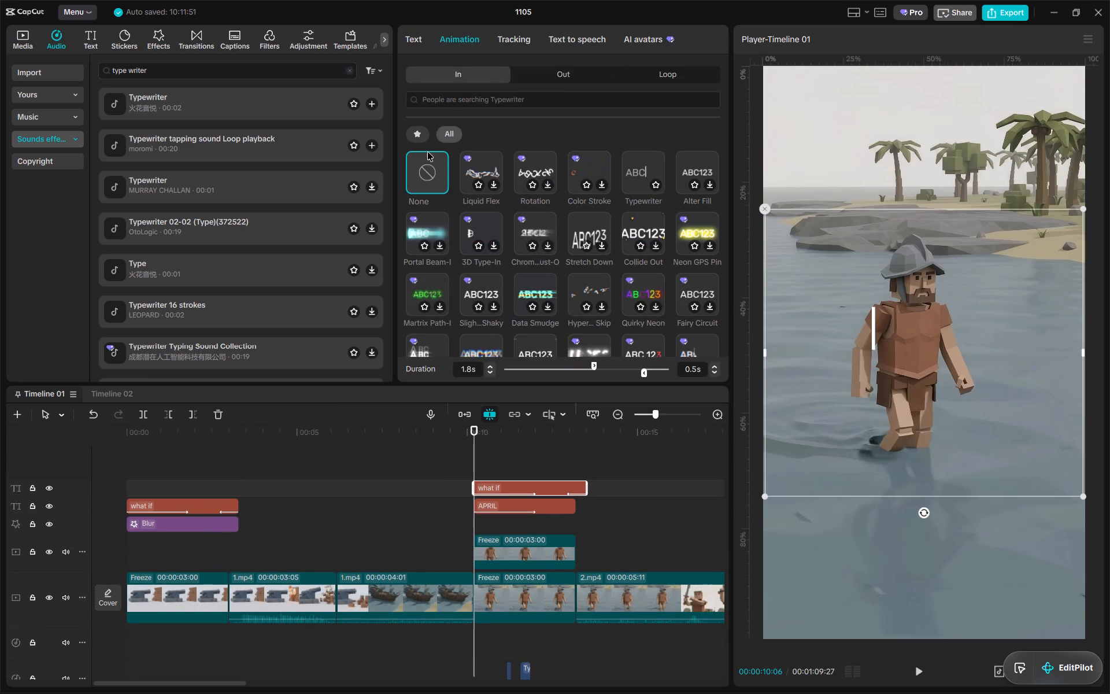
left_click(427, 158)
left_click_drag(531, 426, 535, 423)
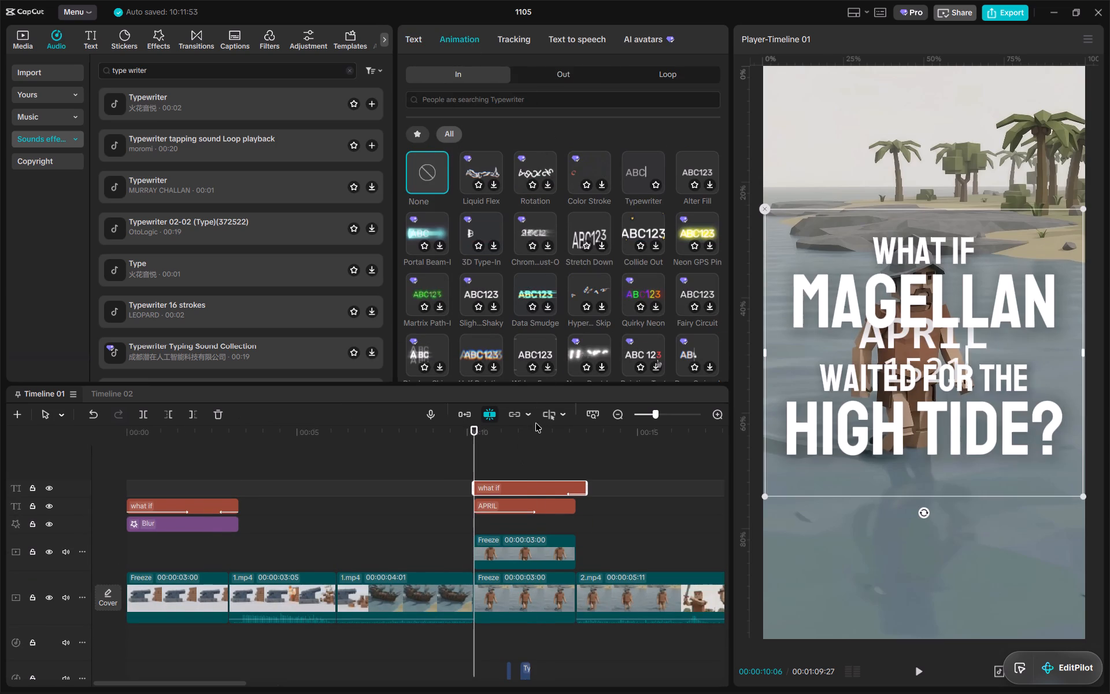
left_click_drag(535, 423, 545, 426)
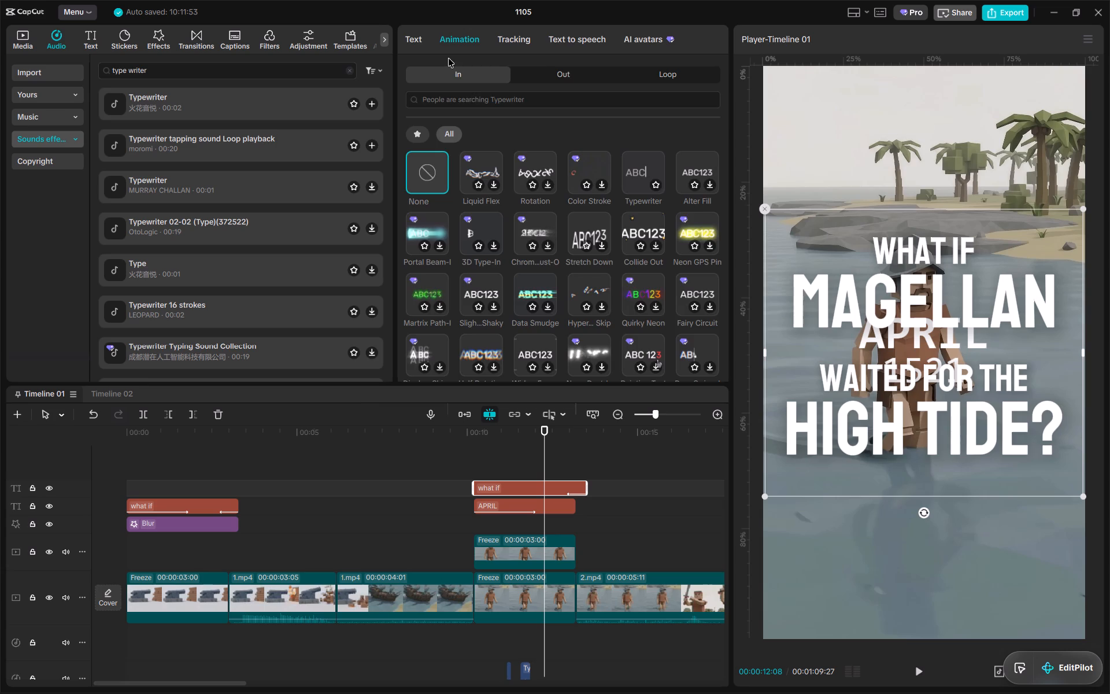
Replace the pasted title's text with APRIL.
left_click(421, 40)
left_click_drag(512, 112, 350, 102)
key("ctrl+a")
key("a")
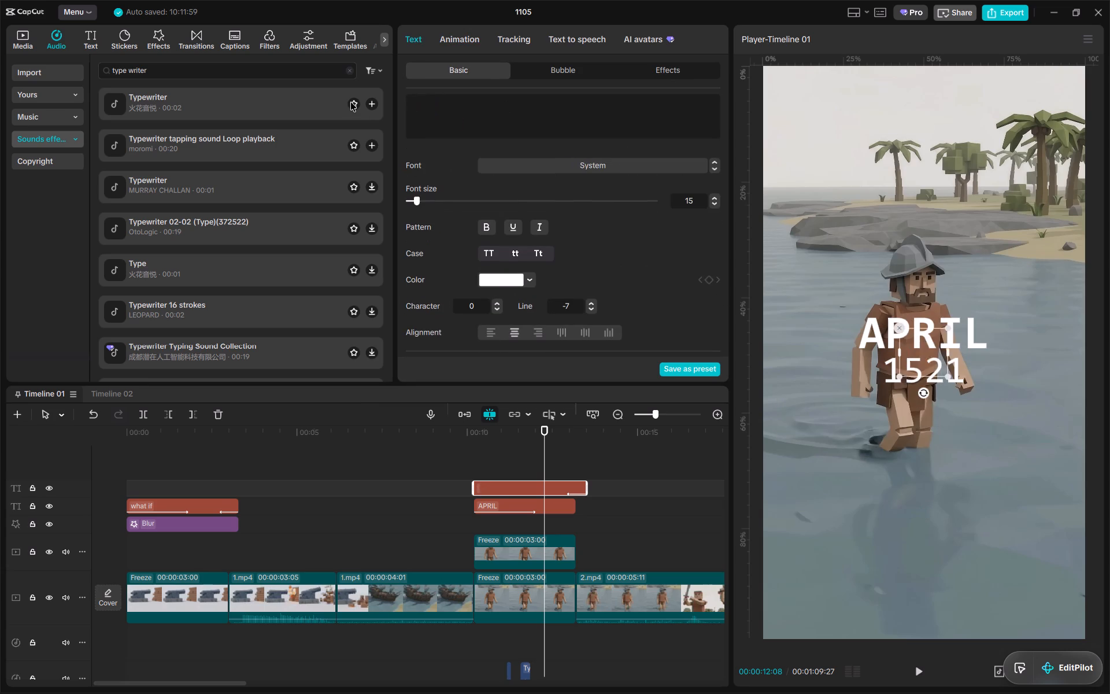
Move the Freeze soldier cutout overlay to the track above both title clips.
left_click_drag(525, 564, 521, 478)
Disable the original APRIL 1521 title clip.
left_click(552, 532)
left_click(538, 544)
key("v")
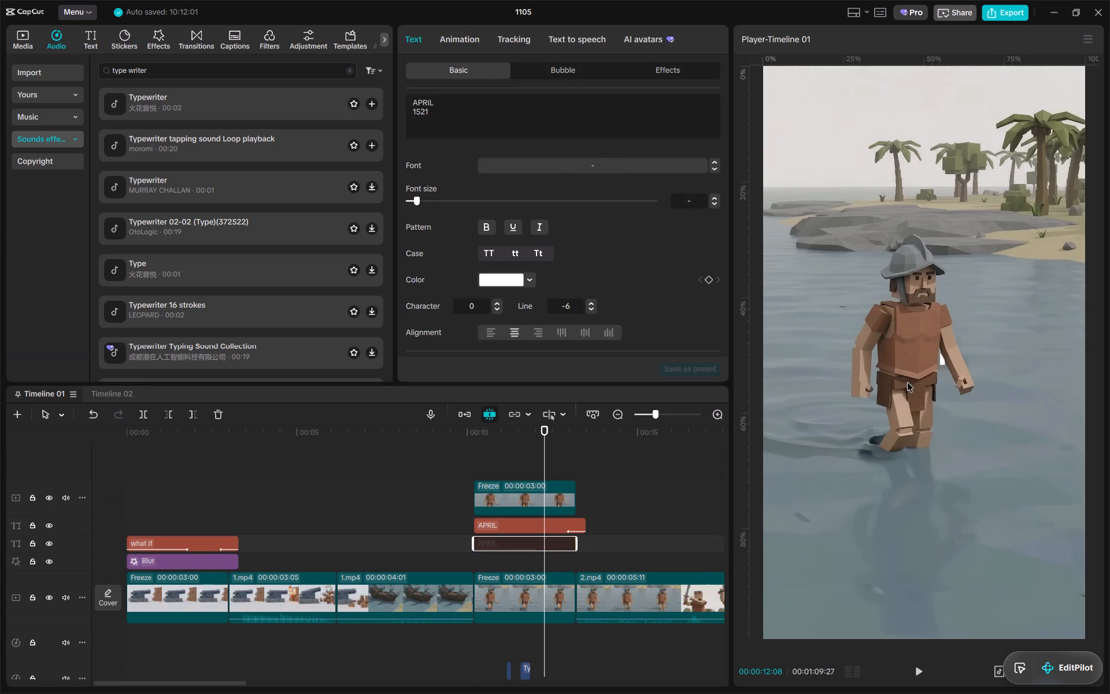
Set the new APRIL title's font size to 20 and place it centred behind the soldier's helmet.
left_click(937, 341)
left_click(549, 525)
left_click_drag(924, 349, 920, 187)
left_click_drag(969, 228, 1109, 435)
left_click_drag(1059, 286, 1066, 296)
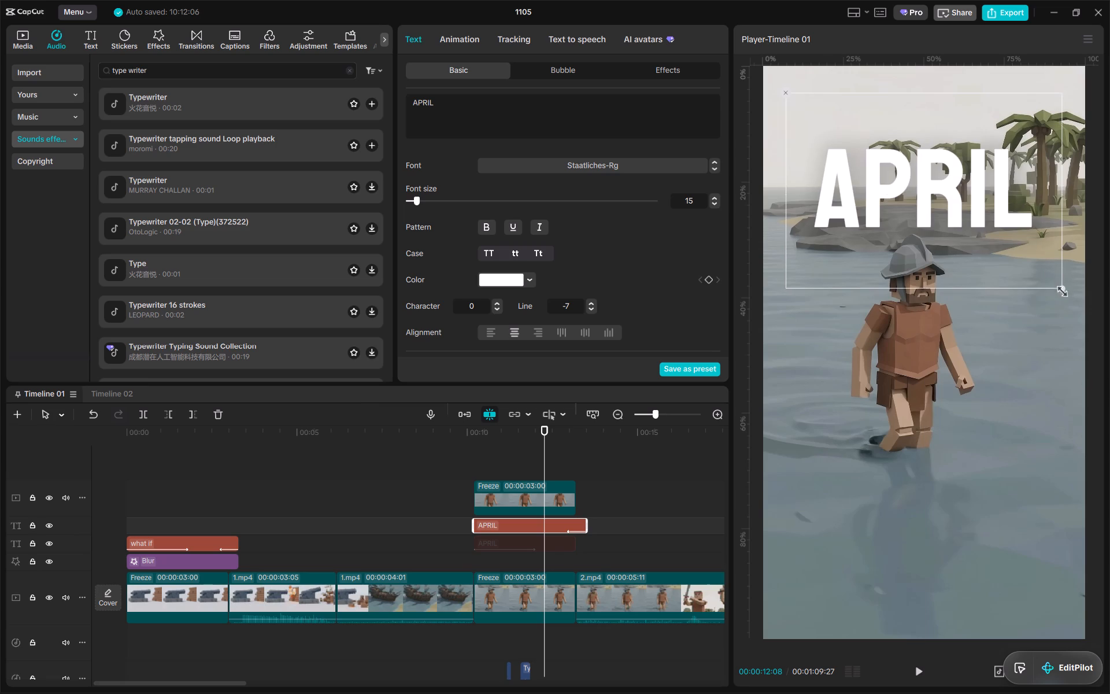
left_click_drag(1066, 296, 1109, 381)
left_click_drag(783, 286, 639, 392)
left_click_drag(430, 202, 421, 213)
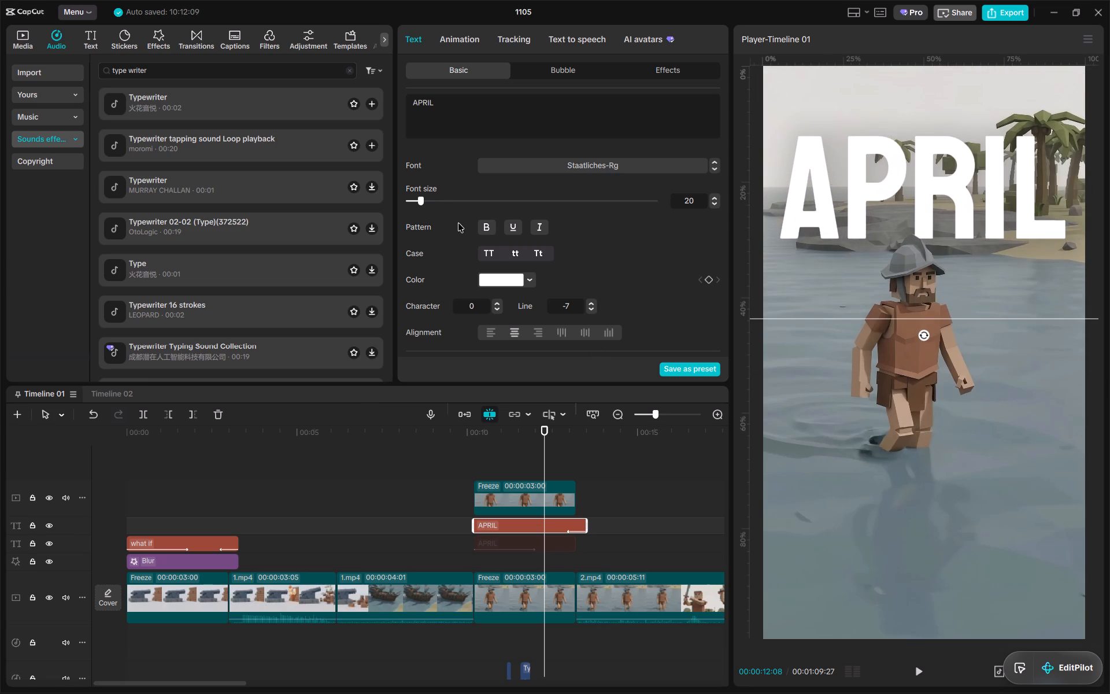
left_click_drag(937, 208, 936, 267)
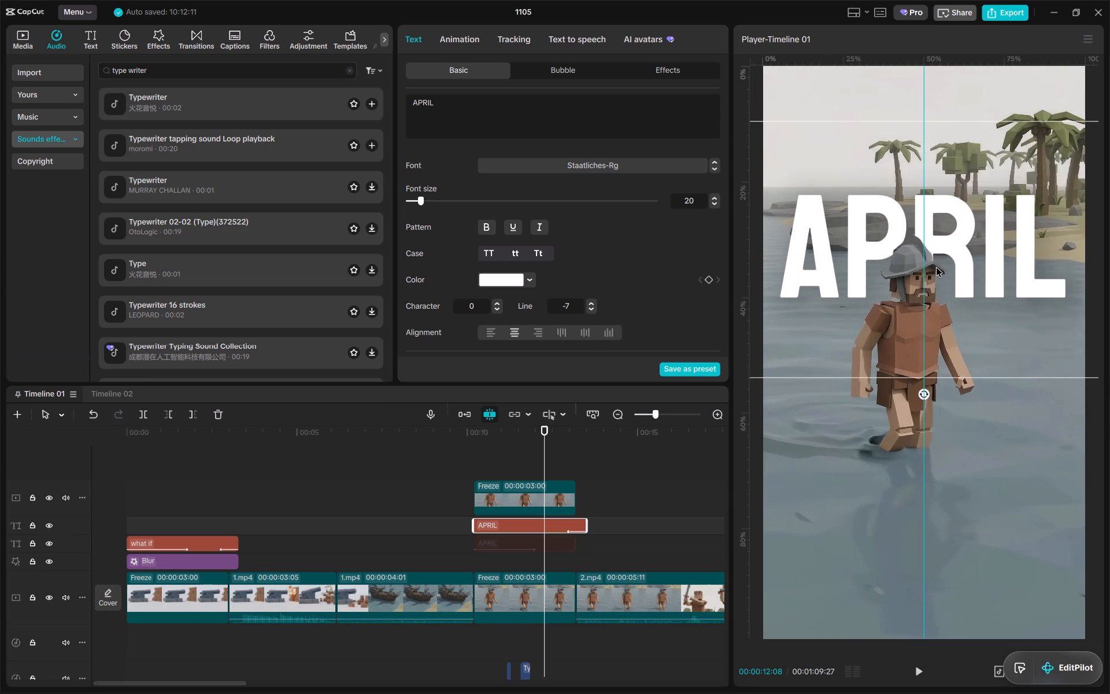
left_click_drag(936, 267, 938, 270)
Re-enable the original APRIL 1521 title and delete it from beneath the new APRIL title.
left_click(518, 544)
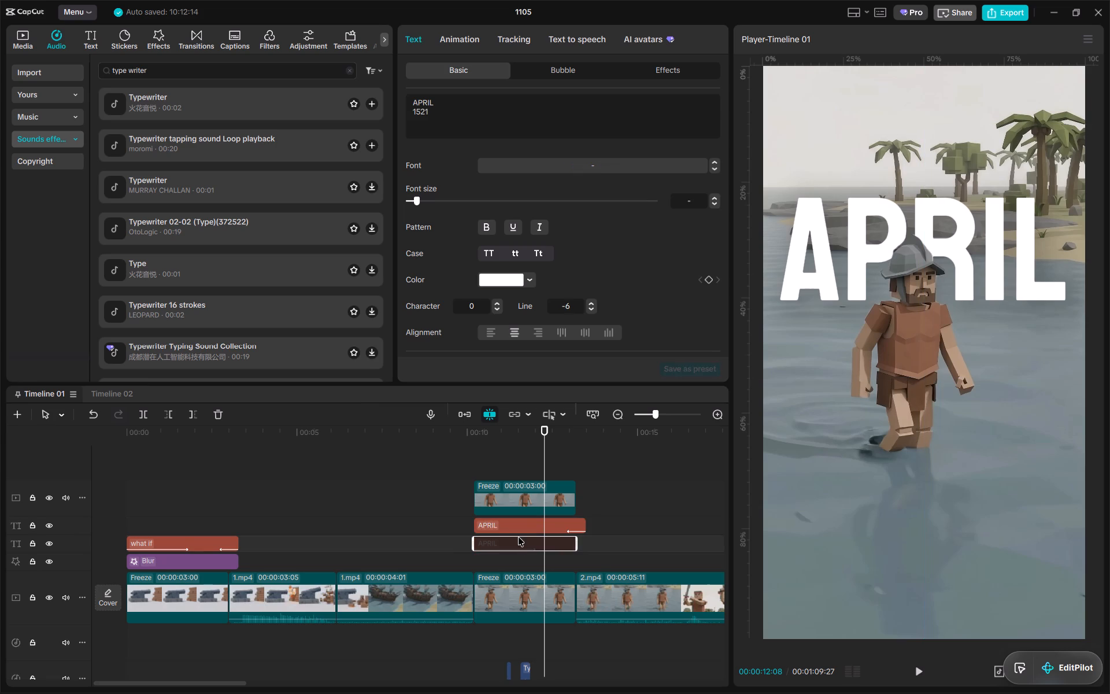
left_click(518, 536)
left_click(521, 557)
left_click(519, 541)
key("v")
left_click(523, 526)
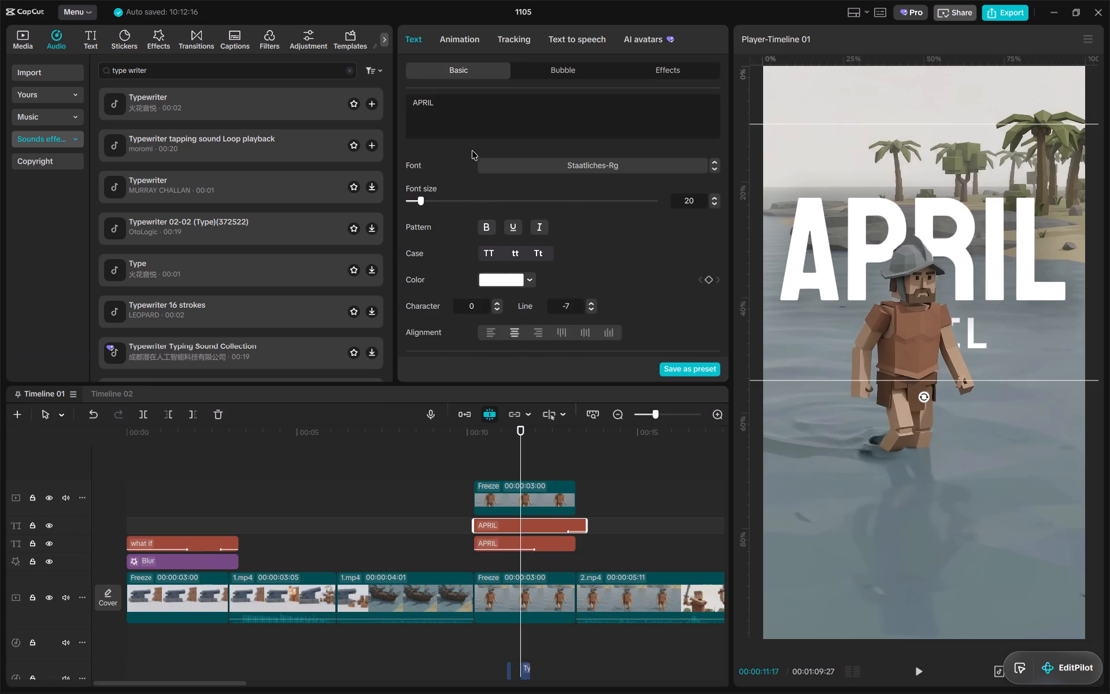
left_click(546, 537)
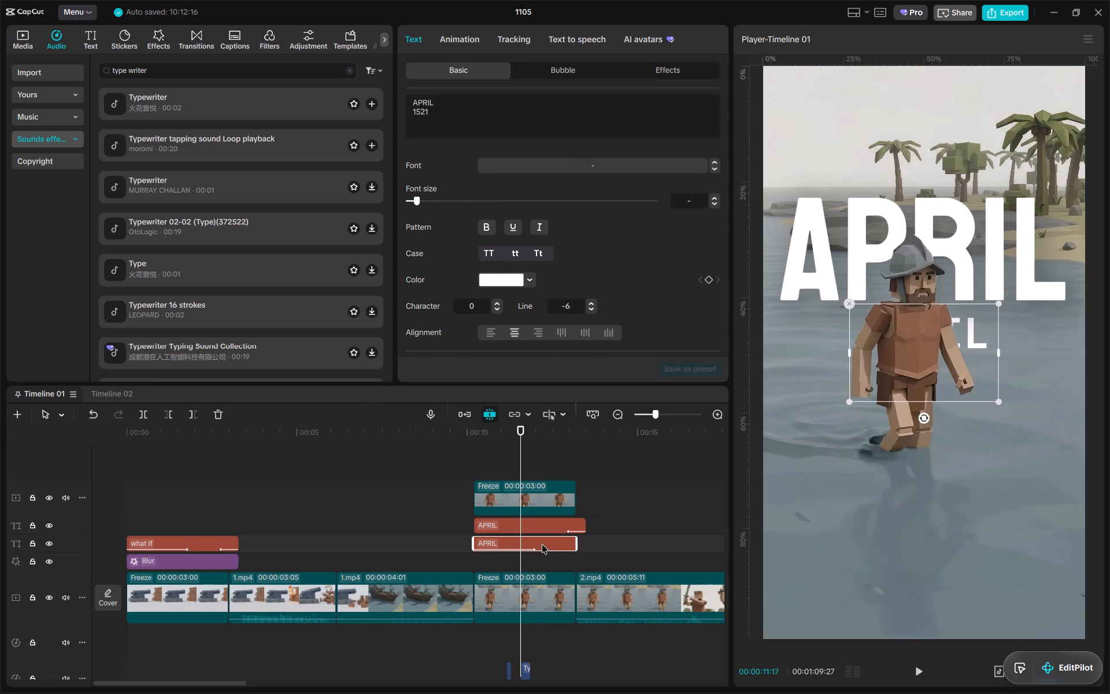
left_click_drag(472, 128, 380, 91)
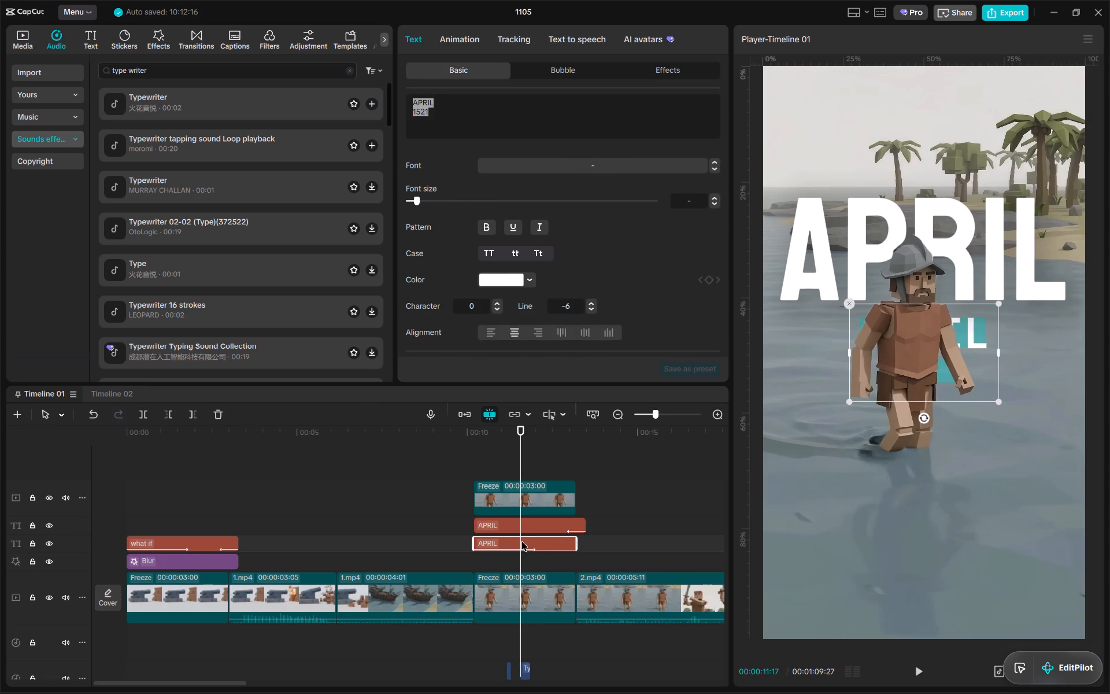
left_click(521, 541)
key("d")
Copy the APRIL title, place the duplicate on the track beneath it at 10:06, and change its text to 1521.
left_click(503, 529)
key("ctrl+c")
key("ctrl+v")
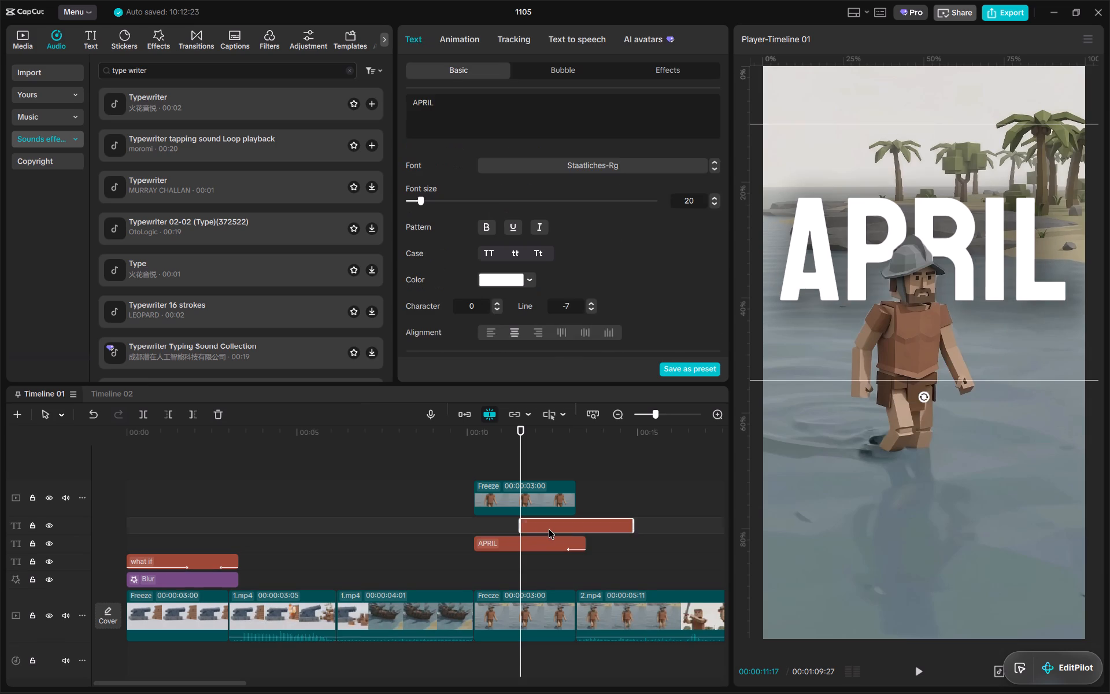
left_click_drag(558, 530, 512, 566)
left_click_drag(486, 121, 340, 92)
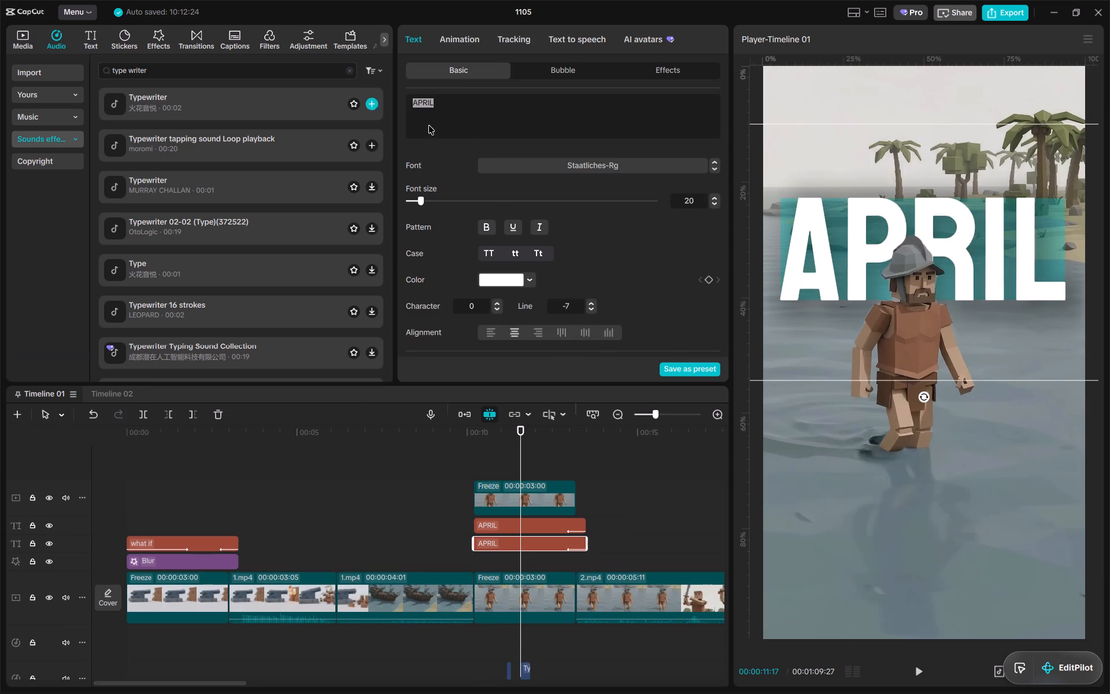
key("1")
key("5")
key("2")
key("1")
Place 1521 below the soldier, and shift APRIL and 1521 up together so his foot overlaps the numbers.
left_click_drag(920, 249, 918, 499)
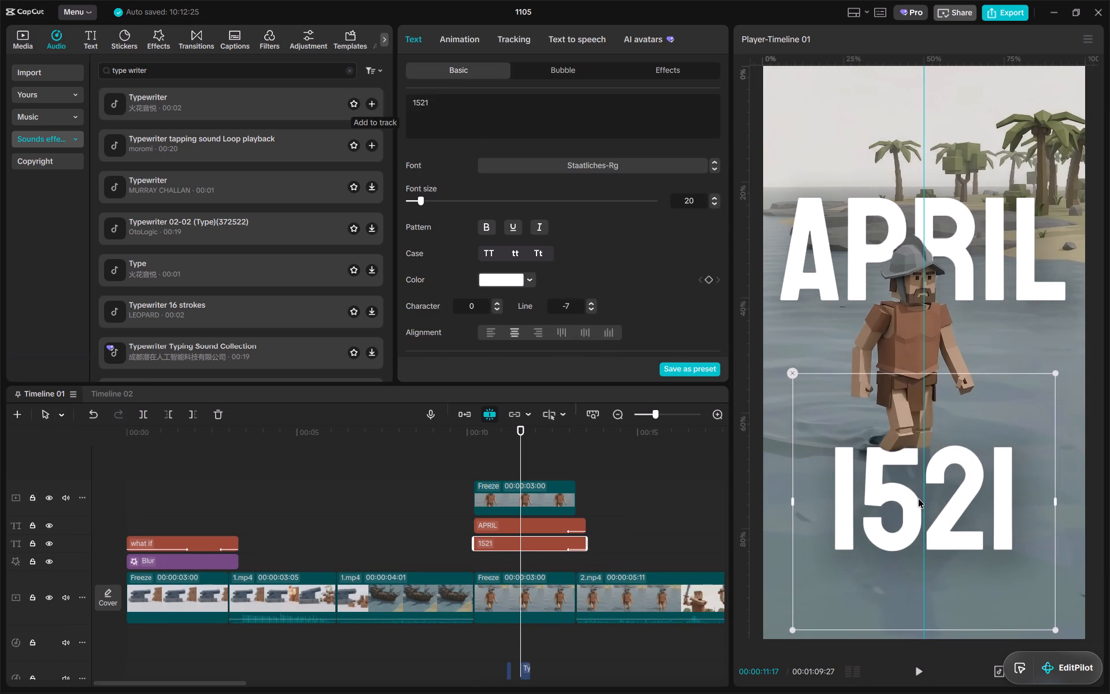
left_click_drag(918, 499, 919, 509)
left_click_drag(633, 554, 564, 523)
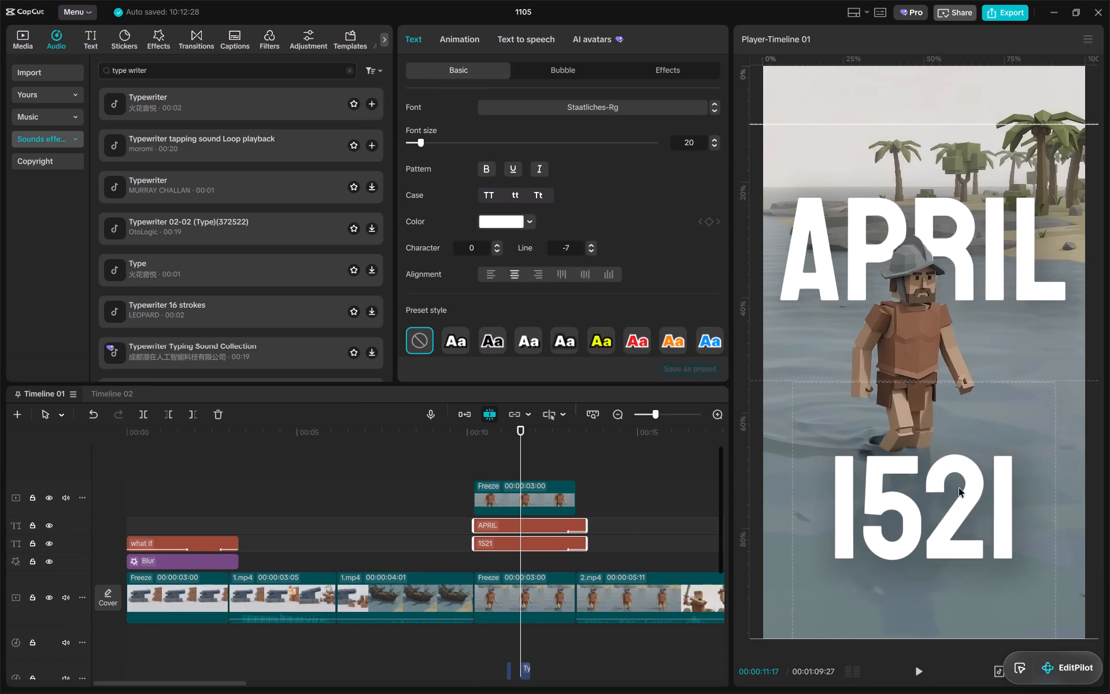
left_click_drag(959, 488, 962, 467)
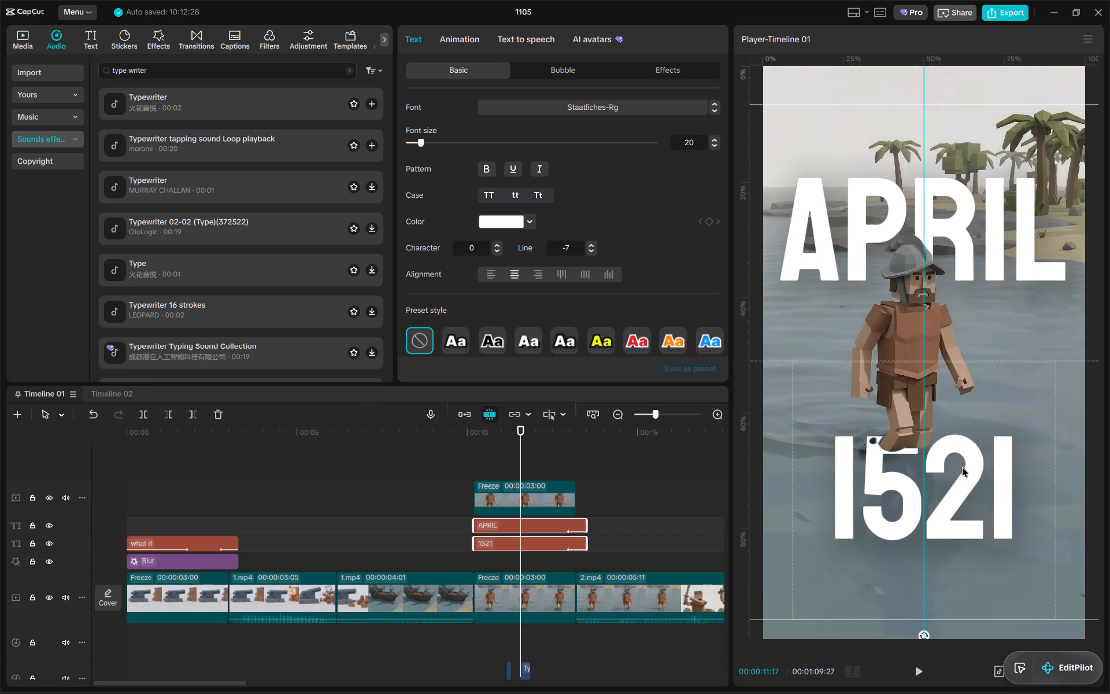
left_click_drag(962, 467, 961, 460)
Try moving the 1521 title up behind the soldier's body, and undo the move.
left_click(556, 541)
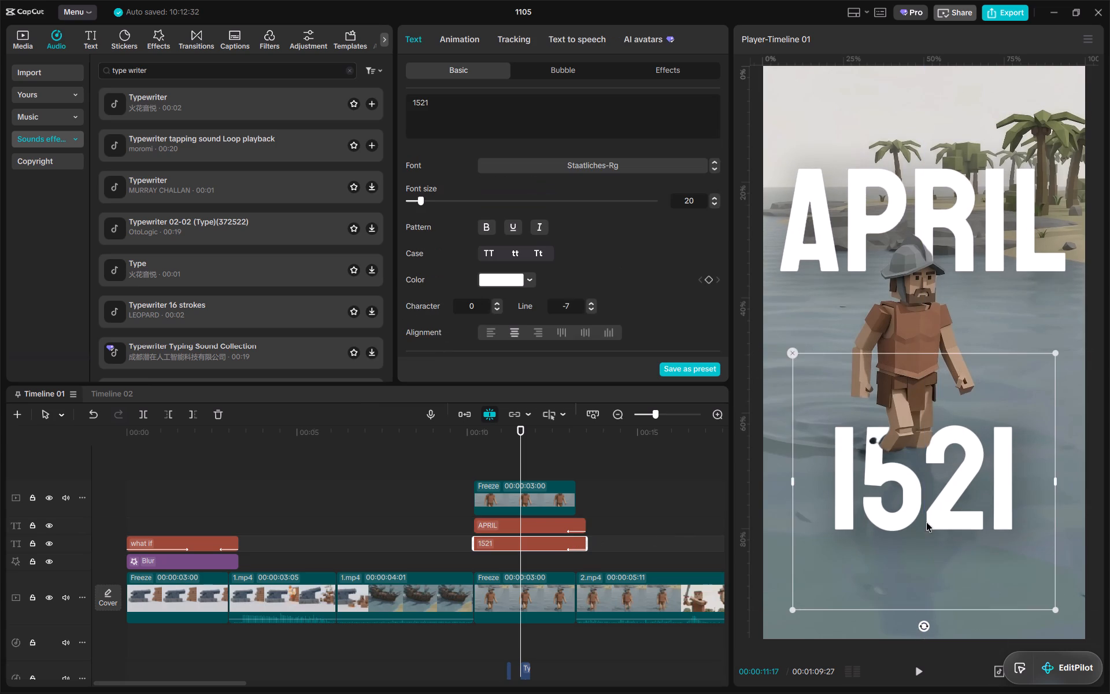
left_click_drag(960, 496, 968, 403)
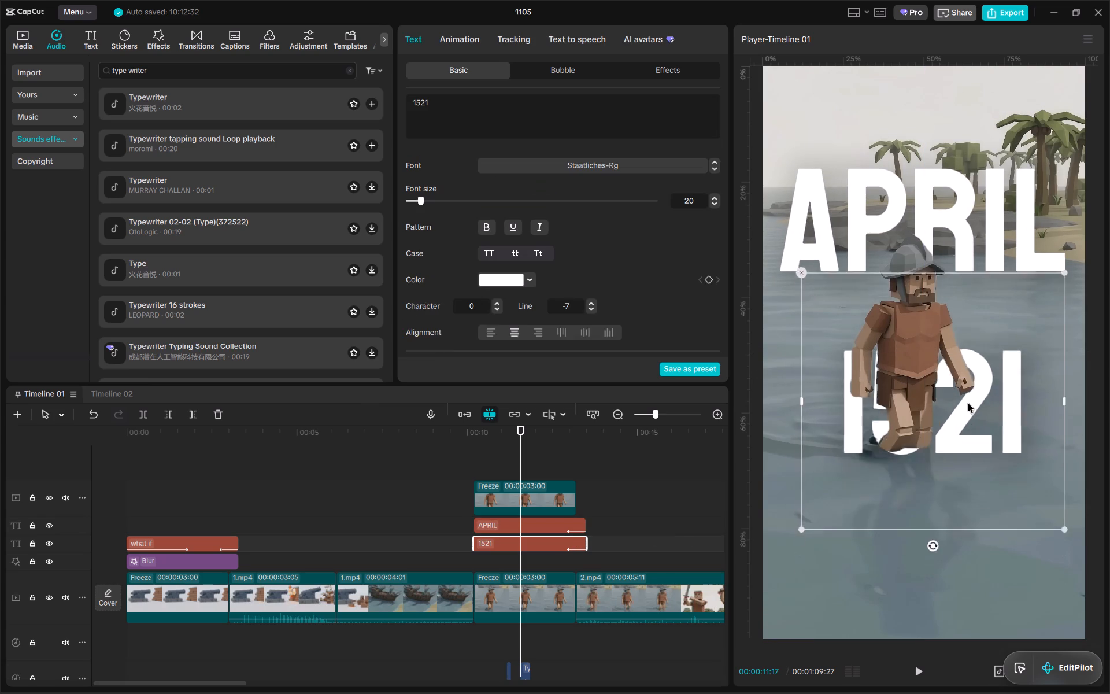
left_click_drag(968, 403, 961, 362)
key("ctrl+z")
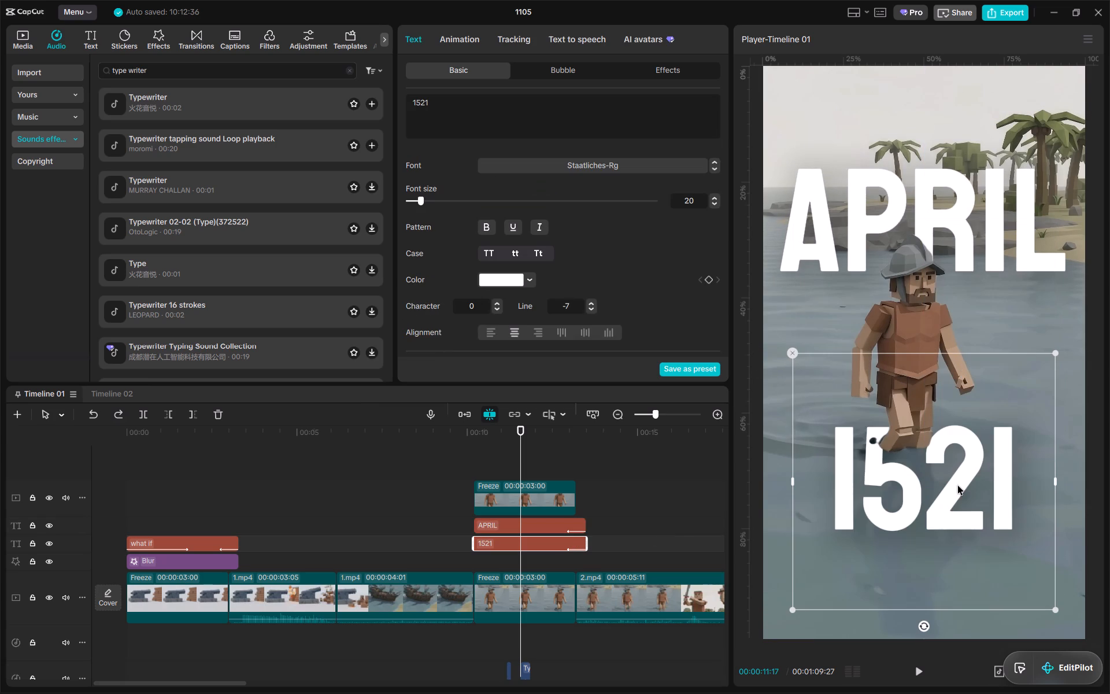
Erase the dark water patch beside the soldier's foot from the Freeze overlay's custom cutout at size 20 and apply it.
left_click(547, 490)
left_click(441, 164)
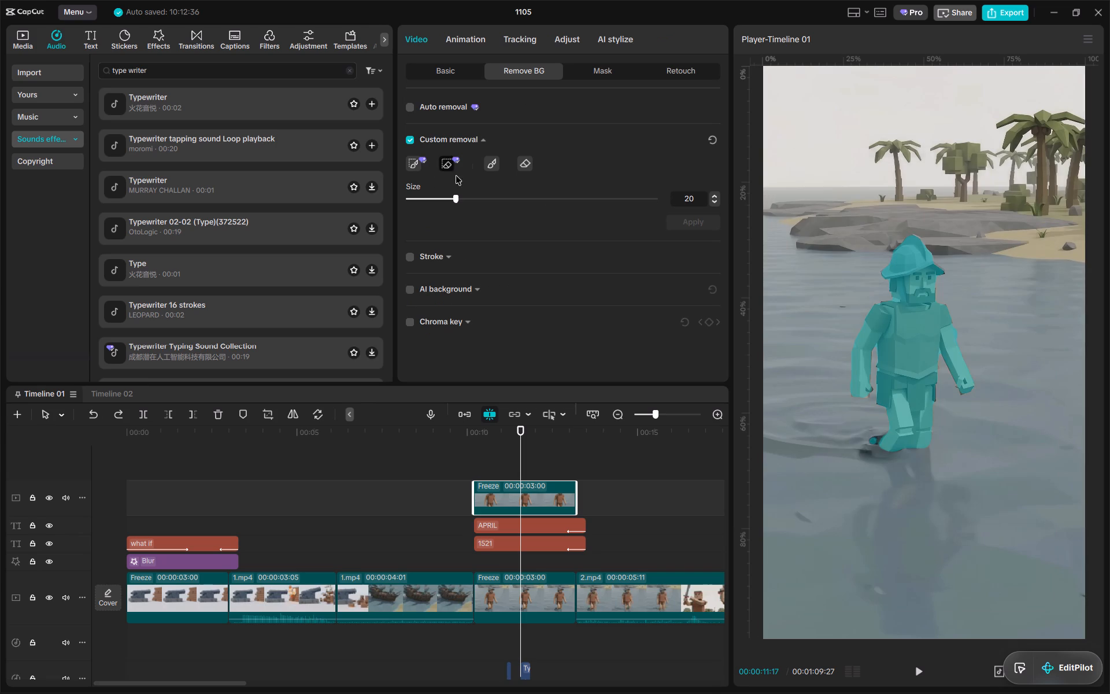
left_click_drag(869, 439, 861, 471)
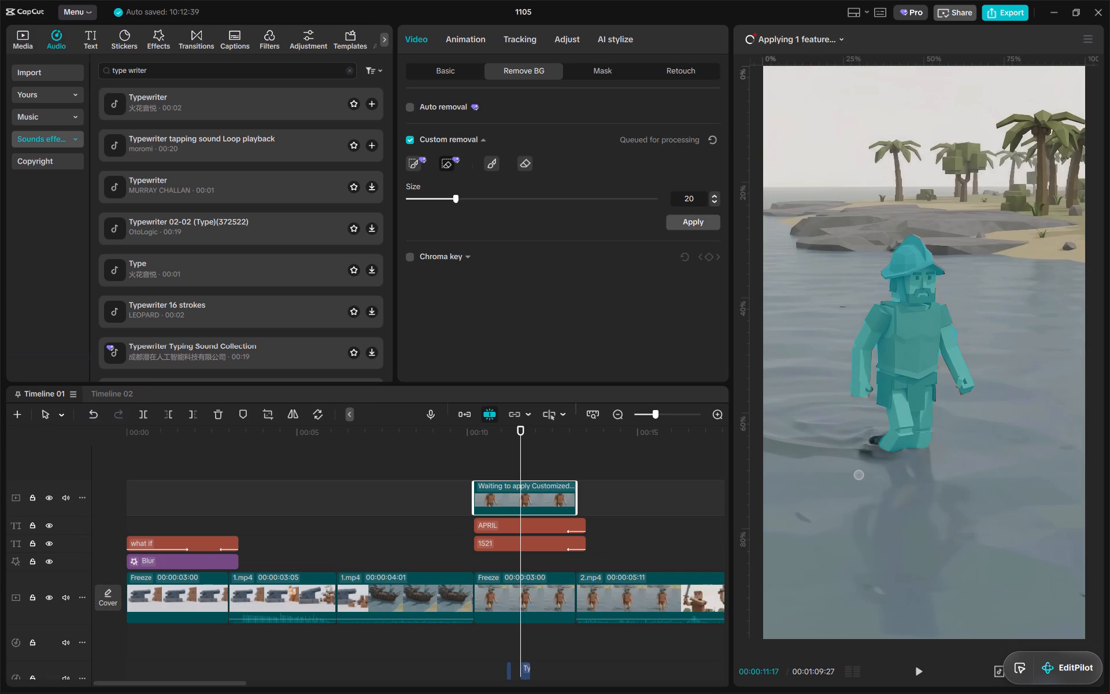
left_click_drag(872, 440, 820, 432)
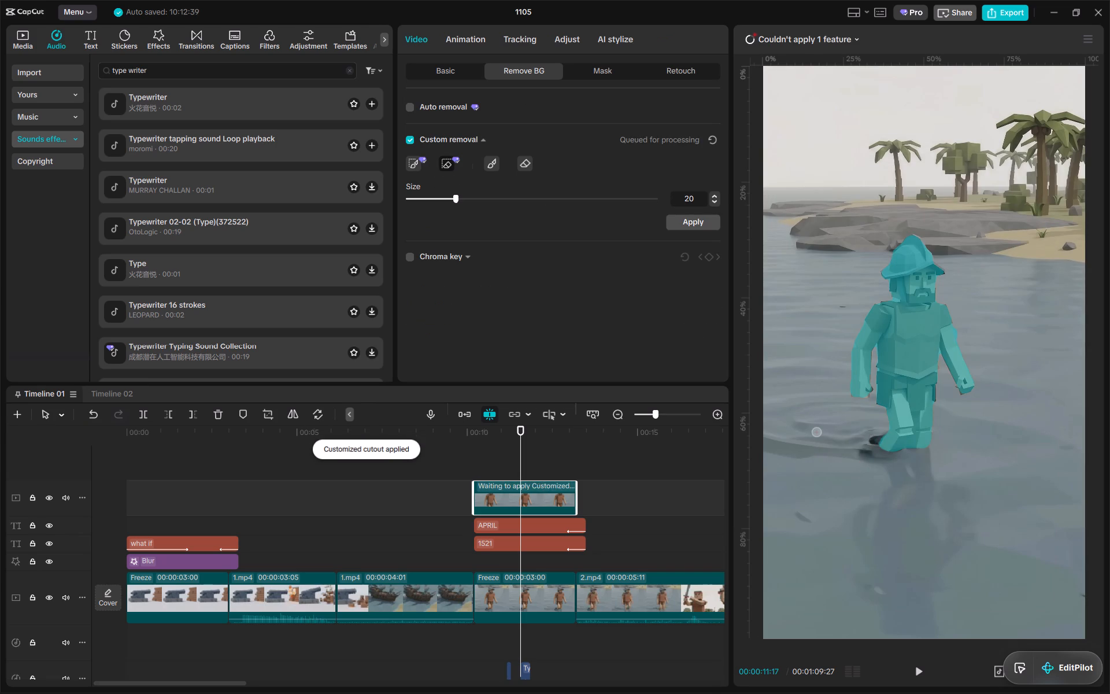
left_click(695, 223)
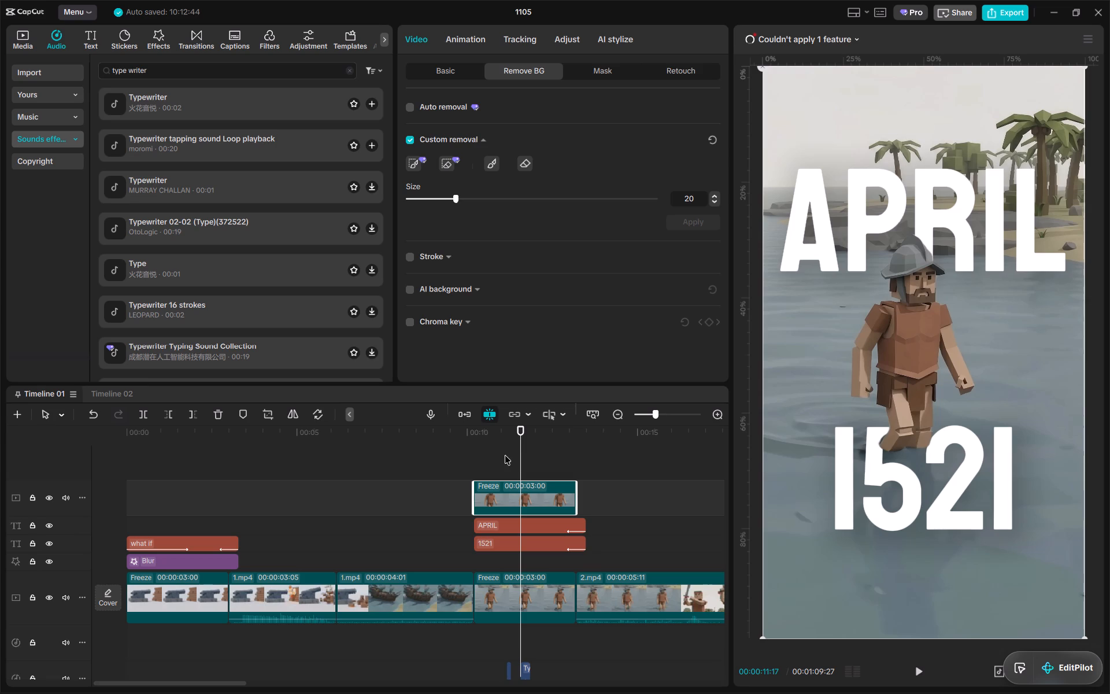
Trim the ends of the APRIL and 1521 titles to 13:06, matching the Freeze clip's end.
left_click_drag(510, 441, 499, 441)
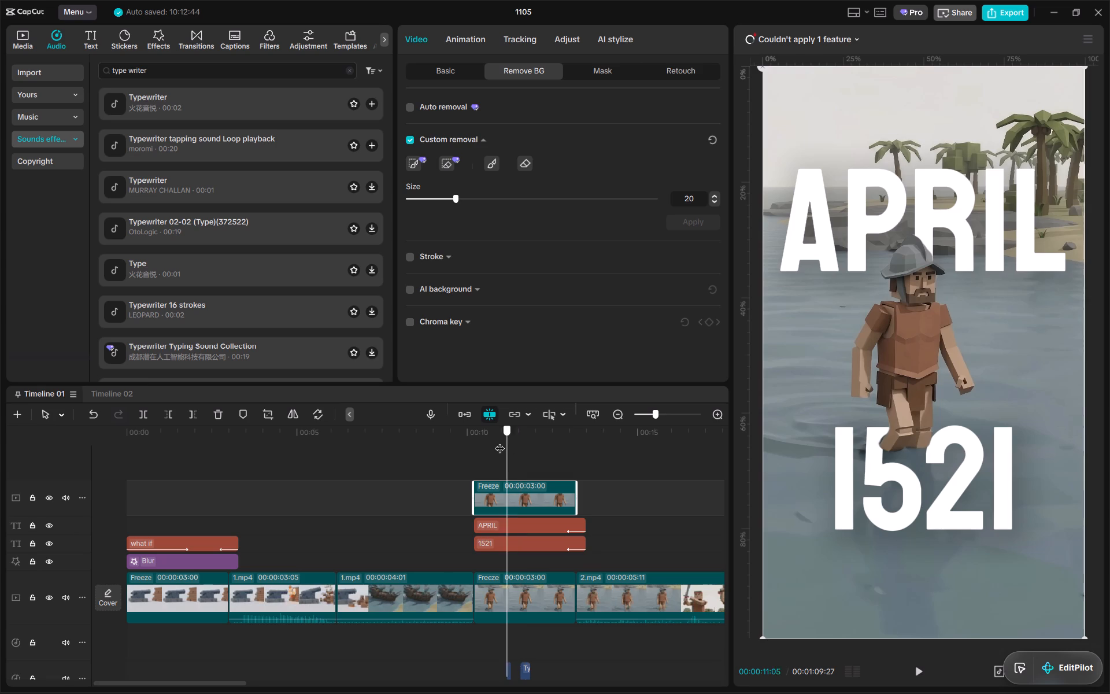
left_click_drag(499, 441, 476, 442)
left_click_drag(644, 565, 568, 520)
left_click_drag(565, 432, 570, 430)
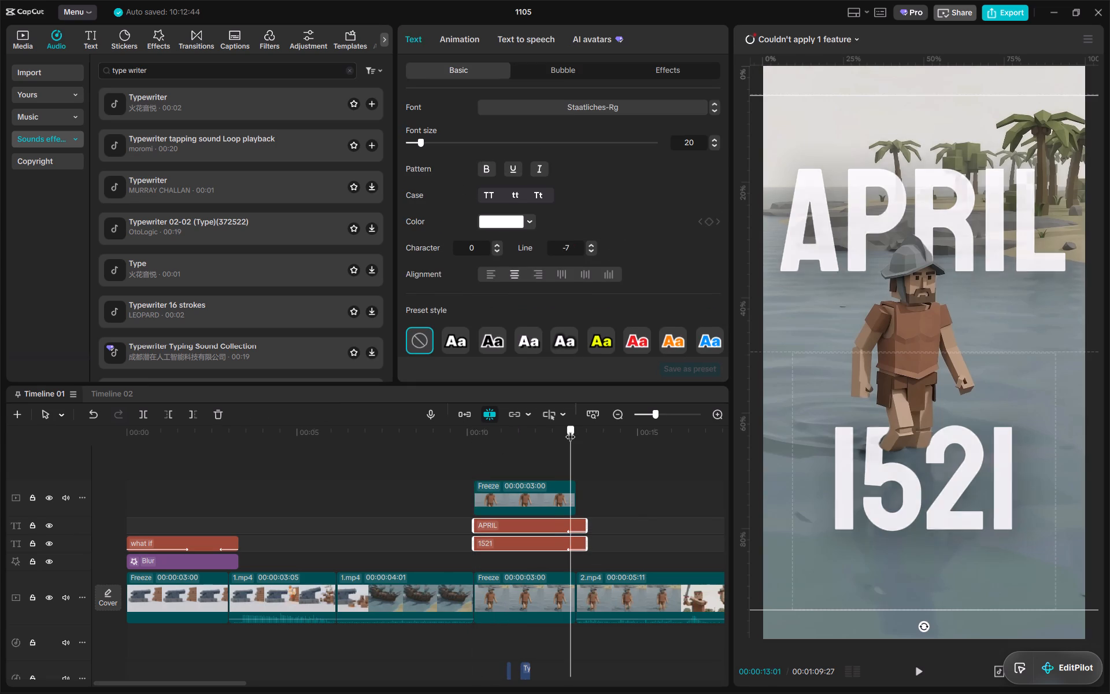
left_click_drag(570, 430, 576, 429)
key("w")
key("ctrl+z")
key("w")
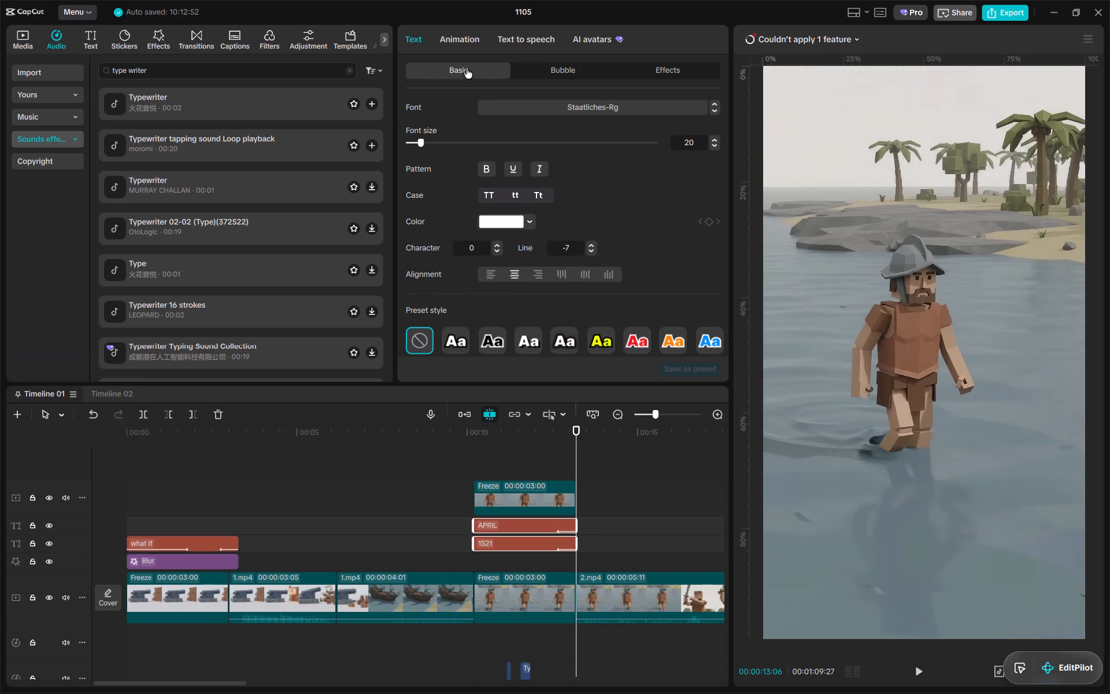
Remove the exit animation from both the APRIL and 1521 titles and check how they start.
left_click(468, 42)
left_click(539, 78)
scroll(453, 201, "up", 20)
scroll(453, 201, "up", 1)
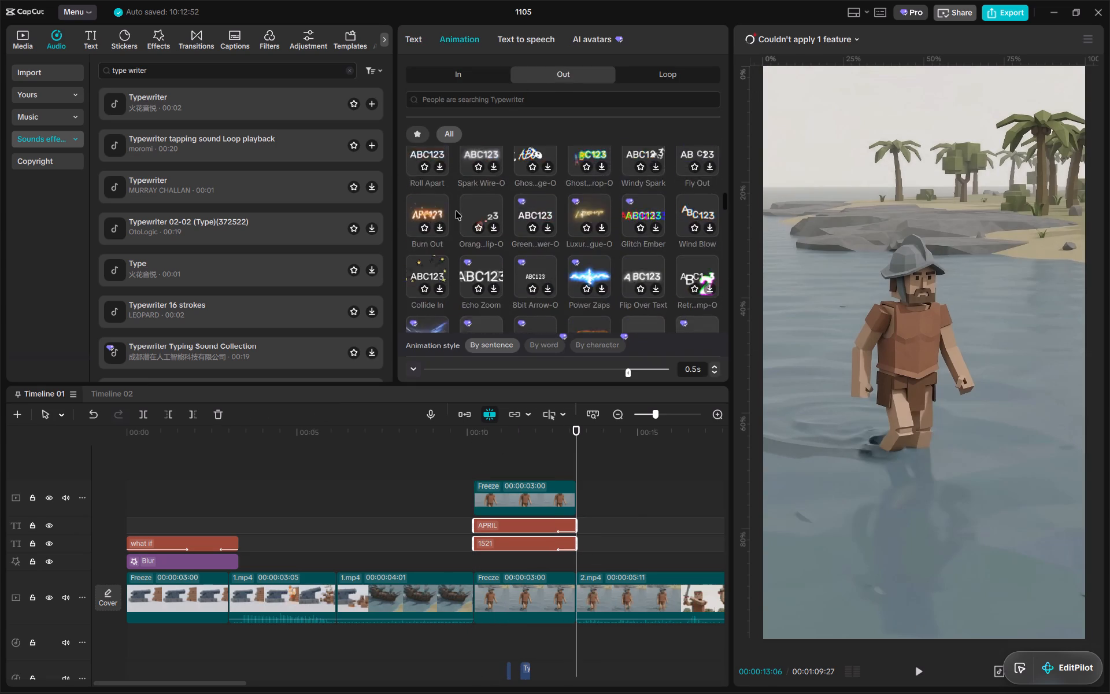
scroll(456, 211, "up", 17)
left_click(432, 168)
left_click(466, 433)
key("space")
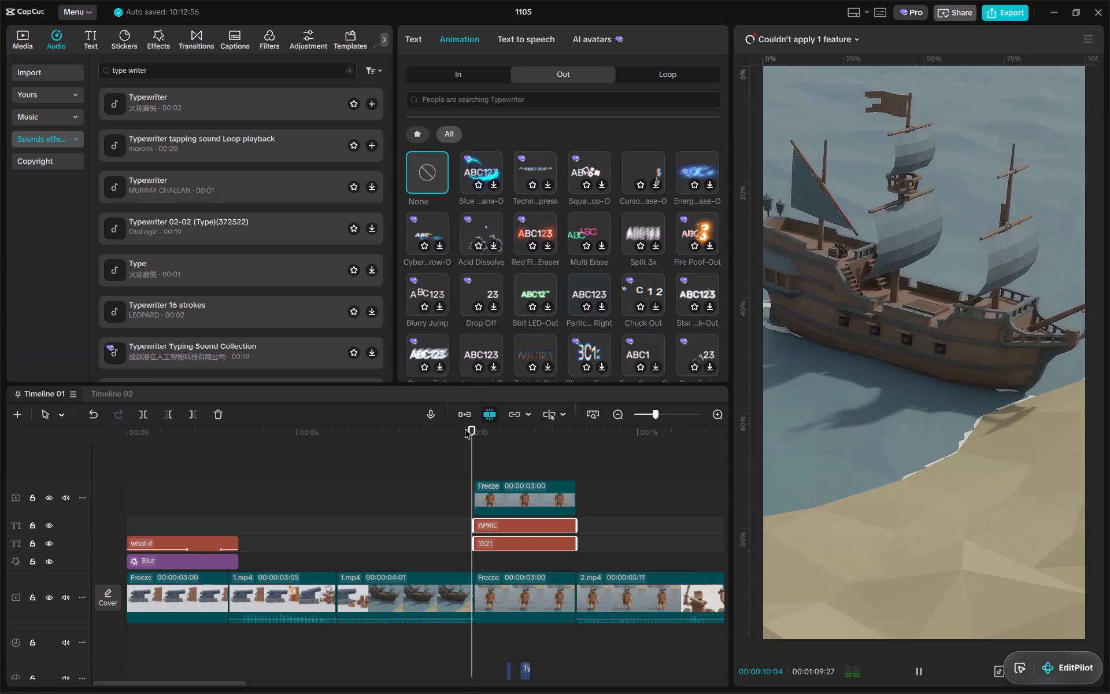
key("space")
left_click(481, 445)
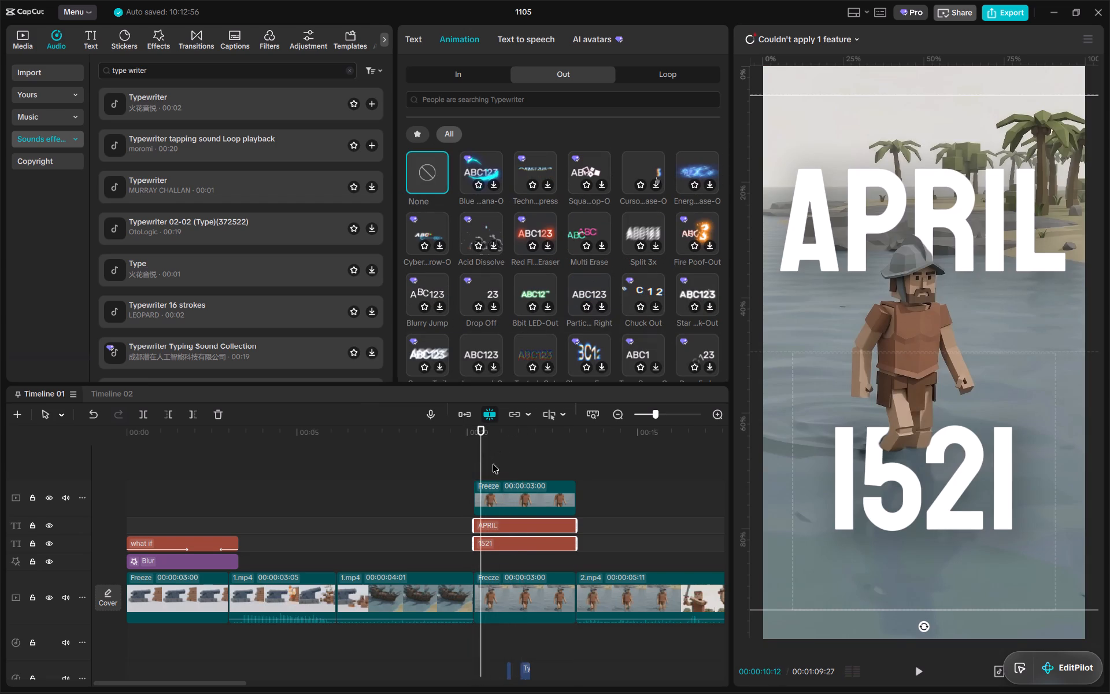
Delete the short typewriter sound effect clips under the APRIL 1521 section.
scroll(494, 466, "down", 11, "ctrl")
left_click_drag(592, 545, 459, 468)
key("d")
Replay the APRIL 1521 section from about 10:05 into 2.mp4, examining the titles and soldier cutout.
left_click(469, 433)
key("space")
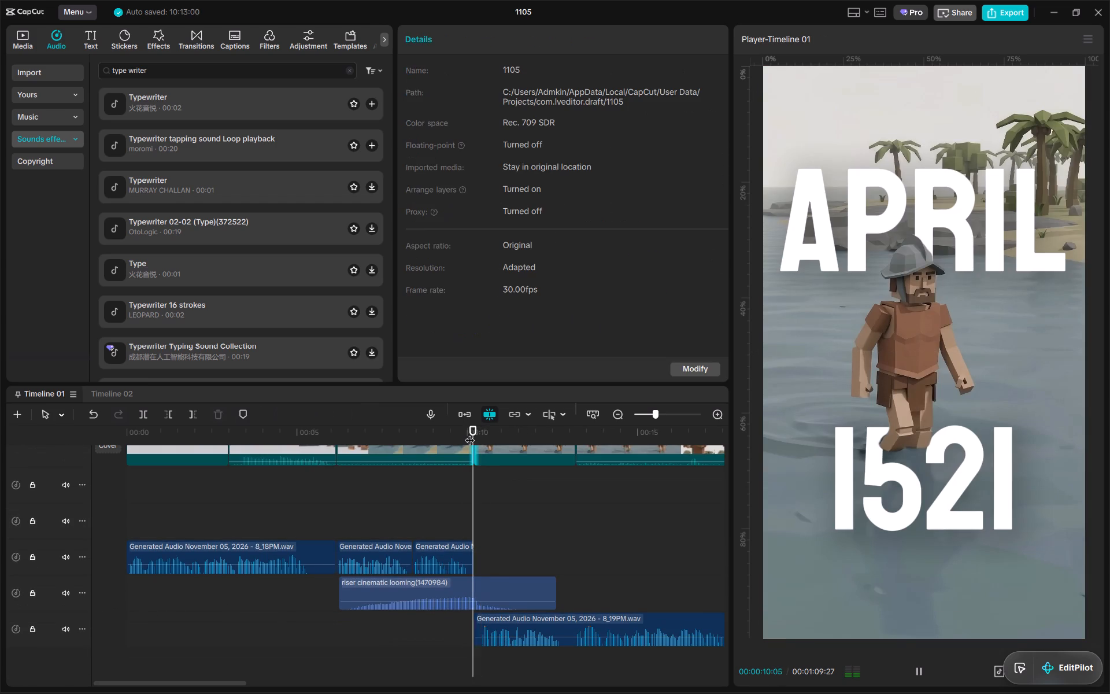
scroll(546, 493, "up", 5, "ctrl")
scroll(601, 483, "up", 3, "ctrl")
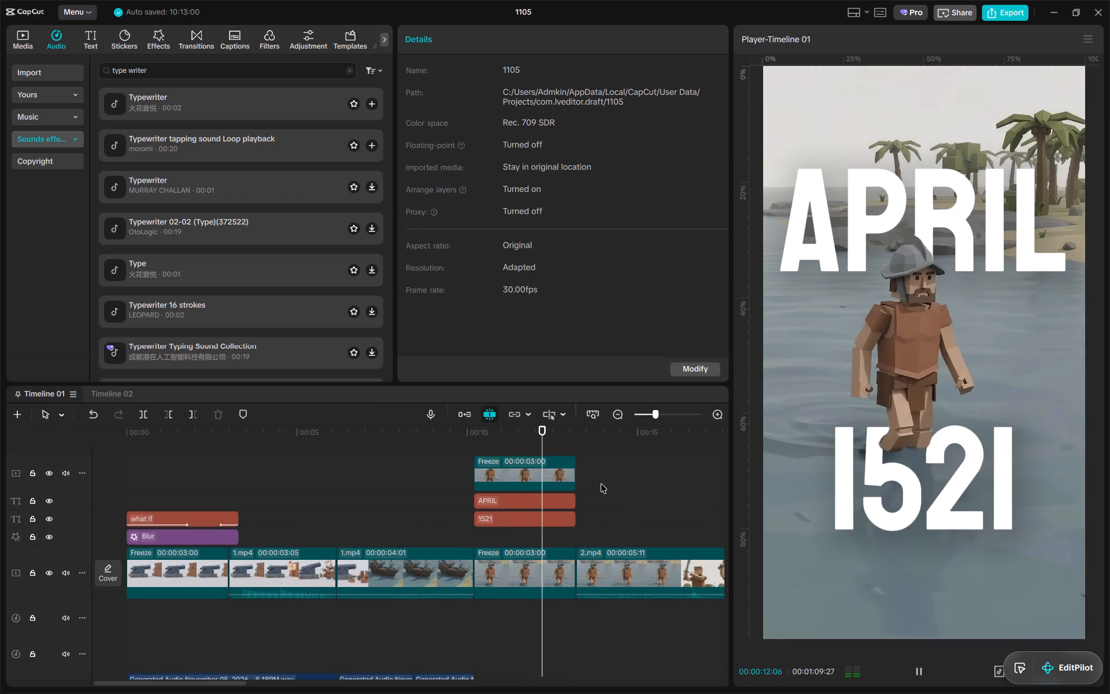
key("space")
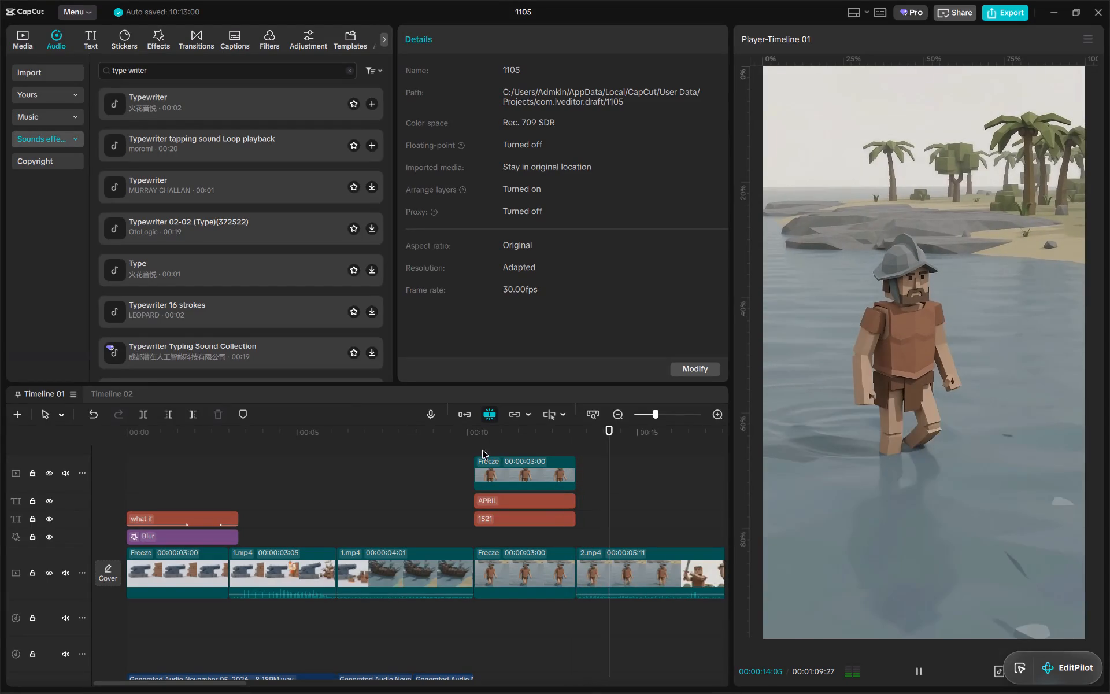
left_click_drag(472, 440, 559, 484)
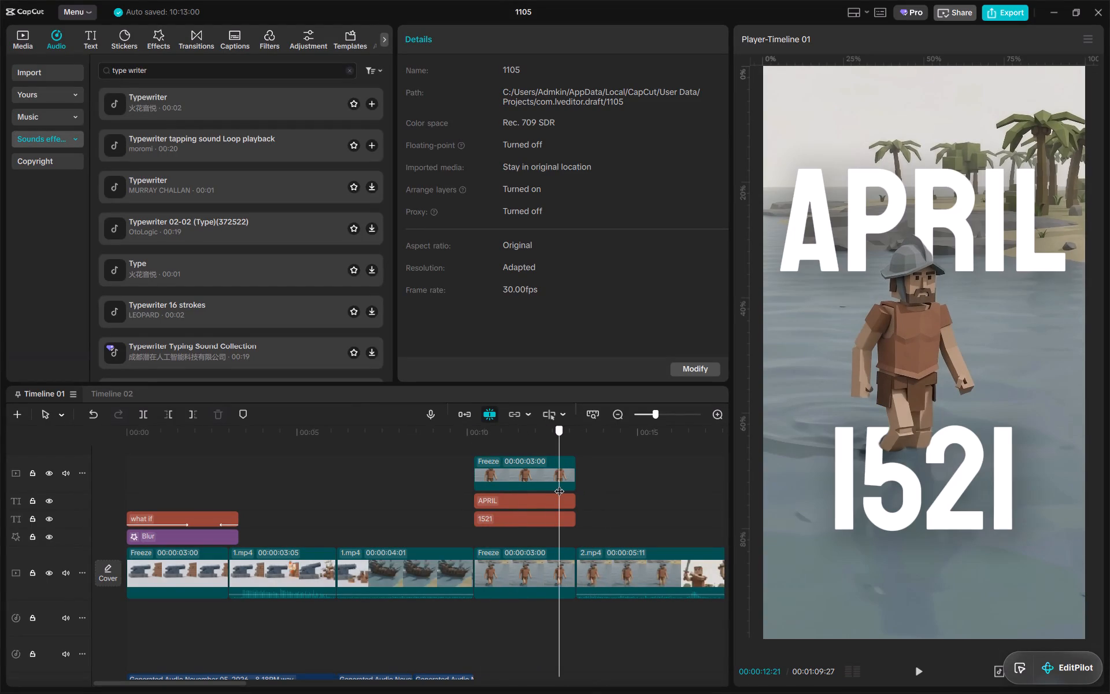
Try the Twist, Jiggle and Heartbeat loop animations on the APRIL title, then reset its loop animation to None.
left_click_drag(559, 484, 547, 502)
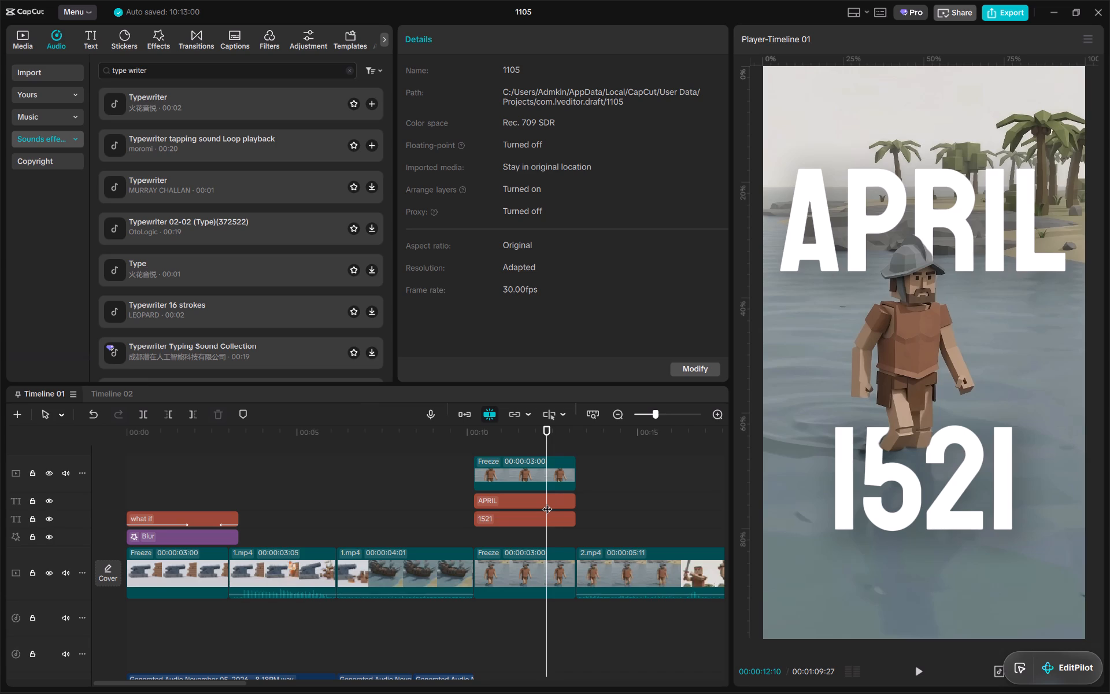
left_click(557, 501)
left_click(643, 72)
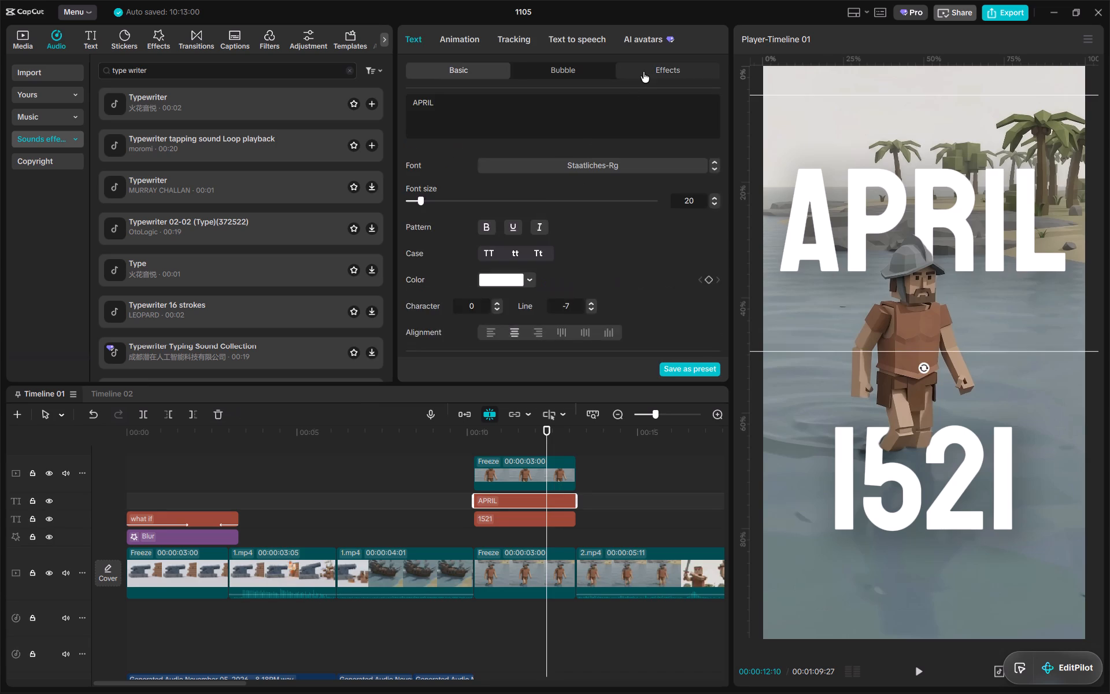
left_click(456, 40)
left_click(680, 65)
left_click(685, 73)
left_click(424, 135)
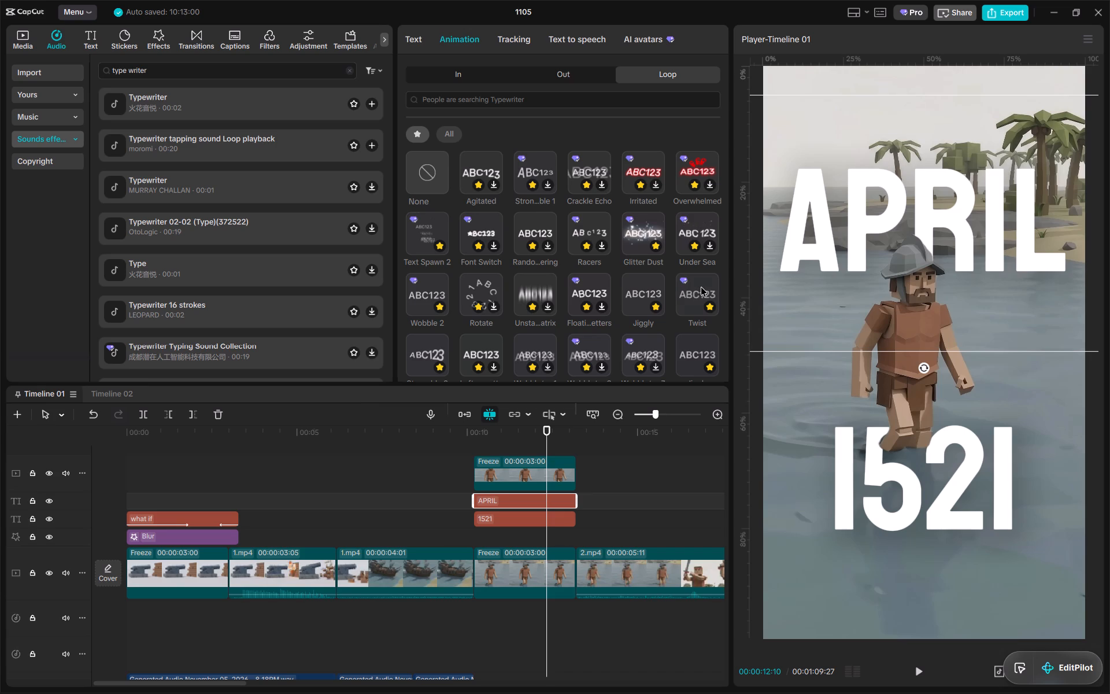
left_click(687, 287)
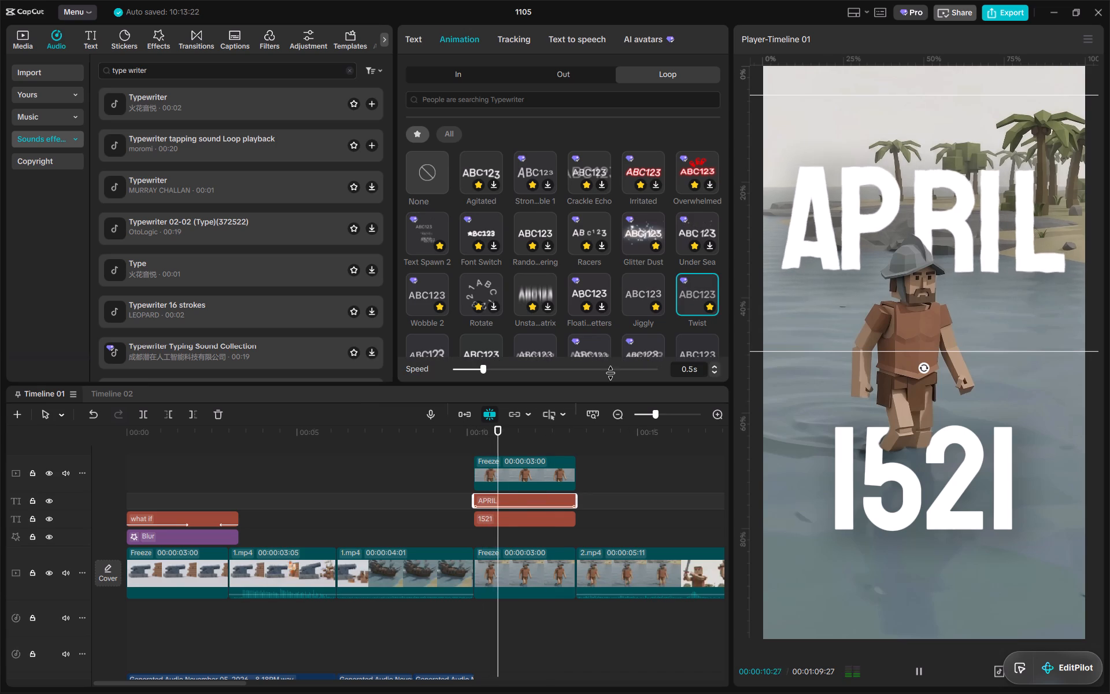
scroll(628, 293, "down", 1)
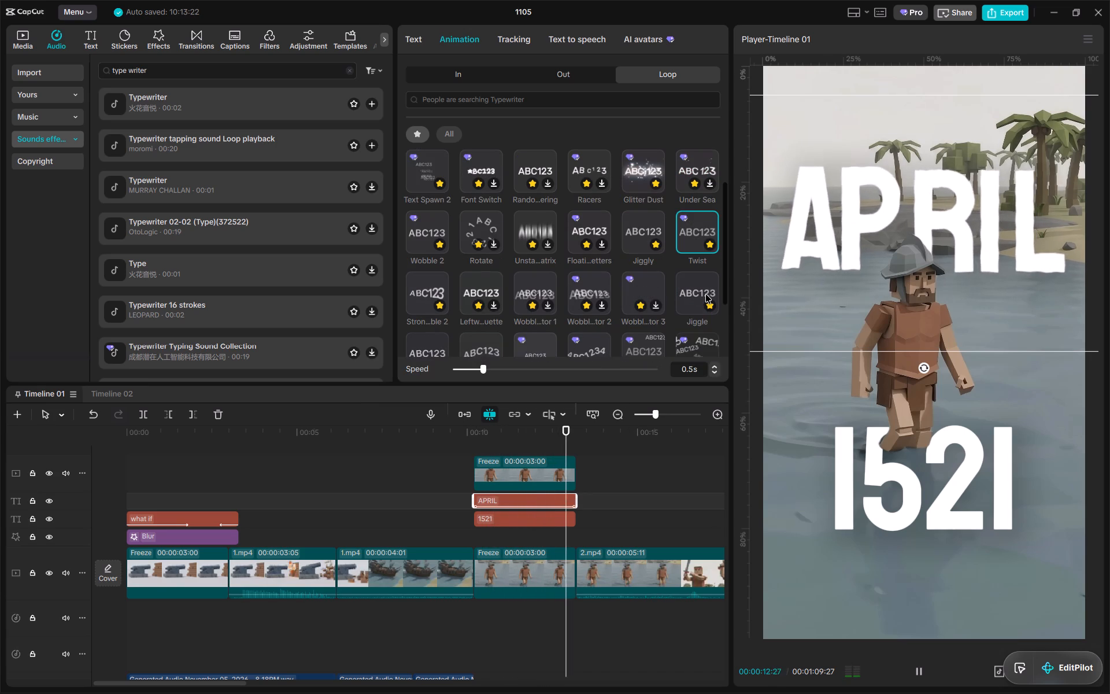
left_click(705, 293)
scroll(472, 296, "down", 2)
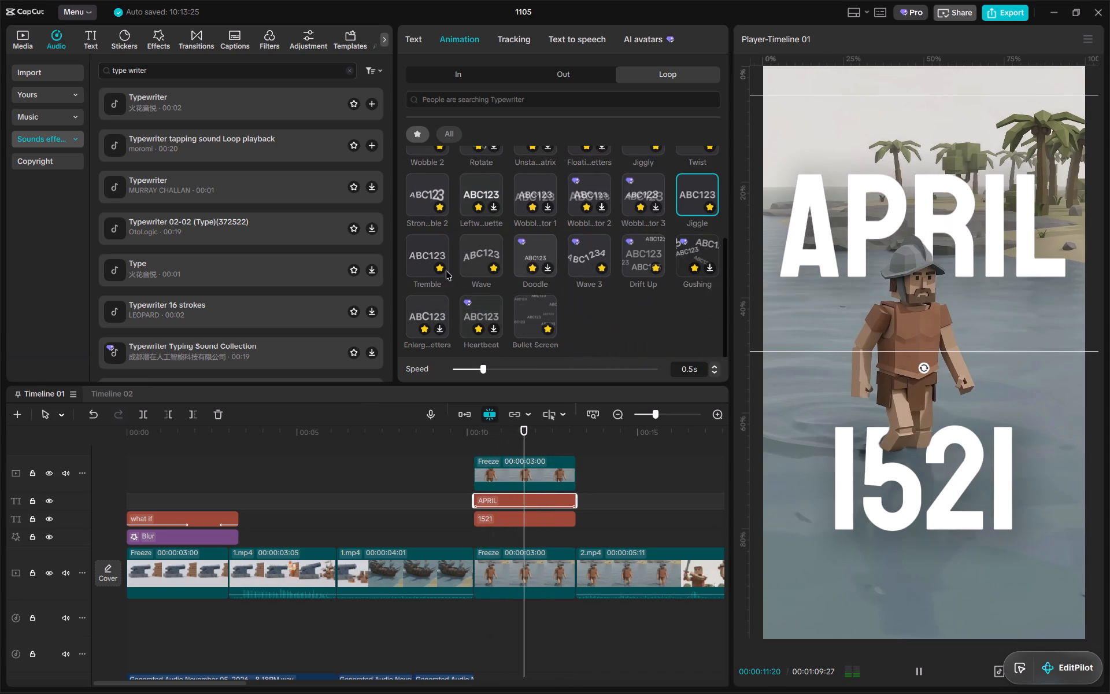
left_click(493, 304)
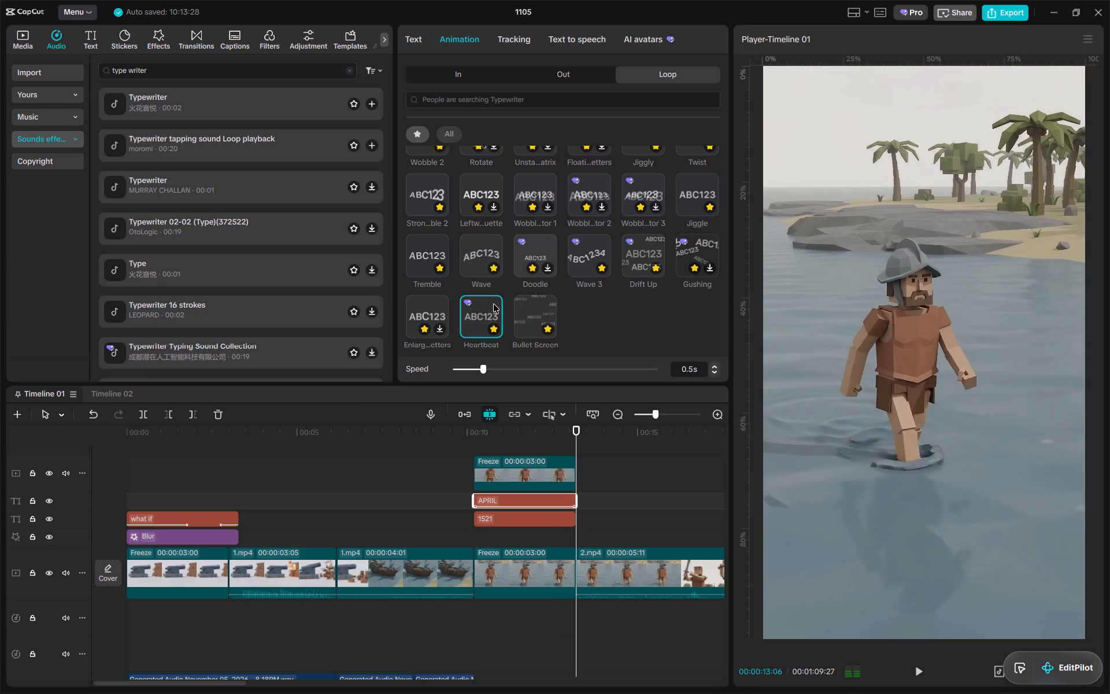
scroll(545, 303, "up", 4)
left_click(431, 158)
Replay the lead-in to the APRIL 1521 titles and examine the narration and riser audio beneath them.
left_click_drag(469, 434, 483, 433)
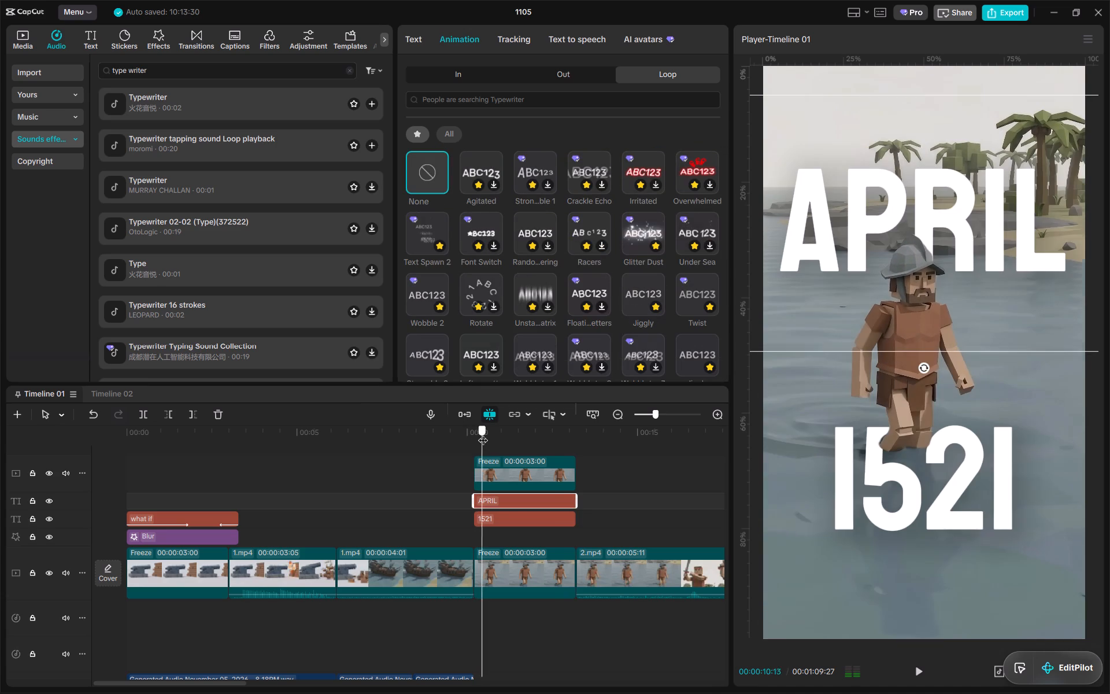
left_click_drag(483, 433, 451, 432)
key("space")
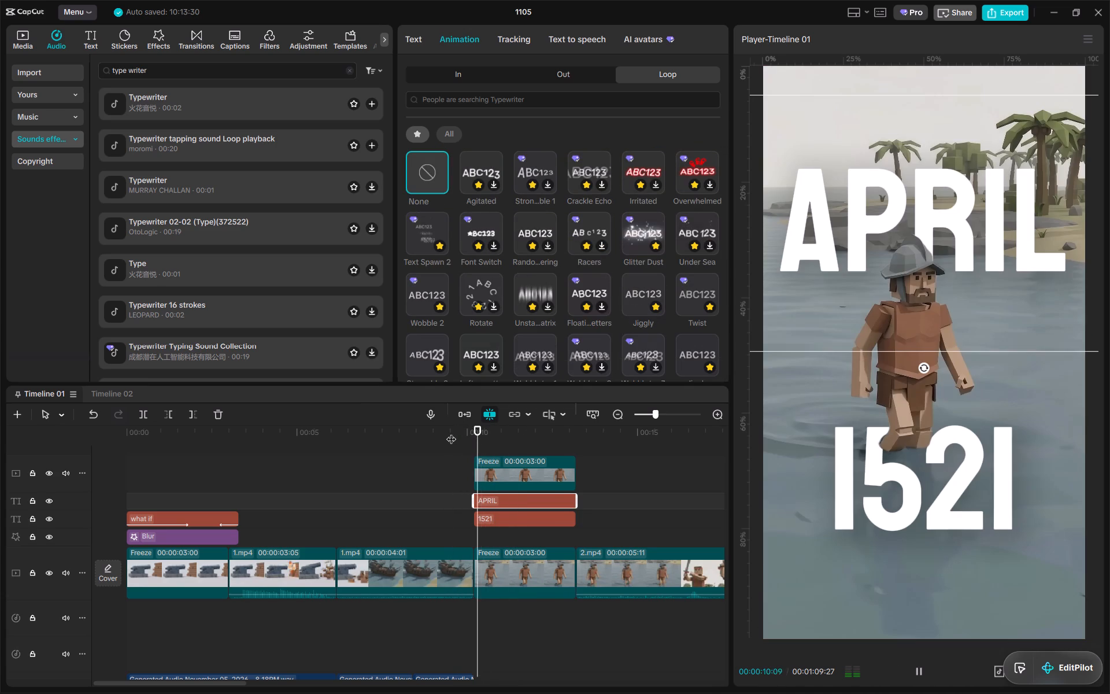
key("space")
left_click(435, 432)
key("space")
scroll(521, 475, "down", 5, "ctrl")
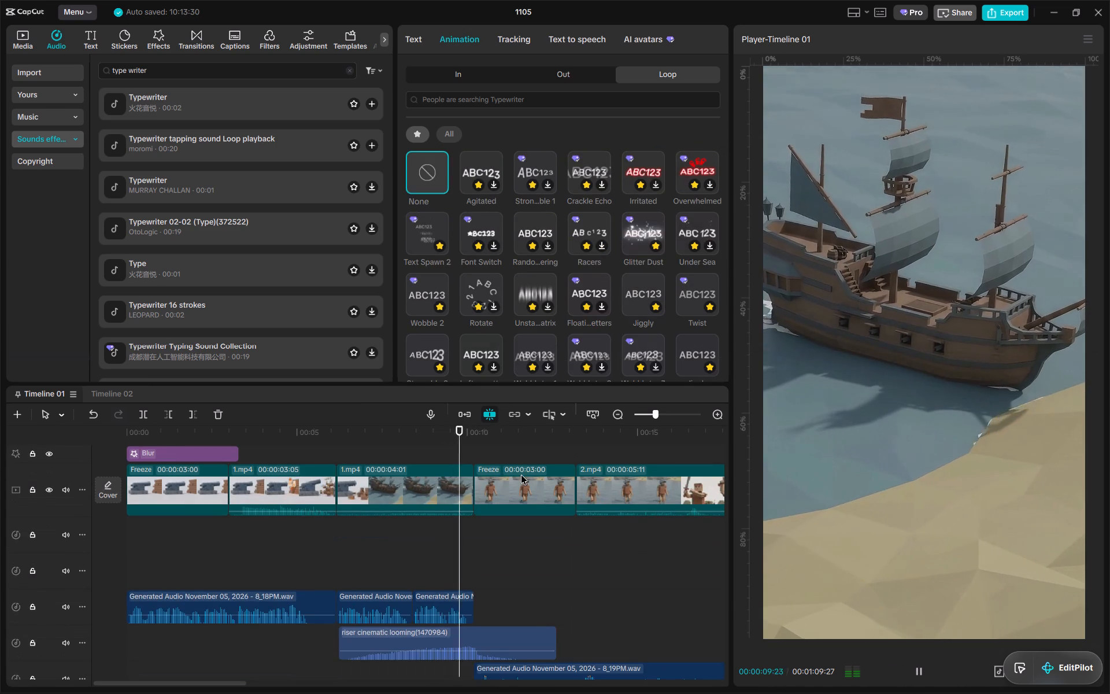
scroll(521, 475, "down", 2)
scroll(453, 459, "down", 3, "ctrl")
scroll(453, 459, "right", 1)
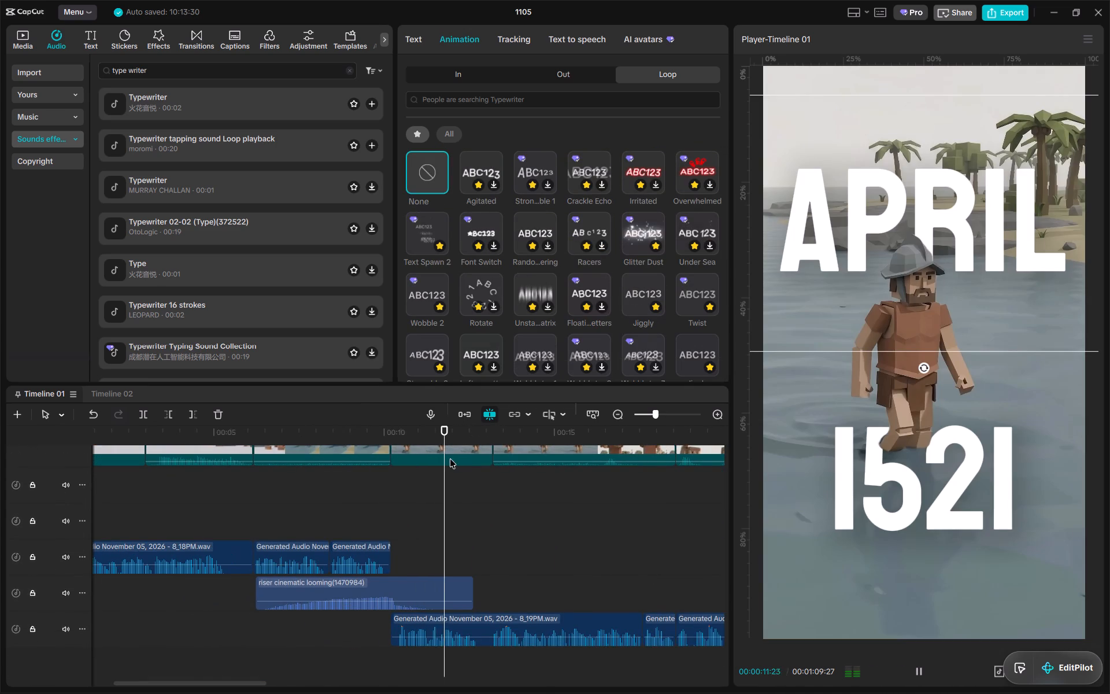
key("space")
Search the sound effects library for riser.
left_click_drag(364, 430, 231, 426)
left_click(28, 38)
left_click(51, 41)
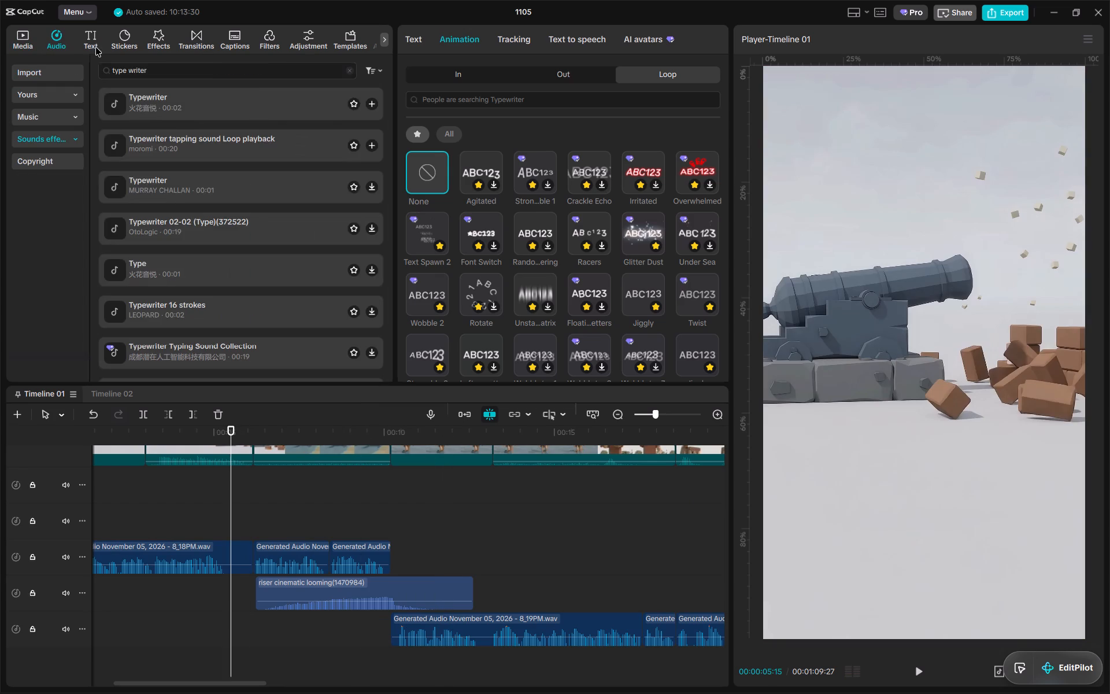
triple_click(165, 63)
type("riser")
key("Return")
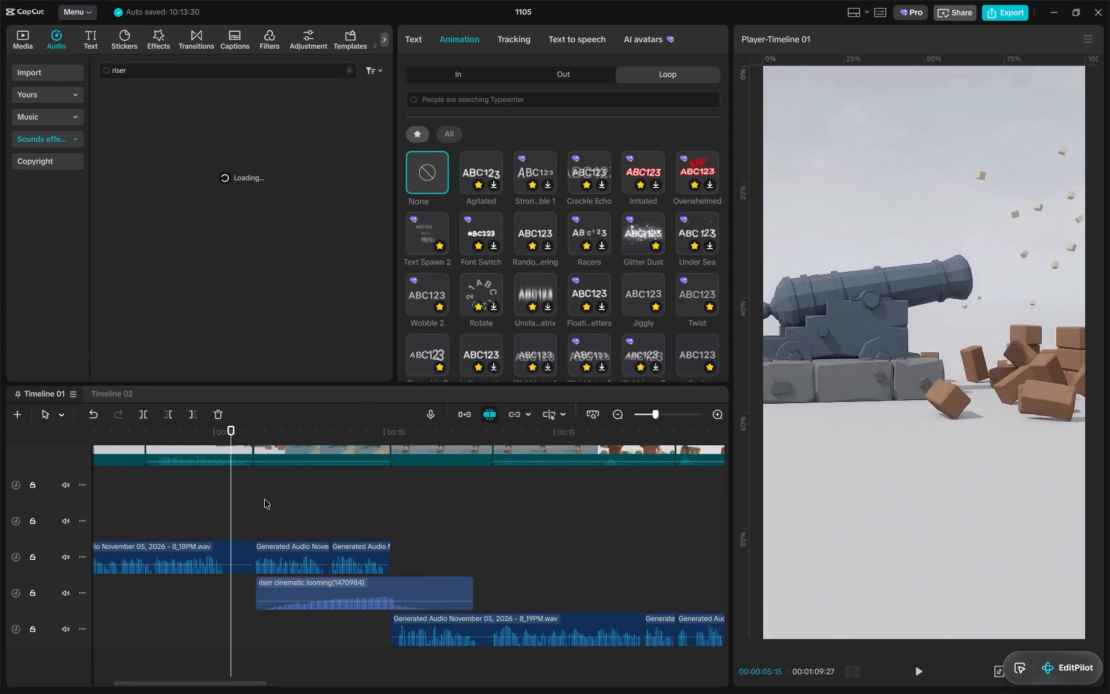
Preview several riser sound effects, such as Riser A3, Black Powder No Riser and Riser & Impact 4 with Tension.
scroll(332, 534, "right", 6)
left_click(308, 114)
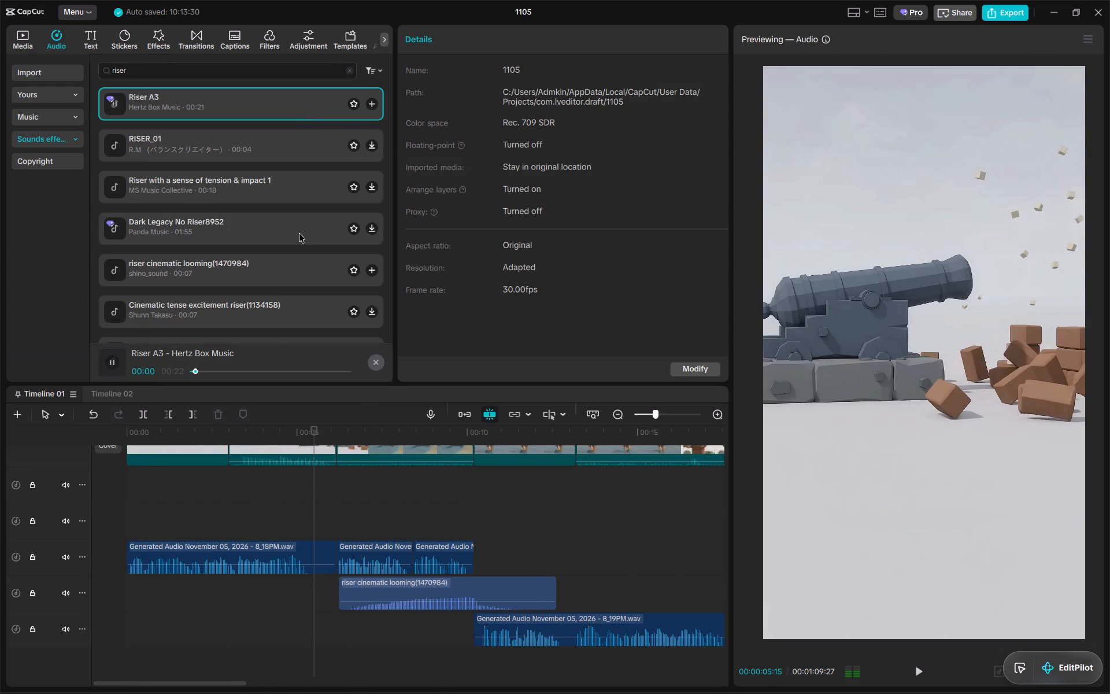
left_click(303, 254)
scroll(303, 254, "down", 1)
left_click(287, 280)
scroll(289, 254, "down", 2)
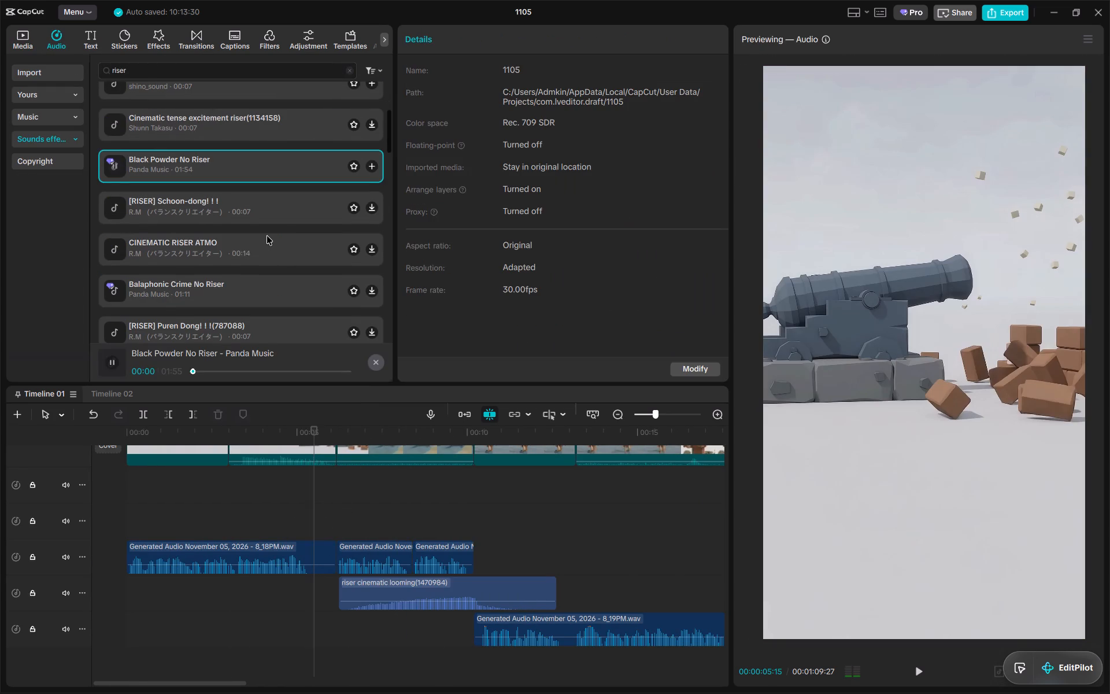
left_click(267, 235)
scroll(270, 235, "down", 1)
left_click(263, 231)
scroll(263, 231, "down", 1)
left_click(246, 253)
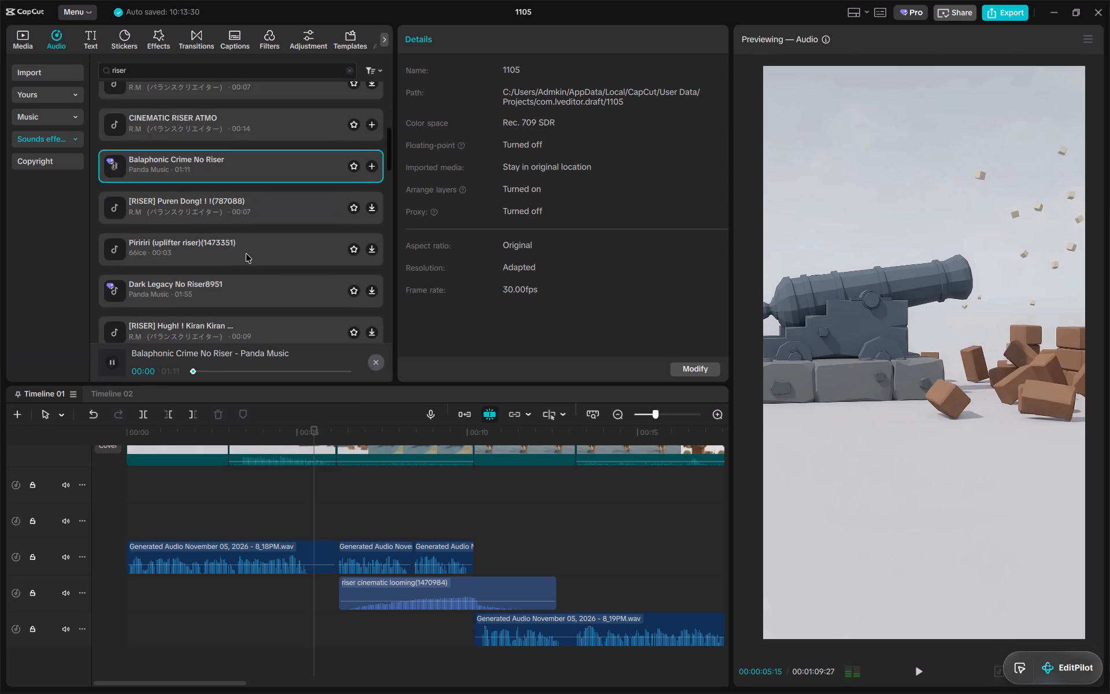
scroll(245, 254, "down", 2)
left_click(249, 227)
scroll(249, 227, "down", 2)
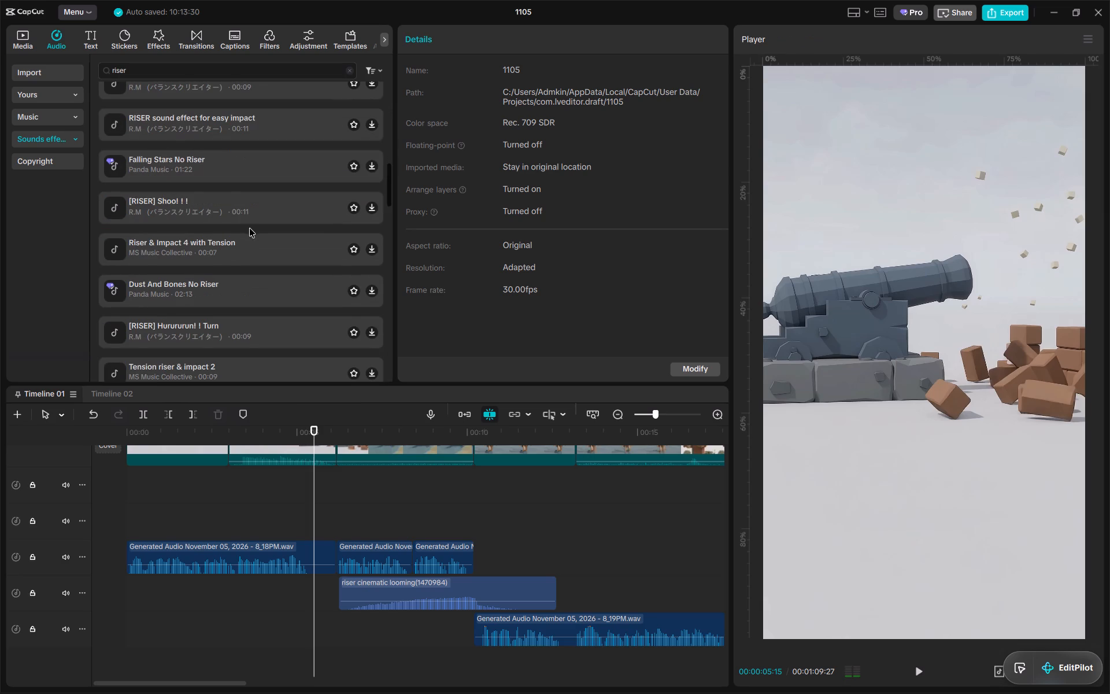
left_click(236, 241)
Search the sound effects for tense, then change the search to tension.
triple_click(253, 74)
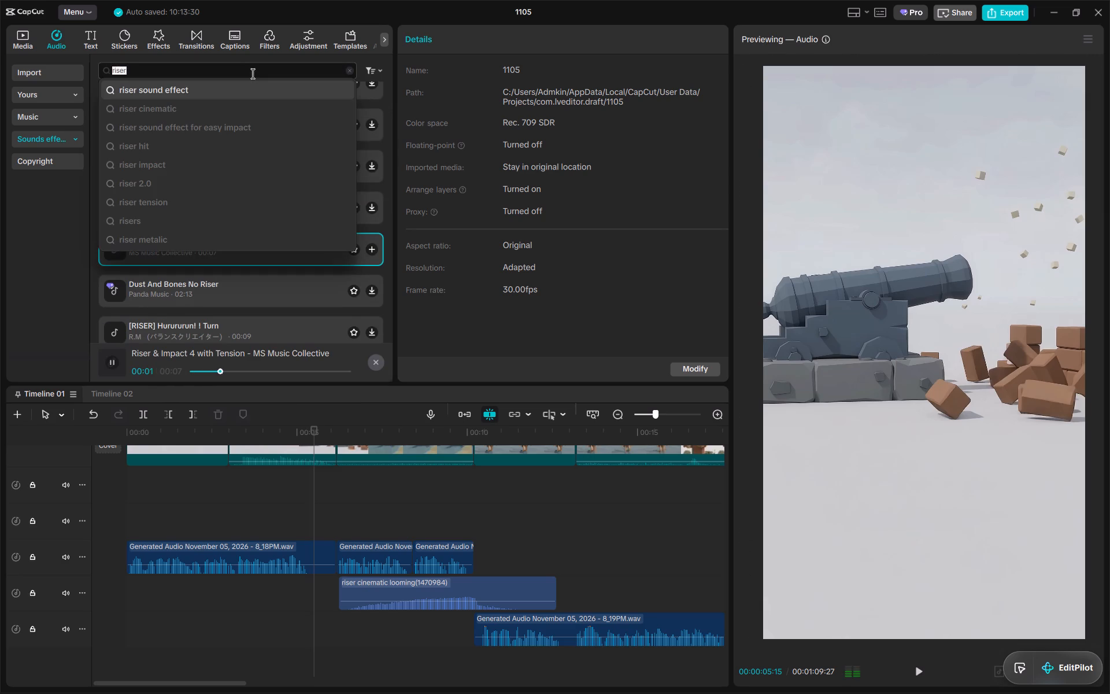
type("tens")
left_click(270, 97)
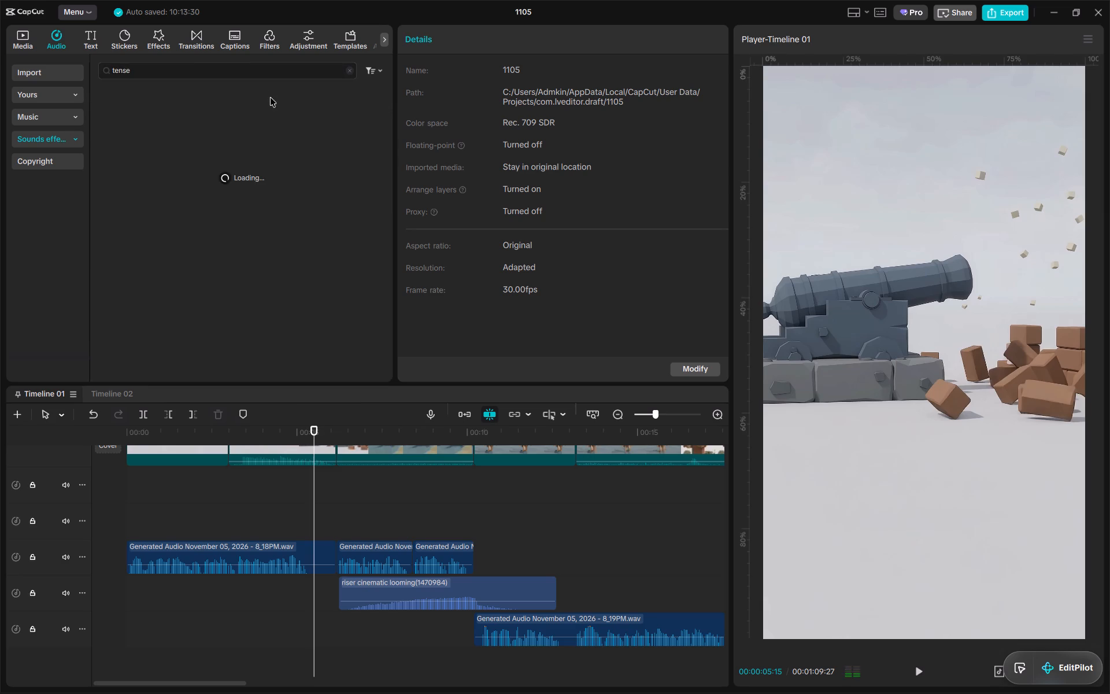
left_click(258, 73)
left_click(35, 207)
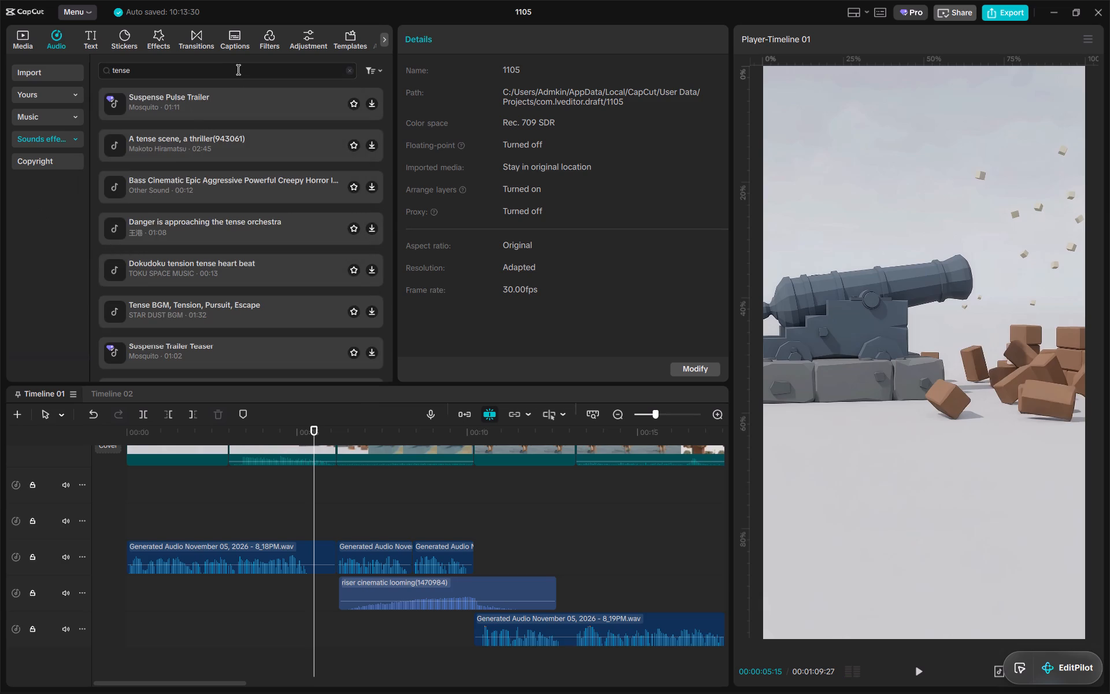
left_click(238, 70)
key("BackSpace")
type("ion")
key("Return")
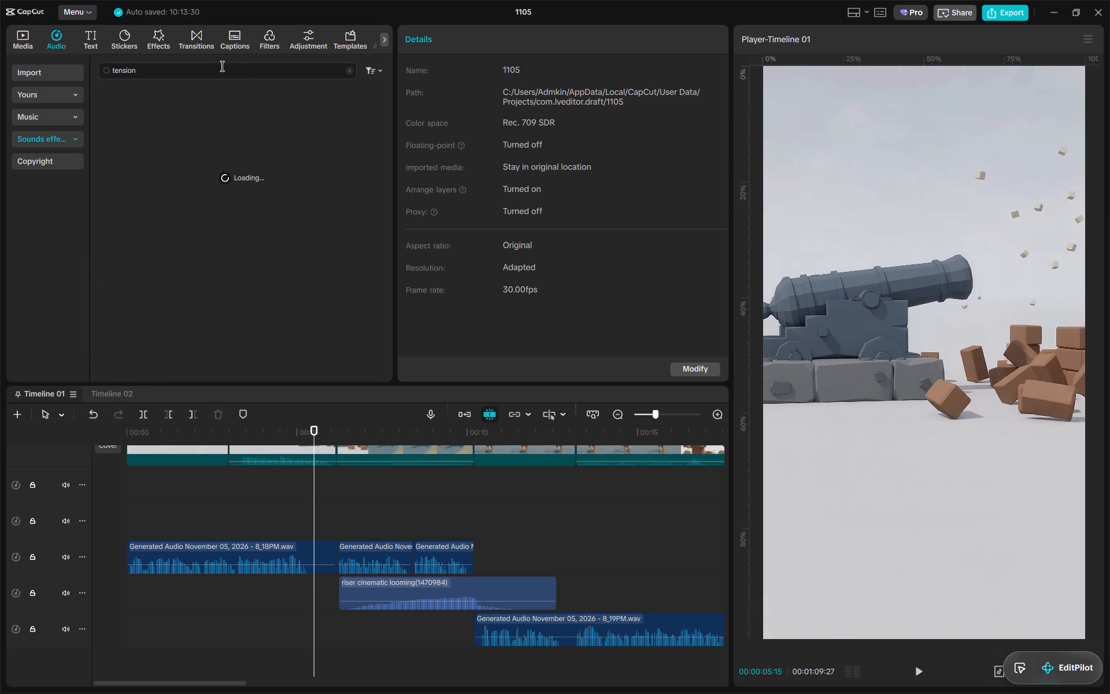
Preview tension sound effects, including Synth strings with heartbeat, Hybrid Action Tension Trailer, Tension Movie and Tension Trailer.
left_click(264, 103)
left_click(291, 148)
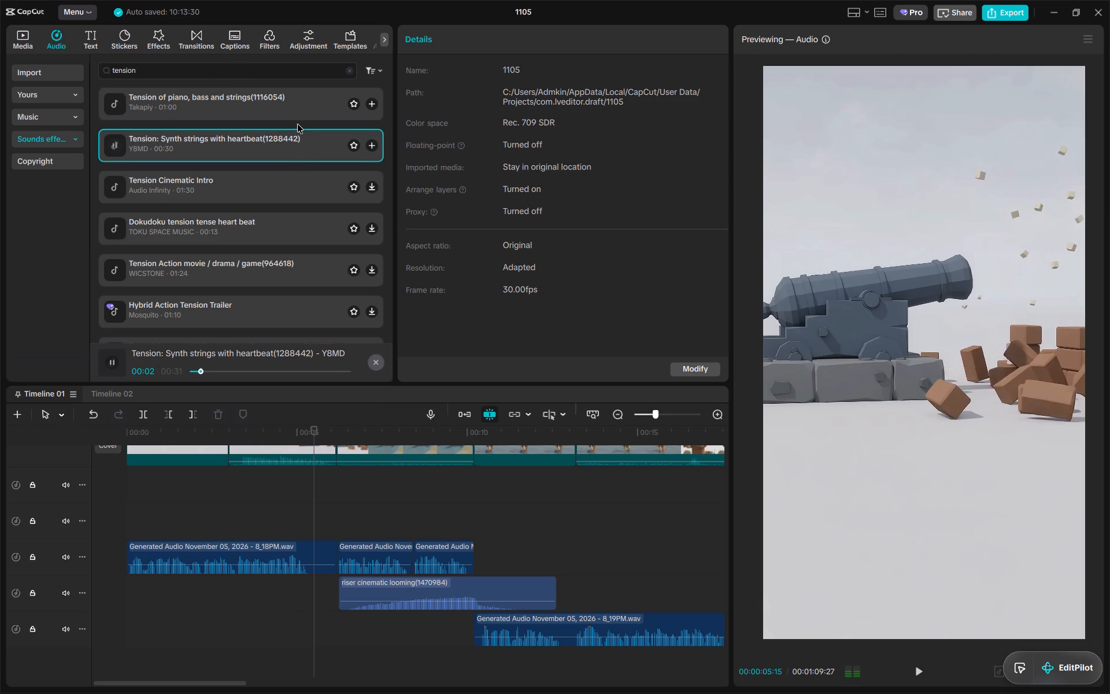
left_click(297, 177)
left_click(306, 263)
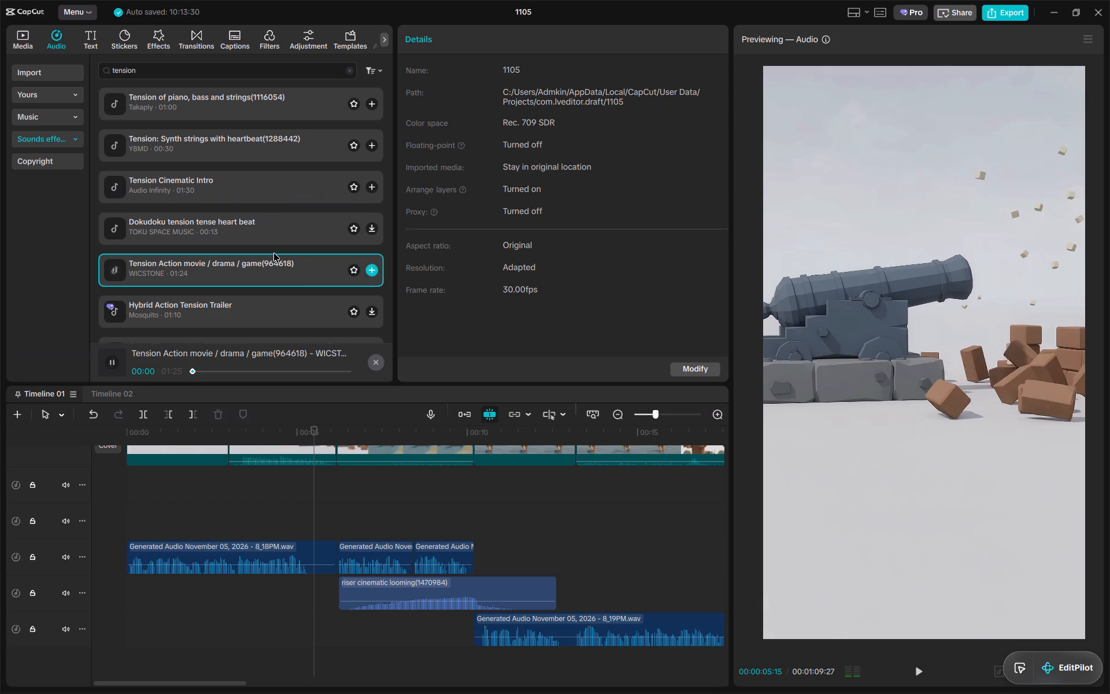
scroll(276, 245, "down", 1)
left_click(270, 252)
scroll(270, 252, "down", 1)
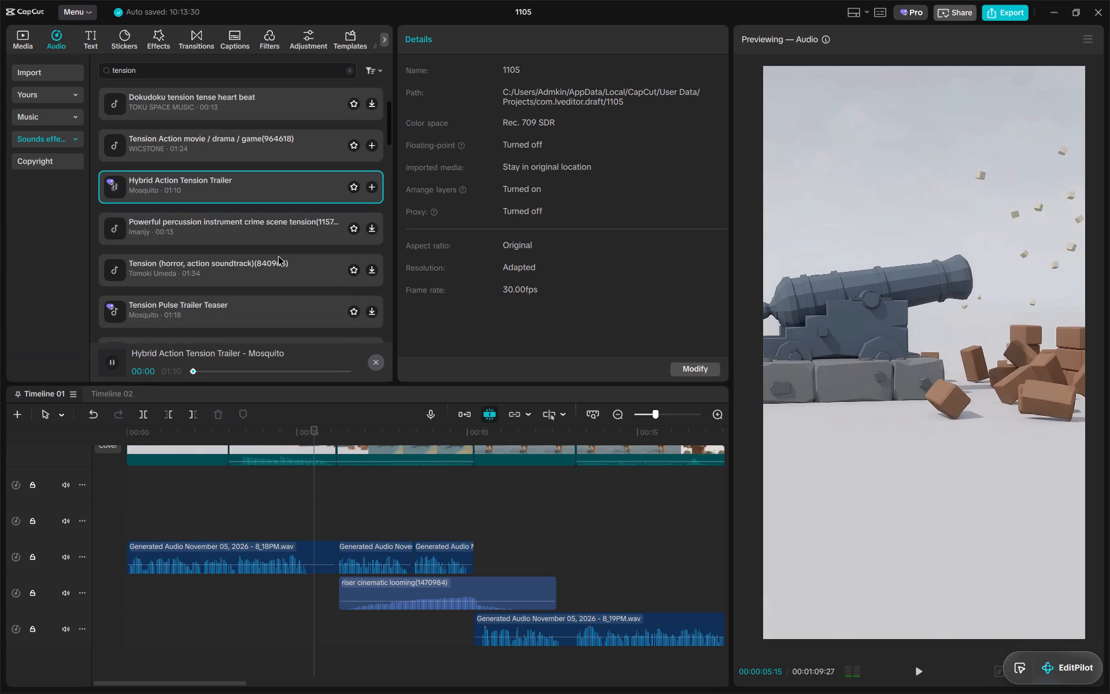
left_click(295, 227)
scroll(295, 227, "down", 1)
left_click(298, 279)
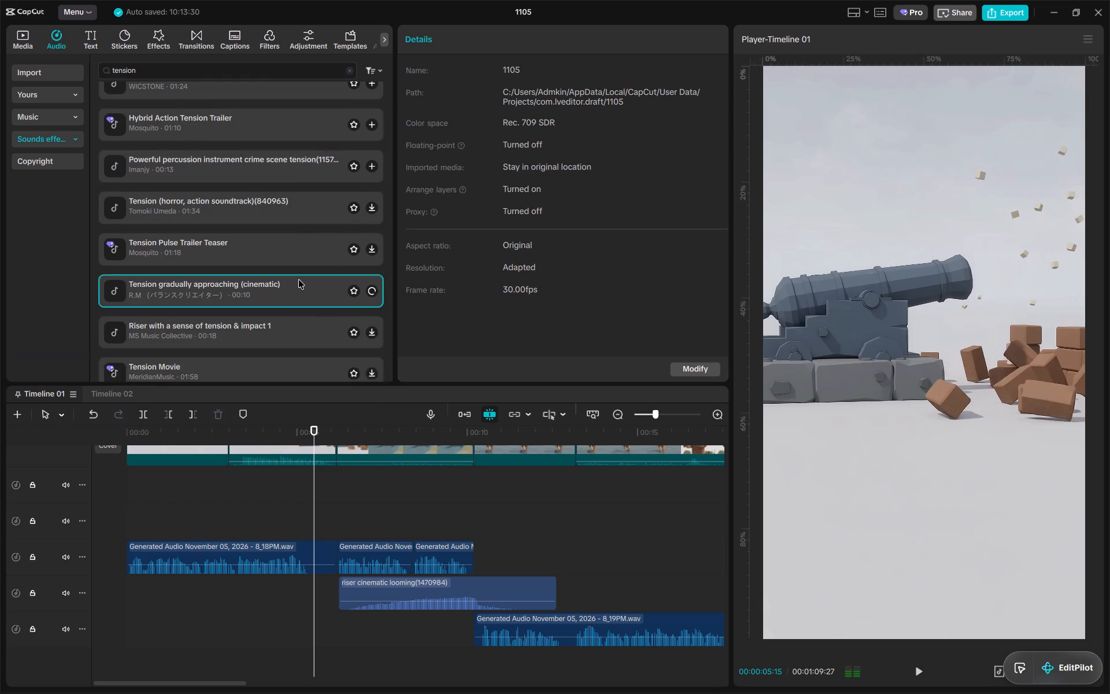
scroll(298, 279, "down", 1)
left_click(280, 302)
scroll(280, 302, "down", 2)
left_click(293, 234)
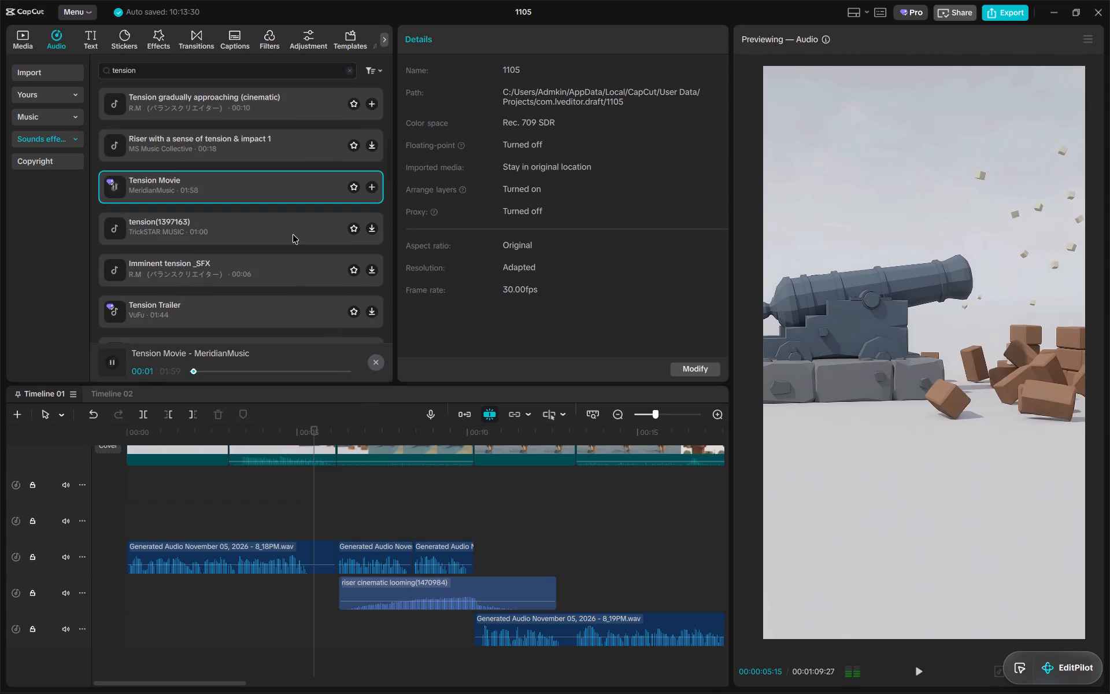
scroll(293, 234, "down", 1)
left_click(287, 241)
scroll(287, 241, "down", 3)
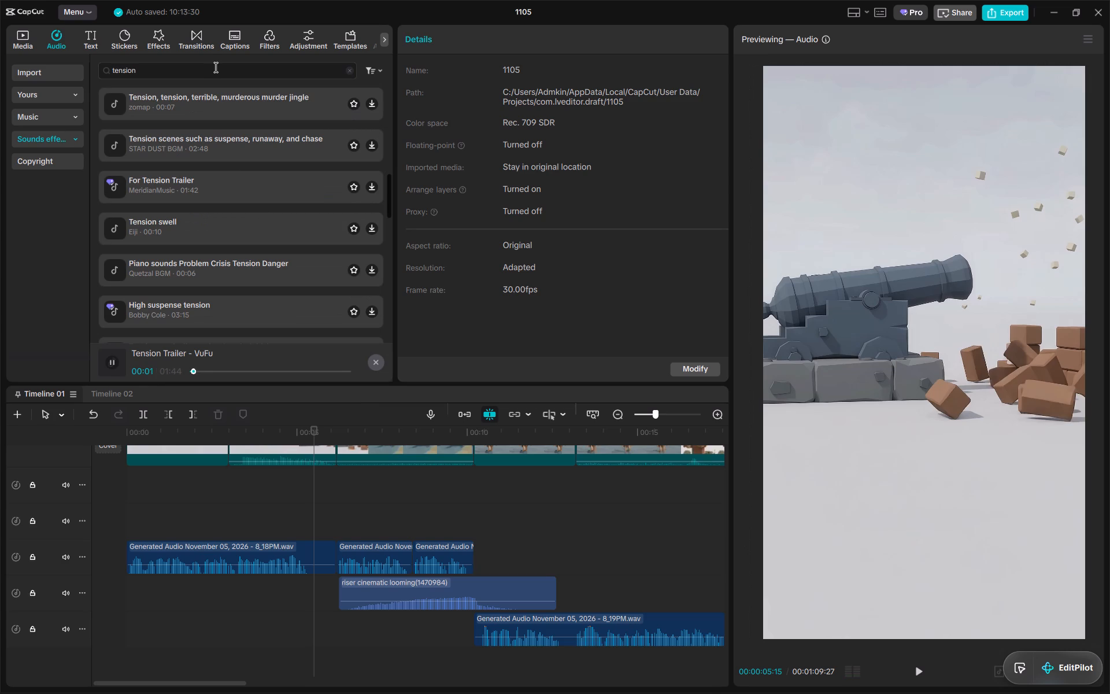
Search sound effects for tension rising and add Tension gradually approaching (cinematic) on a new lowest audio track from about 6:05.
left_click(216, 68)
key("space")
type("risom")
key("BackSpace")
key("BackSpace")
key("o")
key("BackSpace")
type("ing")
key("Return")
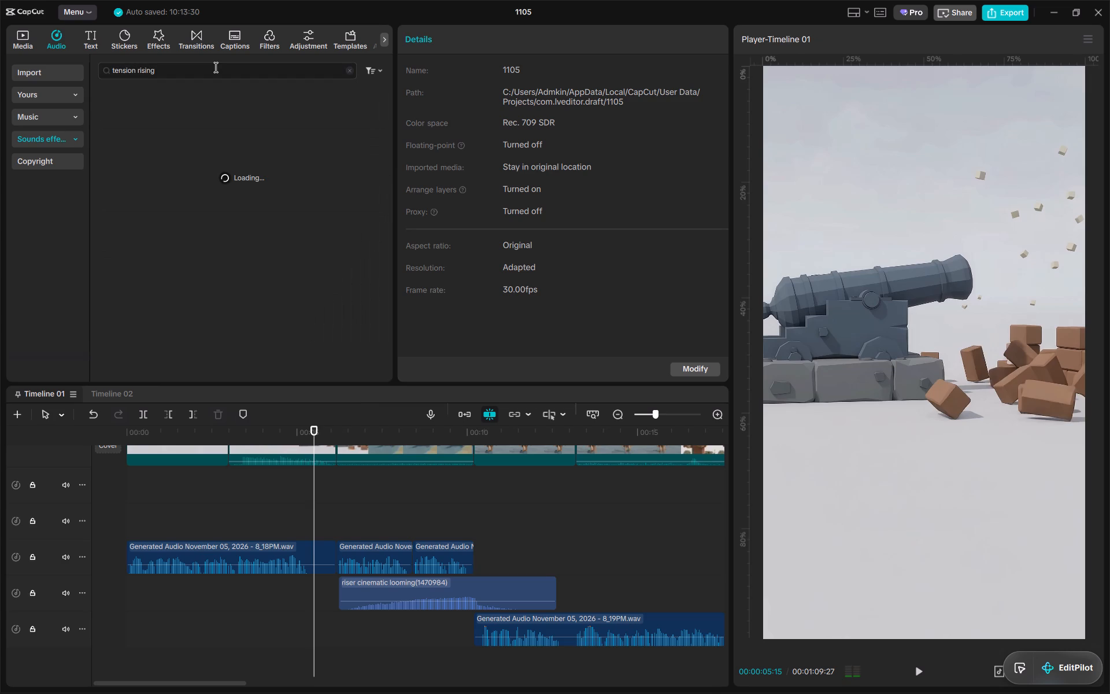
left_click(271, 106)
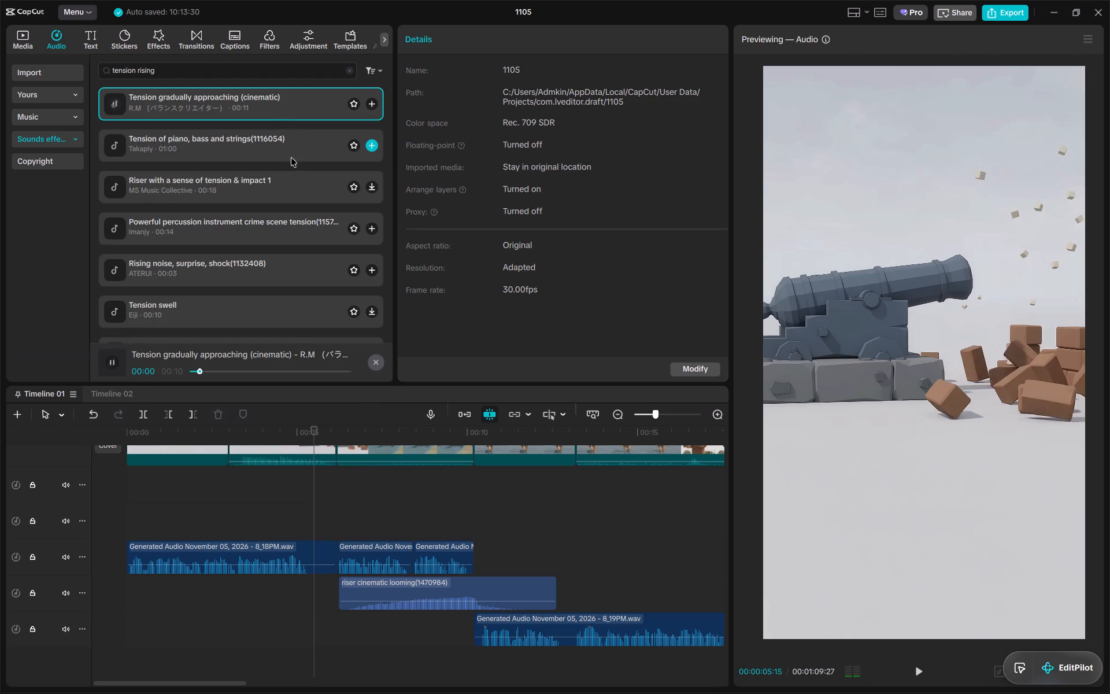
left_click_drag(271, 104, 365, 628)
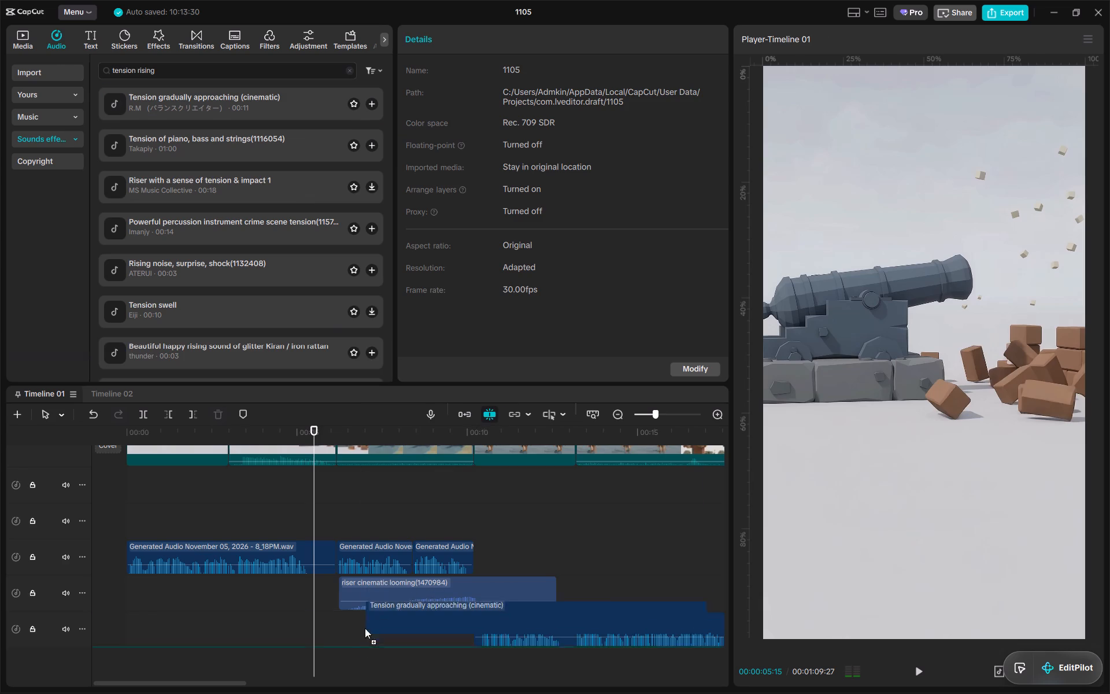
left_click_drag(365, 628, 338, 647)
Shift the Tension gradually approaching clip to start at about 7 seconds, aligning its peak with the Freeze clip's start at 10:06.
left_click(476, 439)
scroll(472, 582, "up", 9, "alt")
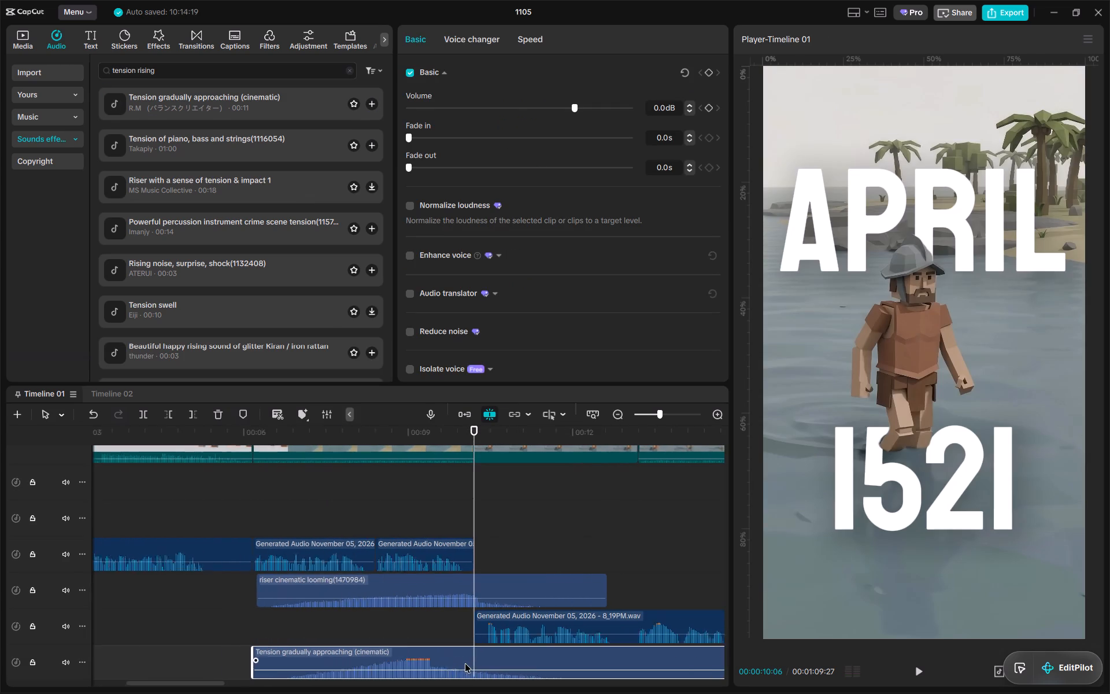
scroll(465, 663, "up", 2, "alt")
scroll(444, 667, "down", 1, "alt")
left_click_drag(440, 664, 488, 659)
Lower the Tension gradually approaching clip's volume to -9.9 dB.
left_click_drag(576, 99, 554, 105)
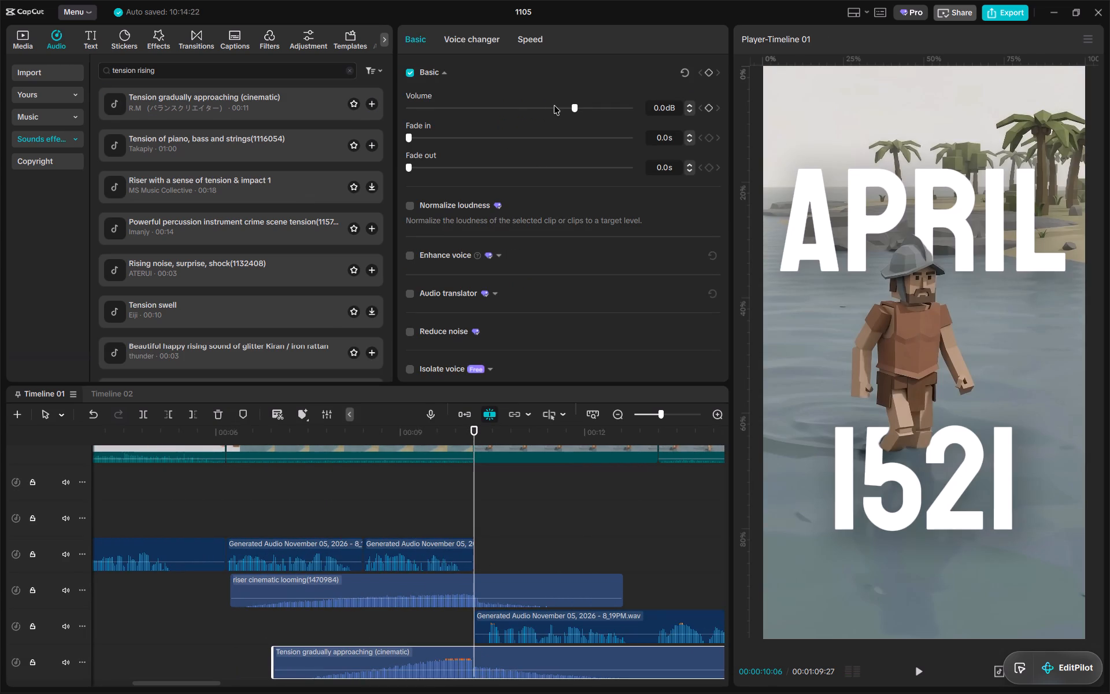
left_click_drag(554, 105, 558, 105)
left_click_drag(570, 113, 545, 116)
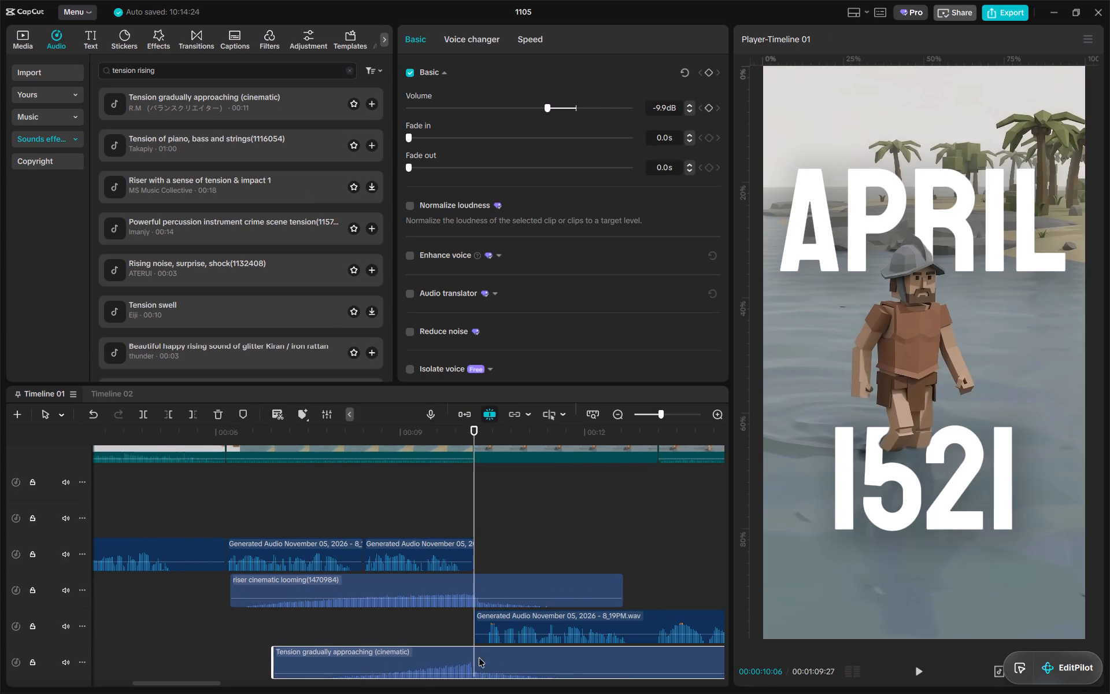
left_click(483, 662)
Play back the tension build-up from about 6:00 into the APRIL 1521 freeze, checking both riser clips together.
left_click(232, 434)
key("space")
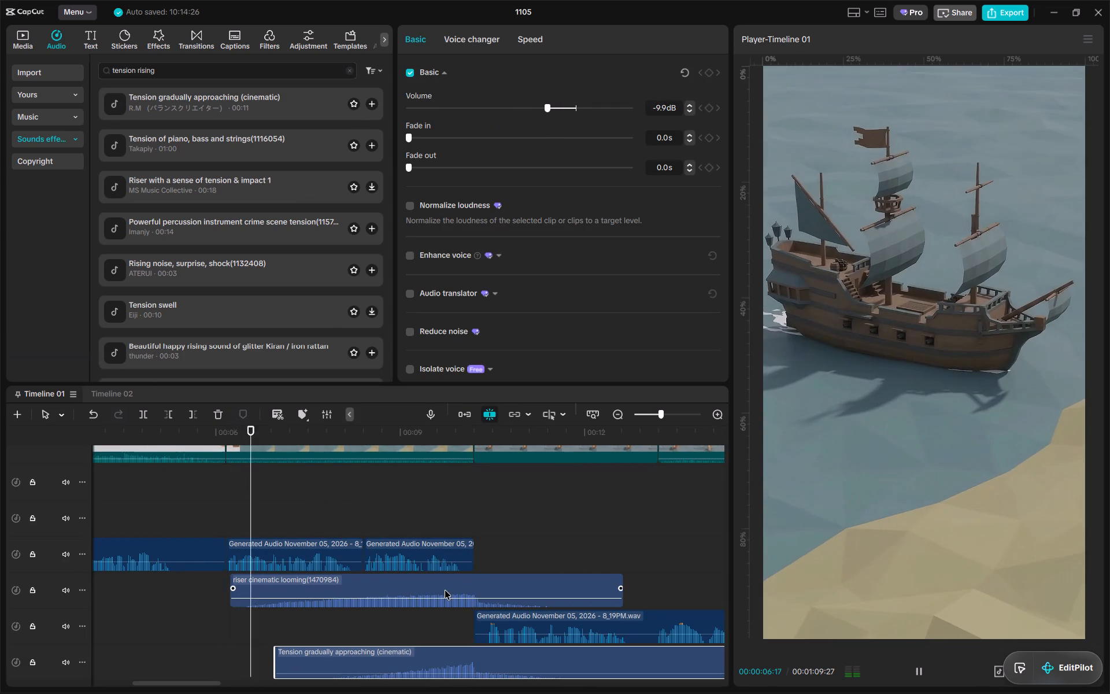
left_click(446, 589)
left_click_drag(571, 107, 566, 109)
scroll(566, 109, "right", 1)
left_click(532, 584)
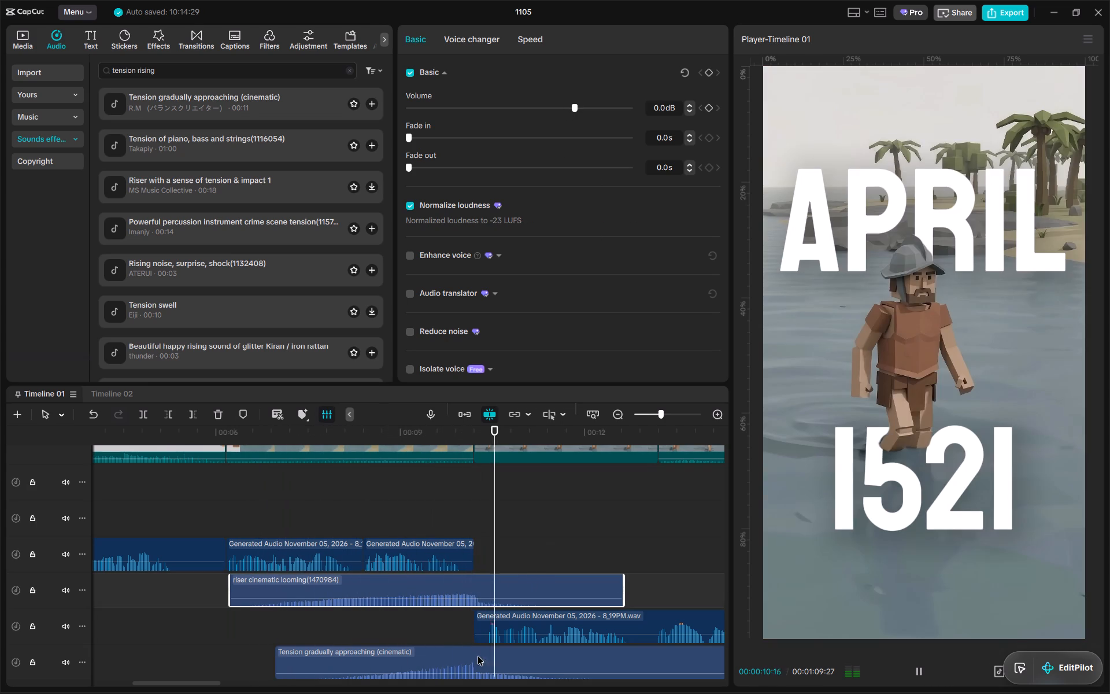
left_click(474, 663)
key("space")
Preview more tension-rising sound effects, including Riser with a sense of tension & impact 1, Tension swell, and Imminent tension _SFX.
left_click(280, 145)
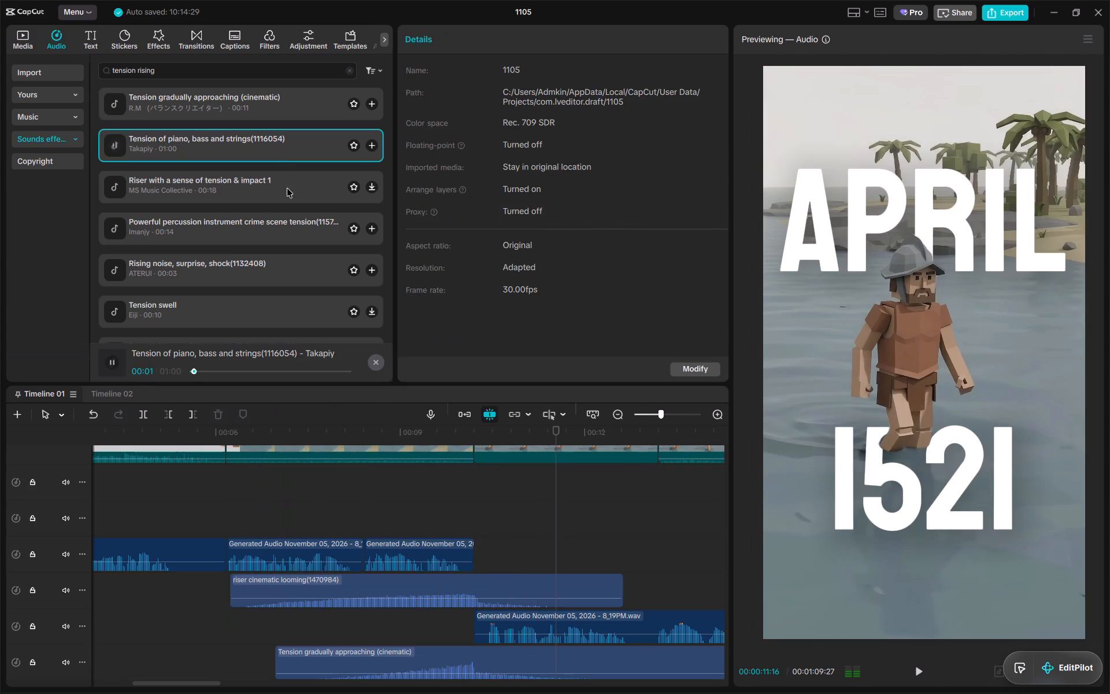
left_click(287, 188)
left_click(284, 262)
scroll(284, 262, "down", 1)
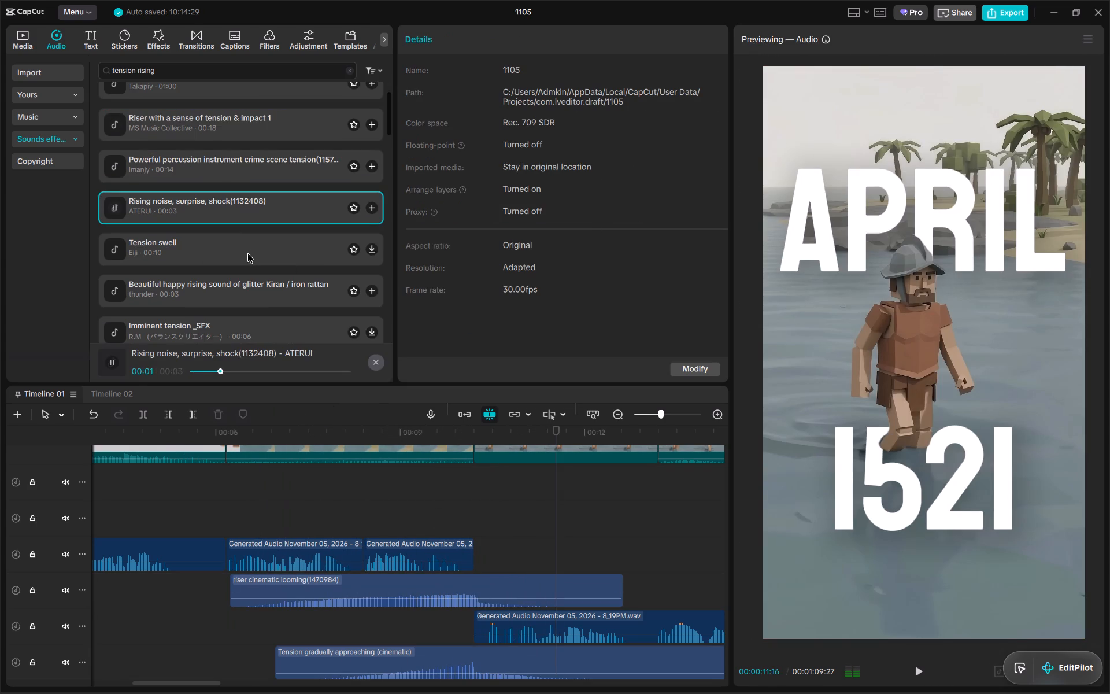
left_click(251, 238)
scroll(251, 238, "down", 2)
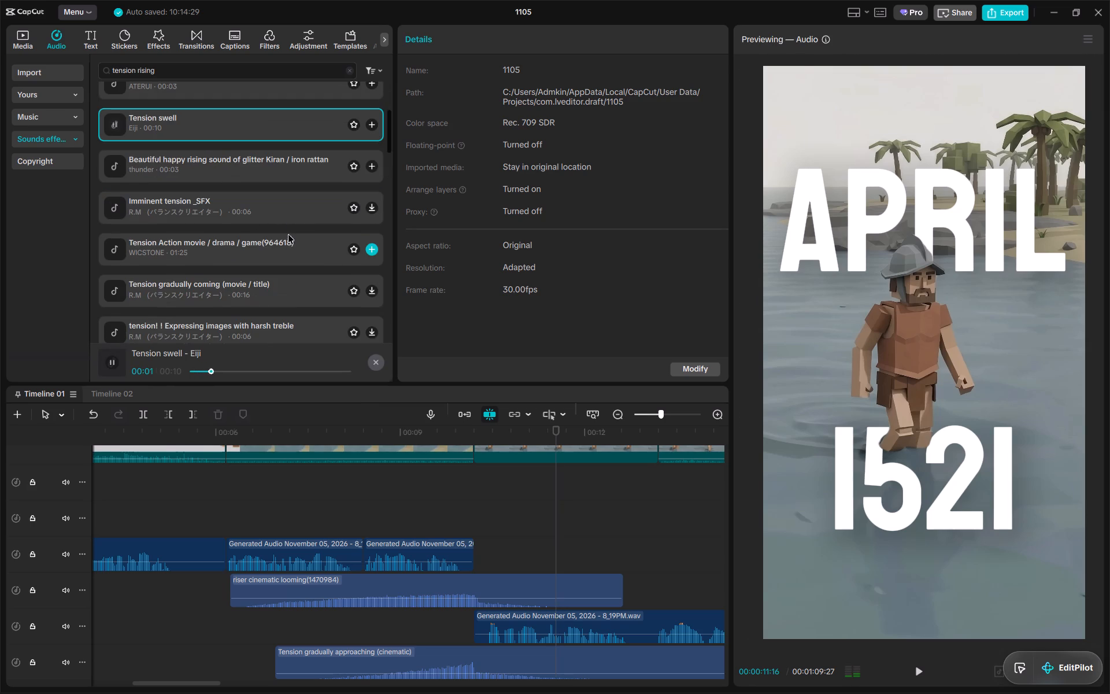
left_click(290, 211)
left_click(272, 253)
scroll(272, 253, "down", 1)
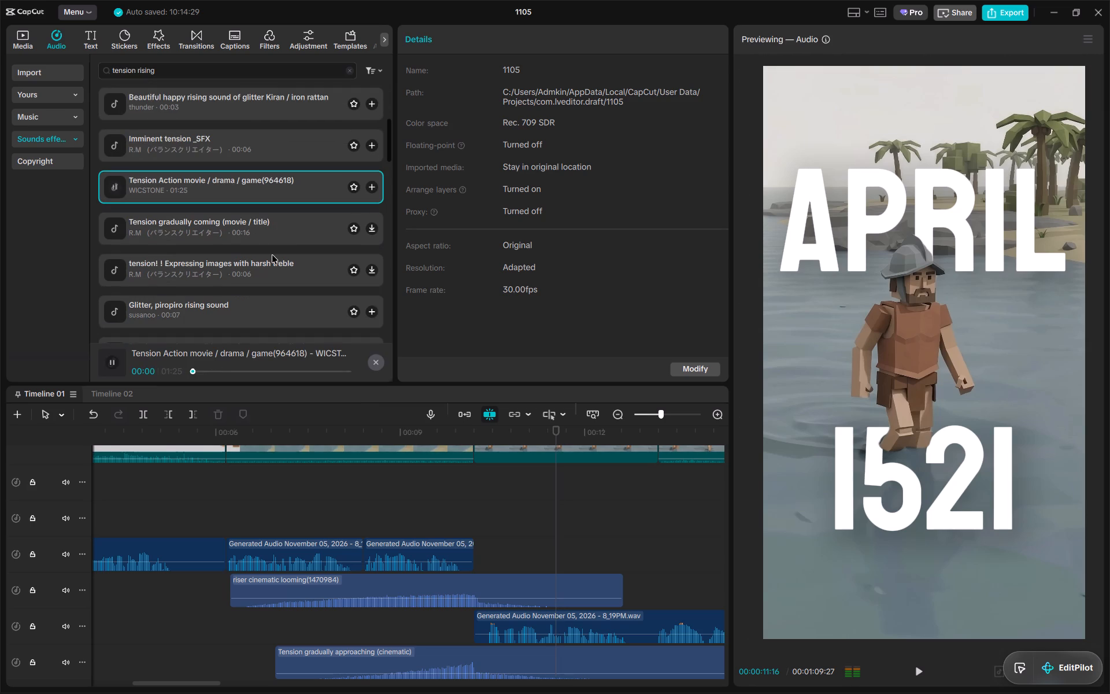
left_click(277, 304)
Play back the video from the opening what-if title through the ship shot to the APRIL 1521 freeze.
left_click_drag(367, 437, 0, 435)
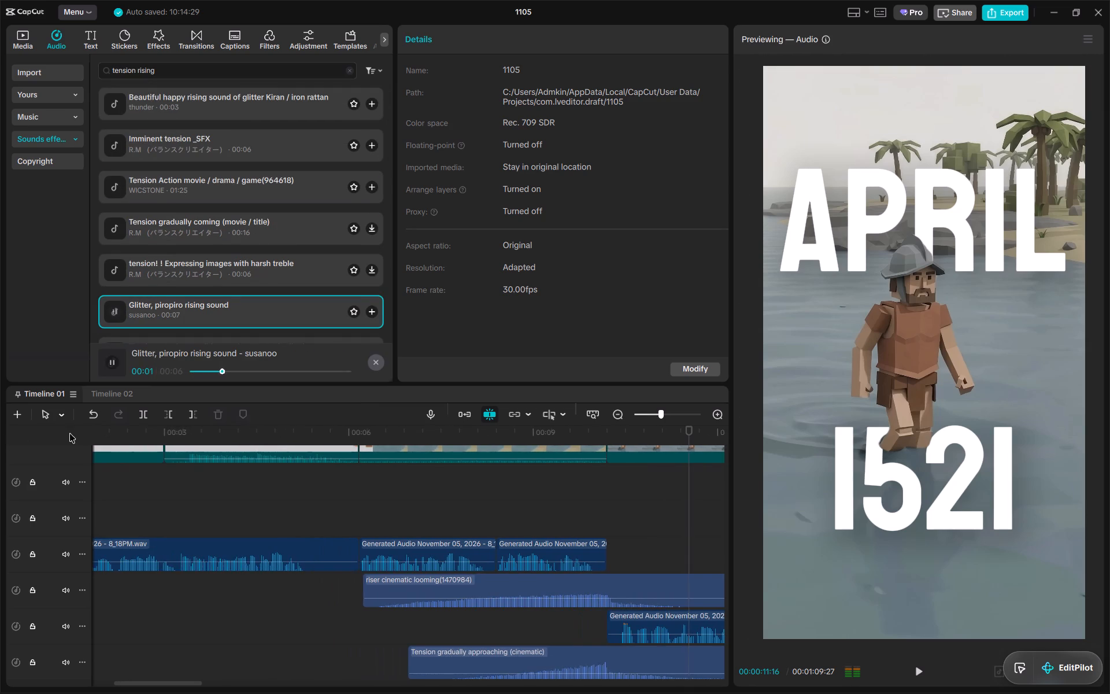
left_click_drag(212, 426, 0, 422)
left_click(230, 501)
scroll(387, 499, "down", 1, "ctrl")
scroll(389, 485, "down", 12, "alt")
key("space")
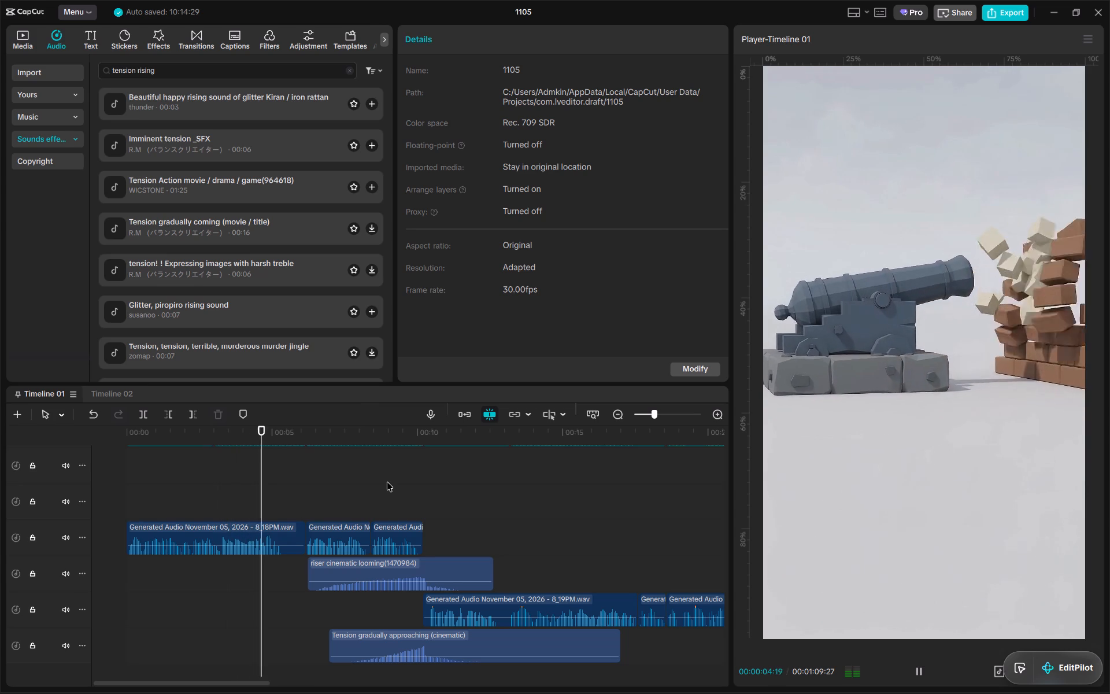
key("space")
scroll(523, 429, "right", 6, "ctrl")
scroll(561, 414, "up", 7, "ctrl")
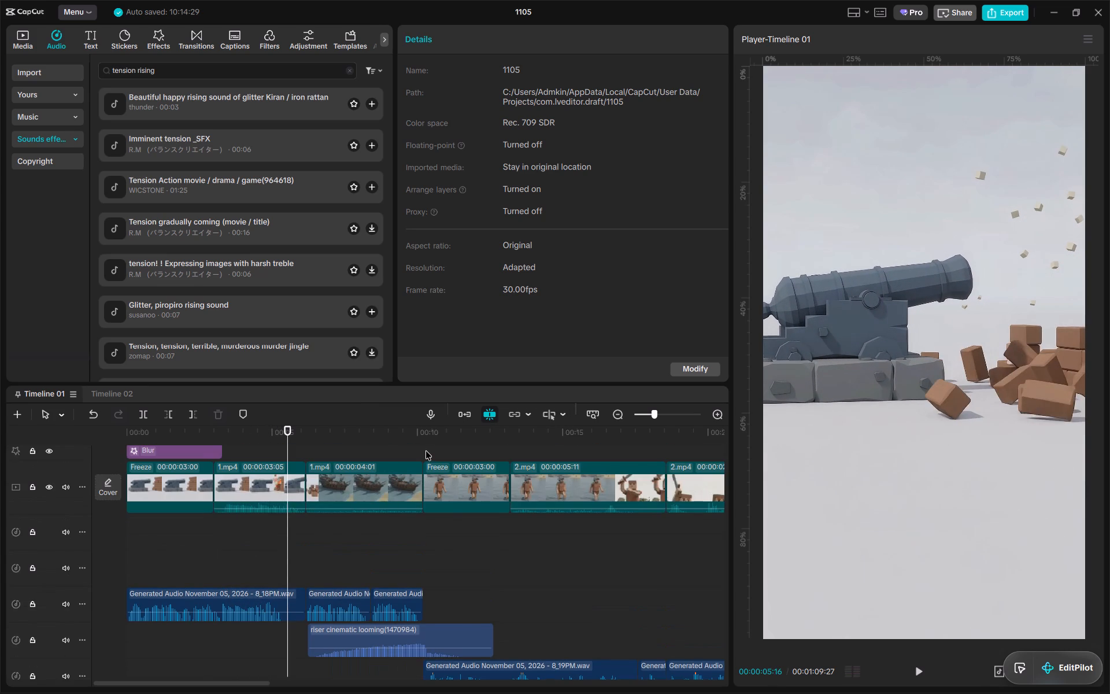
left_click_drag(441, 441, 107, 451)
key("space")
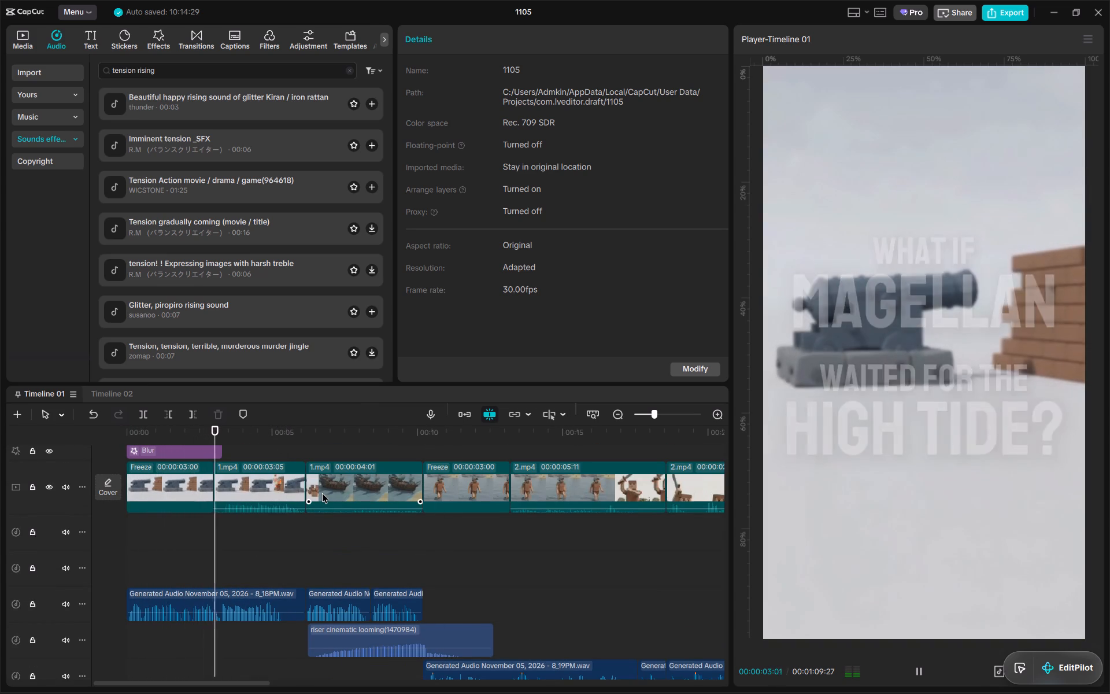
scroll(401, 543, "up", 4, "ctrl")
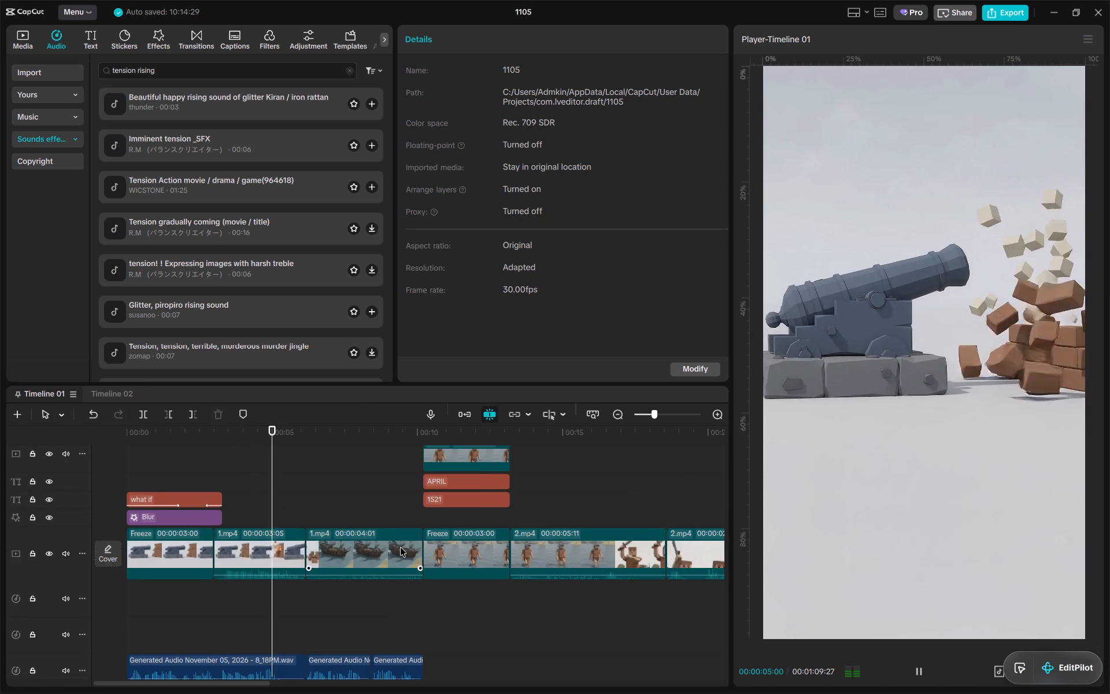
scroll(398, 547, "up", 11, "alt")
scroll(521, 521, "down", 1, "ctrl")
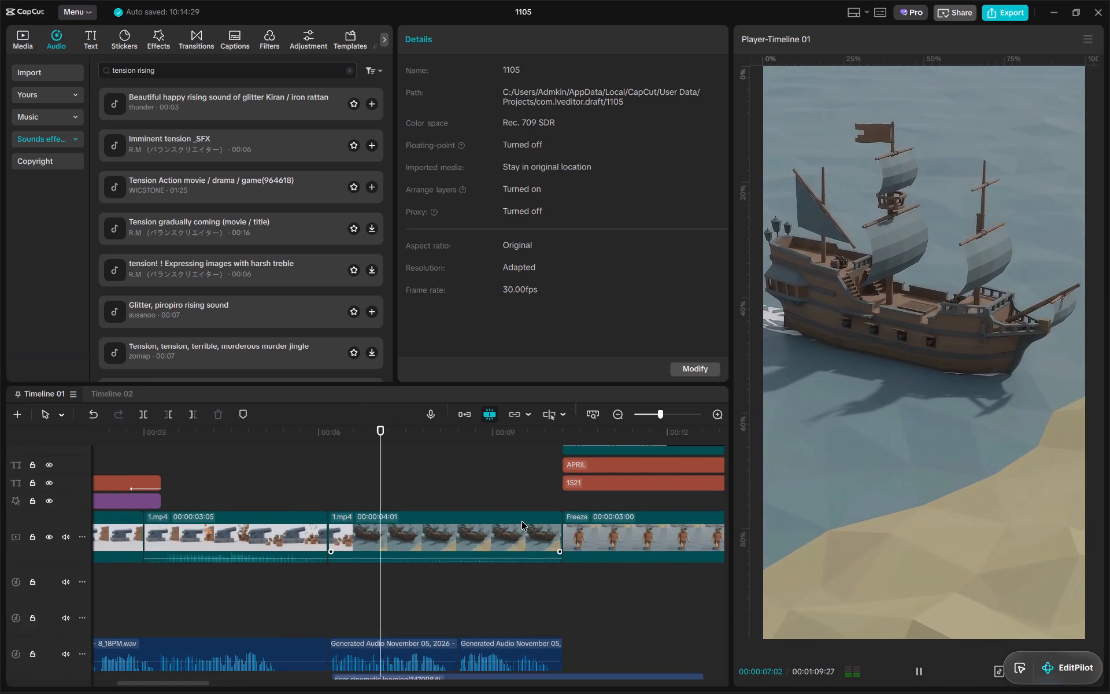
scroll(521, 521, "down", 4, "ctrl")
scroll(521, 520, "down", 2, "alt")
left_click(292, 477)
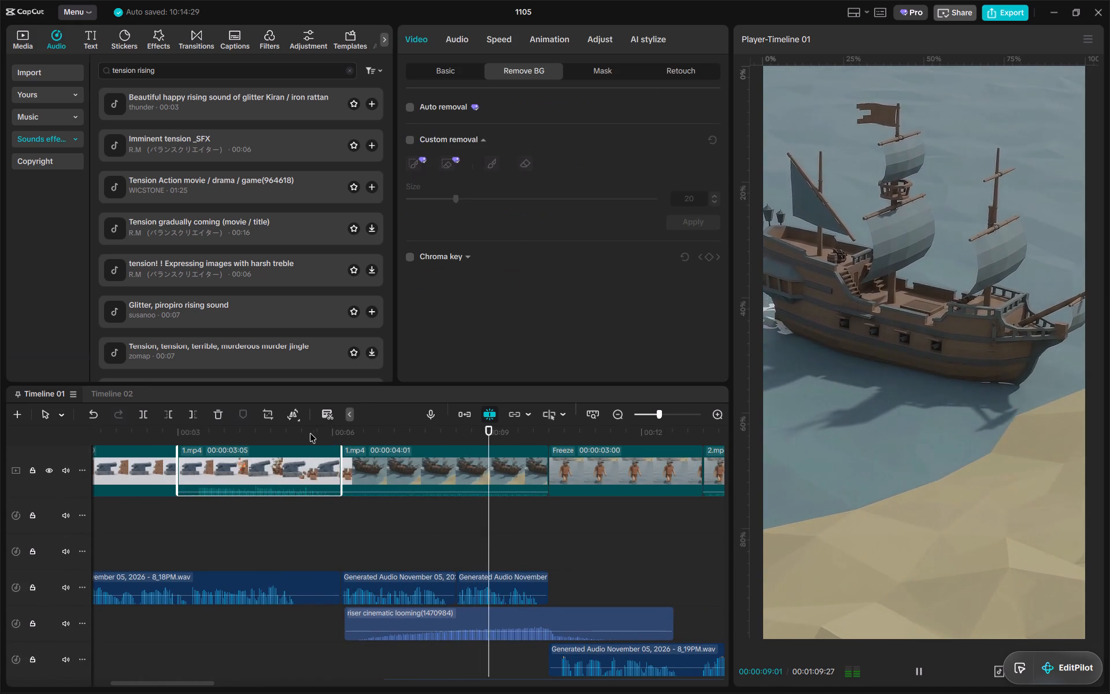
scroll(540, 487, "down", 6, "alt")
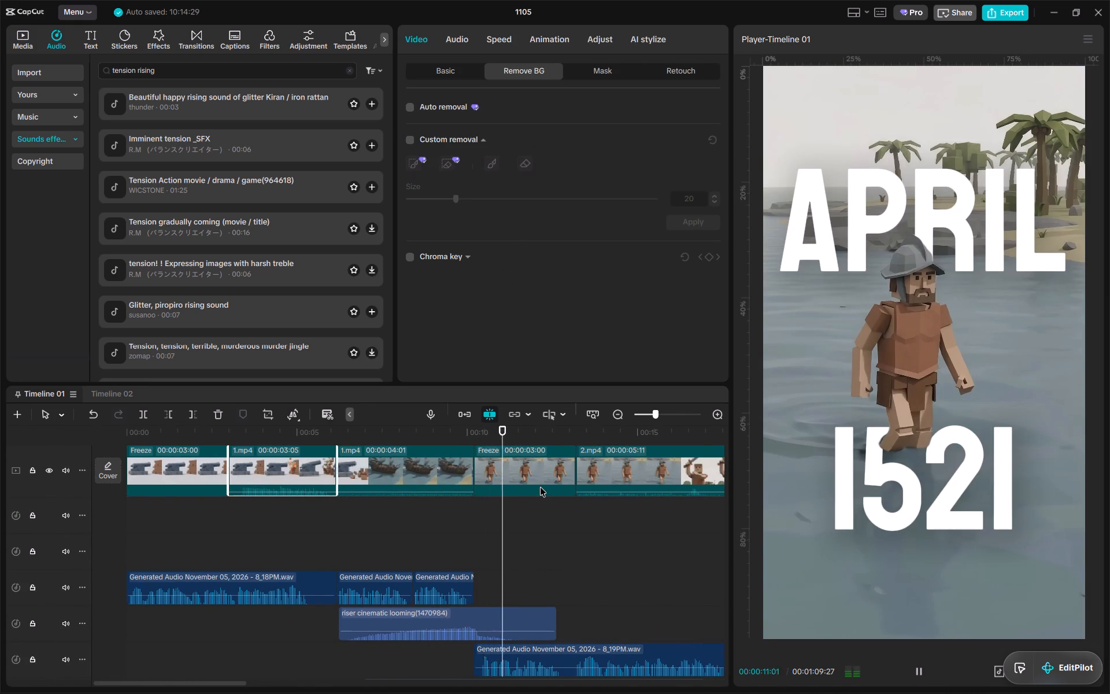
scroll(549, 493, "up", 2, "ctrl")
Set the speed of the cannon 1.mp4 clip starting at 3 seconds to 1.20x and play it back.
left_click(269, 494)
left_click_drag(304, 434, 302, 433)
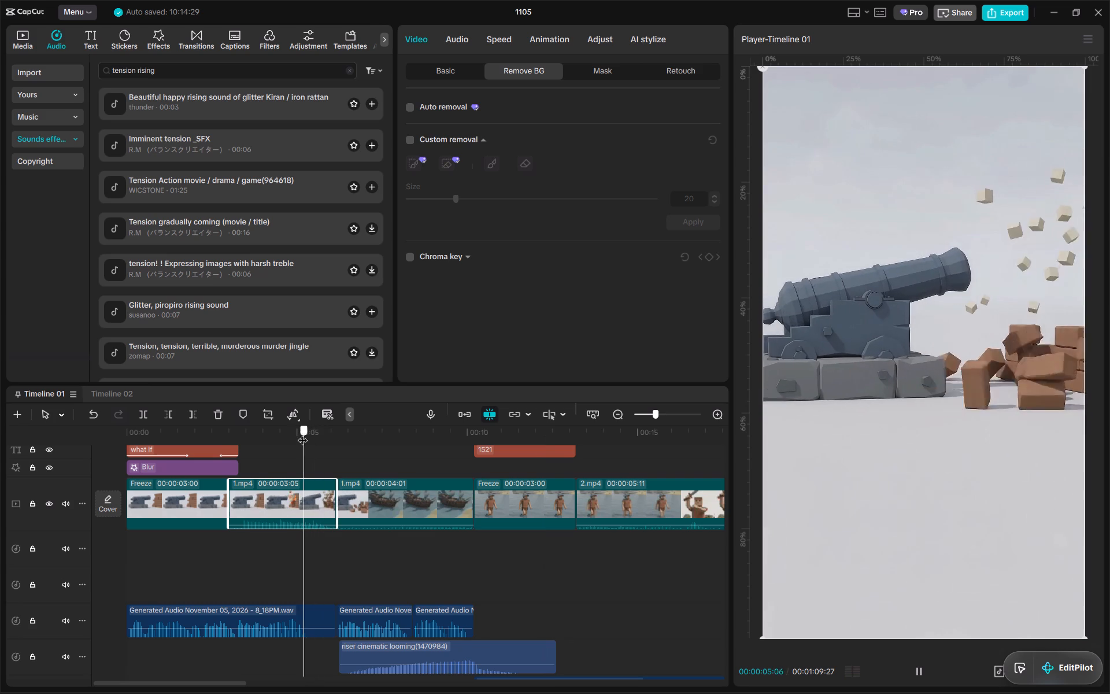
left_click_drag(302, 433, 277, 439)
left_click(464, 35)
left_click(494, 36)
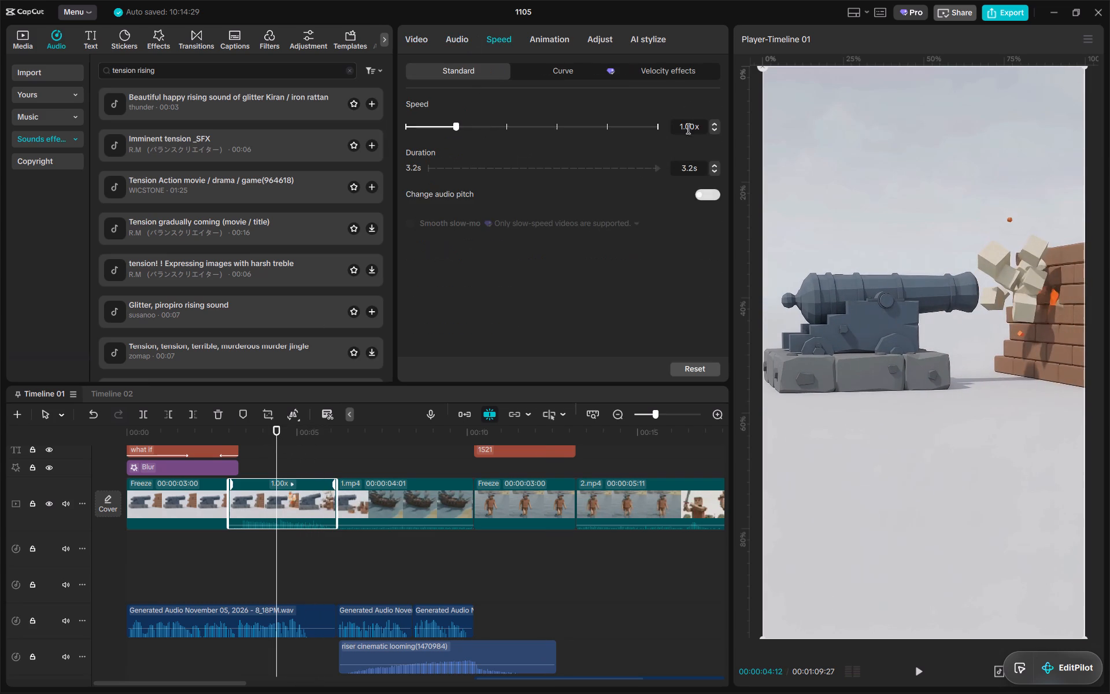
triple_click(696, 124)
type("1.2")
key("Return")
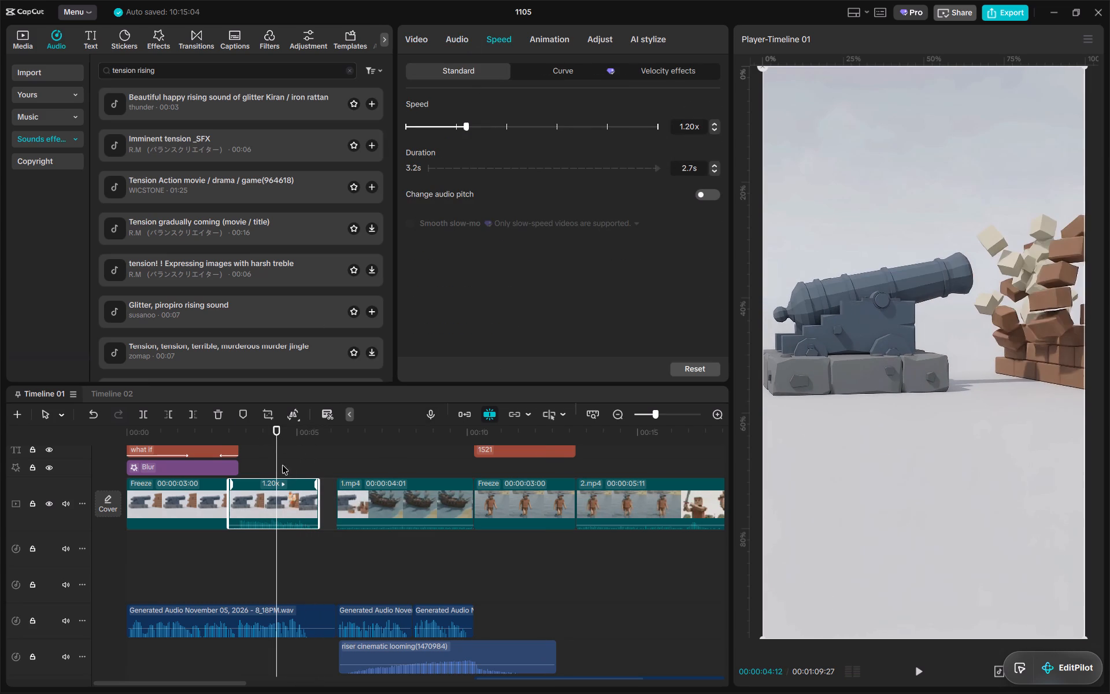
left_click(240, 440)
key("space")
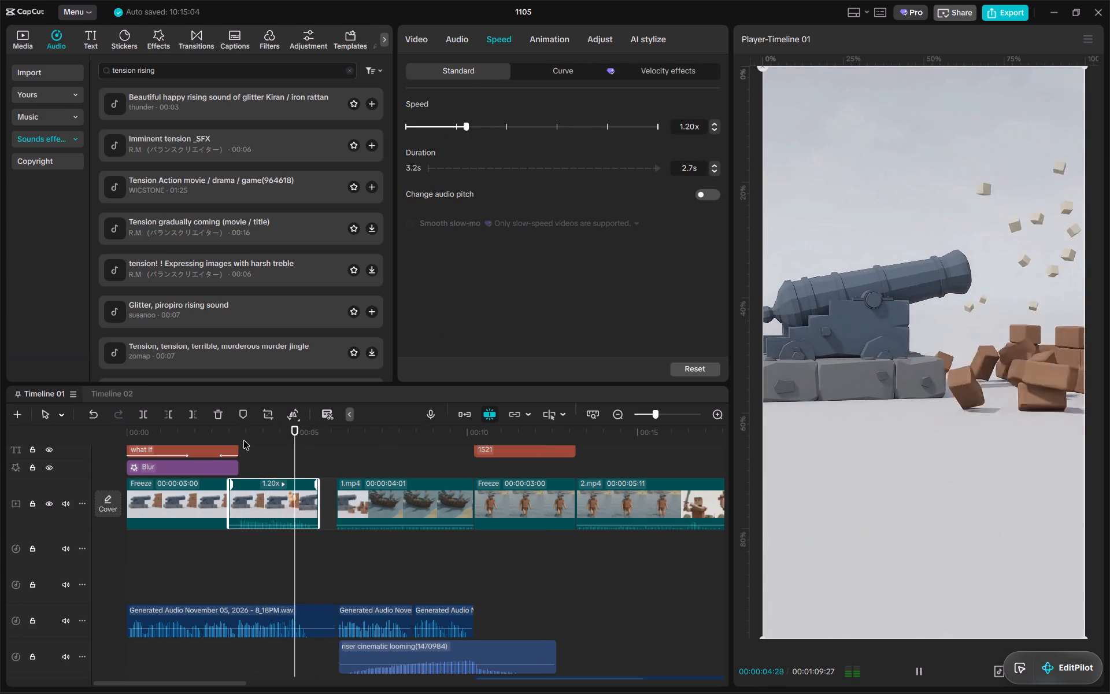
left_click(425, 519)
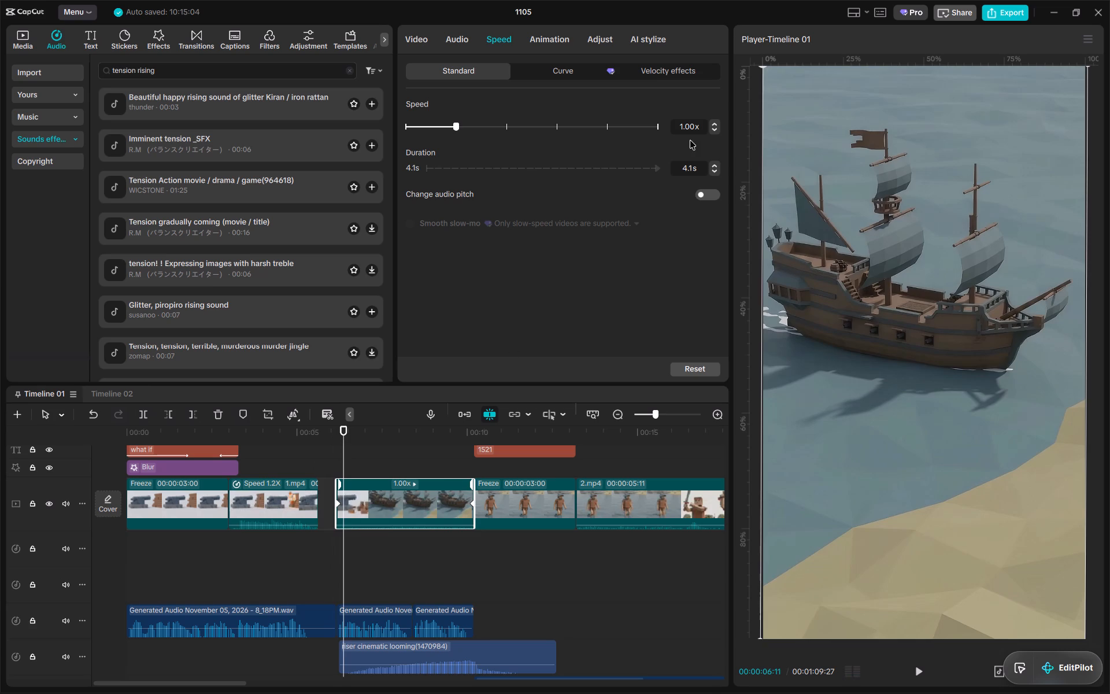
key("space")
key("space")
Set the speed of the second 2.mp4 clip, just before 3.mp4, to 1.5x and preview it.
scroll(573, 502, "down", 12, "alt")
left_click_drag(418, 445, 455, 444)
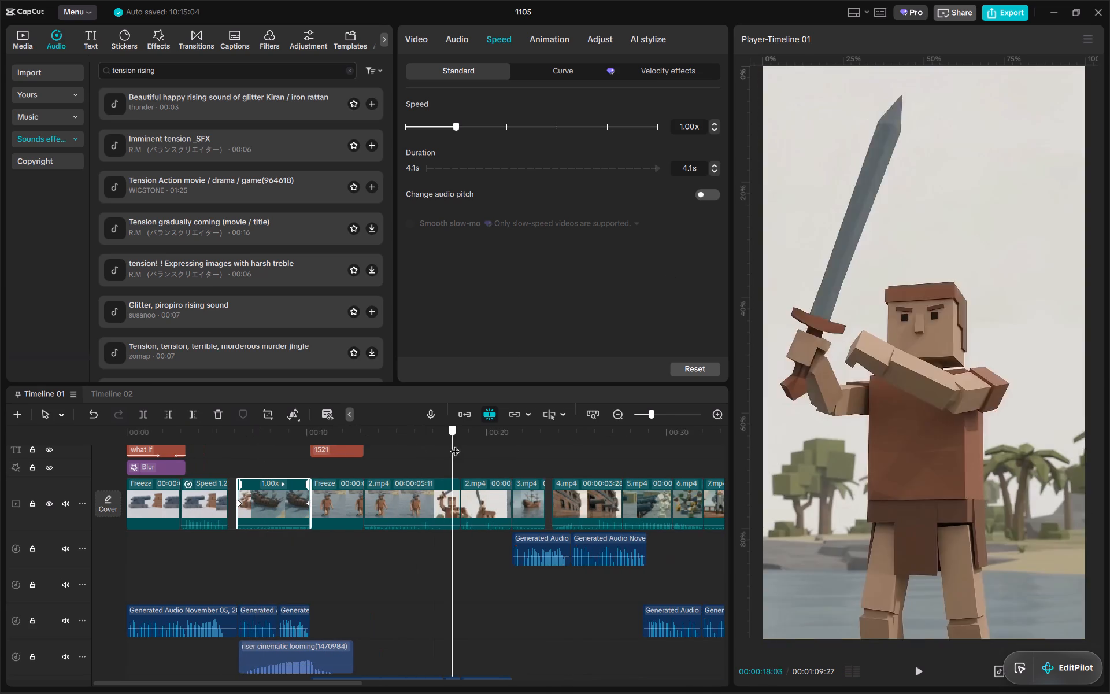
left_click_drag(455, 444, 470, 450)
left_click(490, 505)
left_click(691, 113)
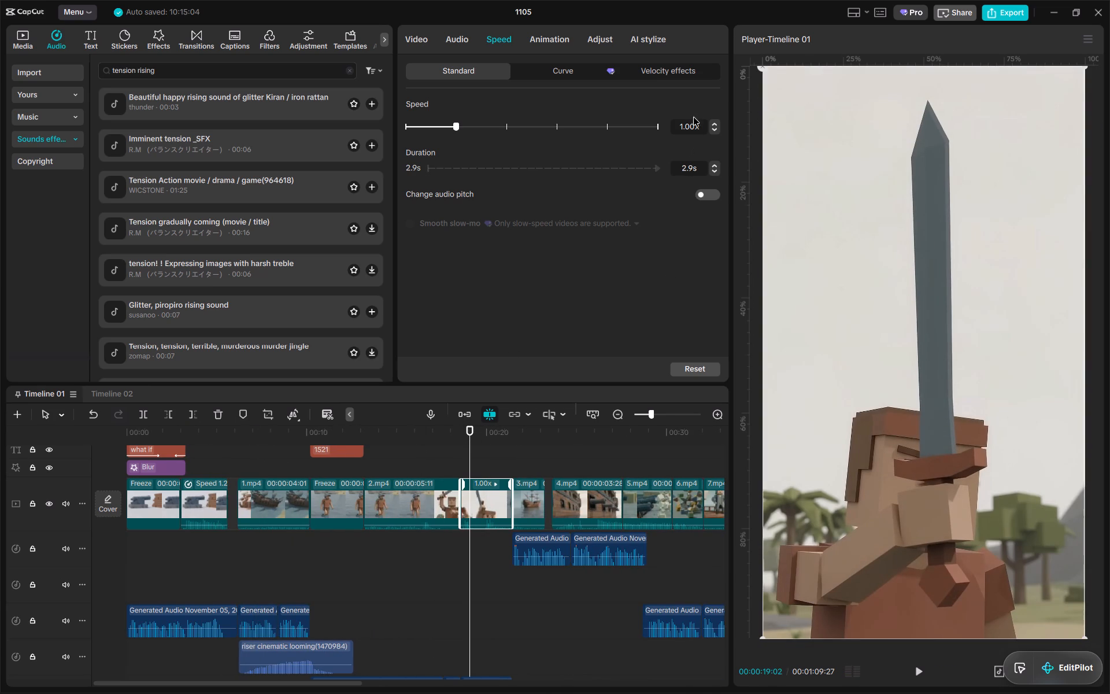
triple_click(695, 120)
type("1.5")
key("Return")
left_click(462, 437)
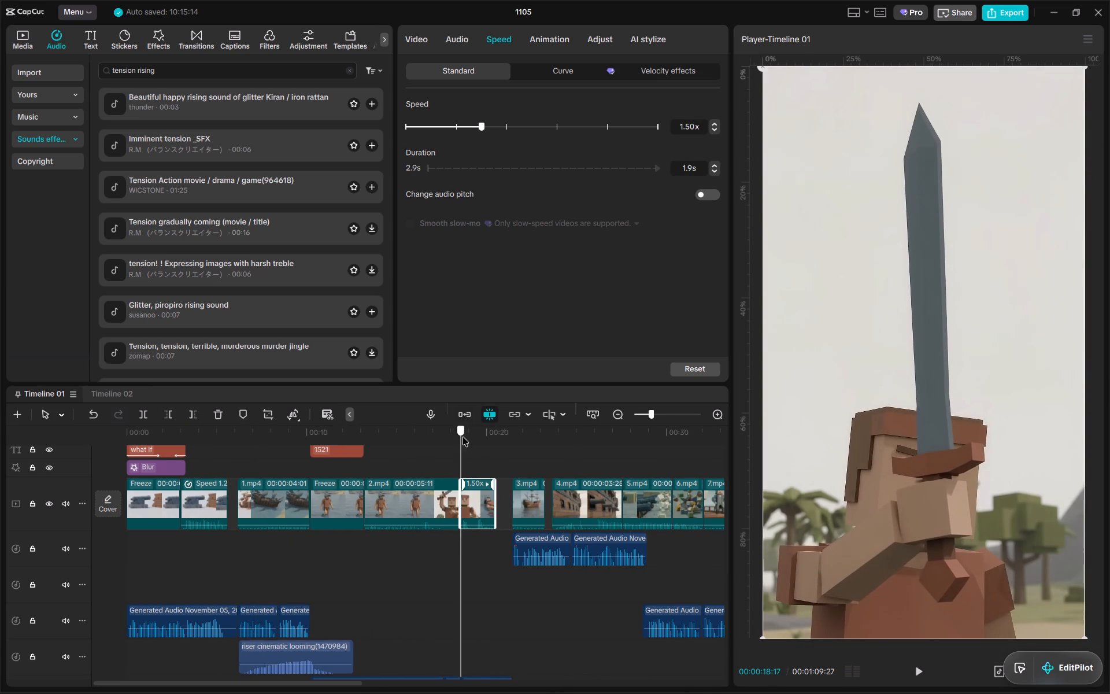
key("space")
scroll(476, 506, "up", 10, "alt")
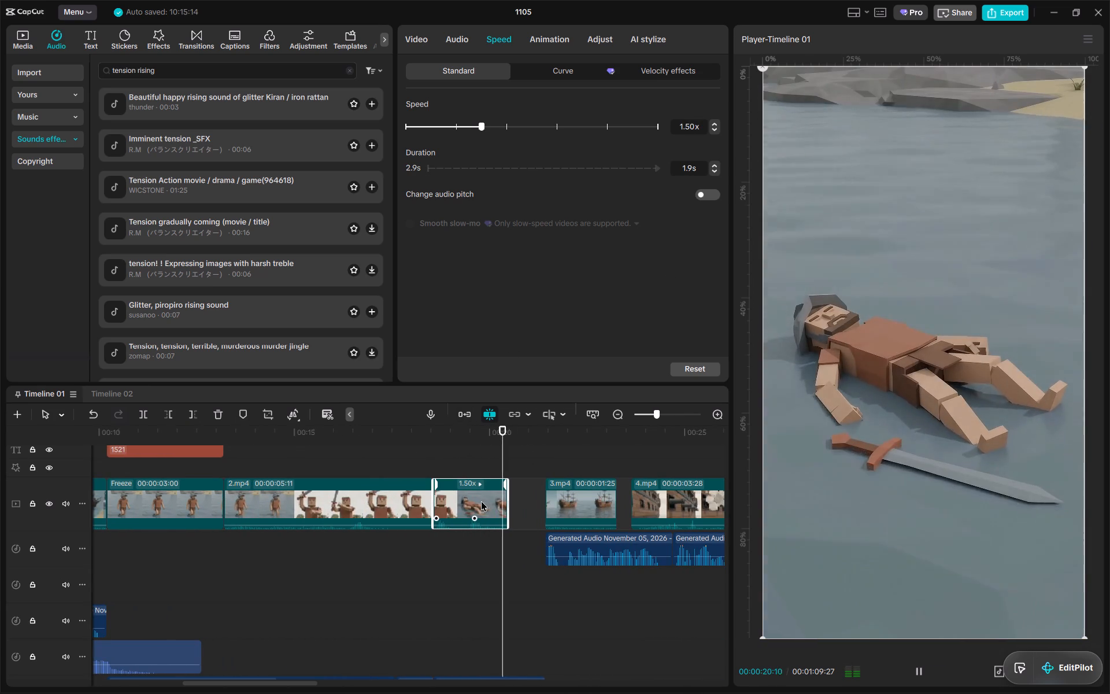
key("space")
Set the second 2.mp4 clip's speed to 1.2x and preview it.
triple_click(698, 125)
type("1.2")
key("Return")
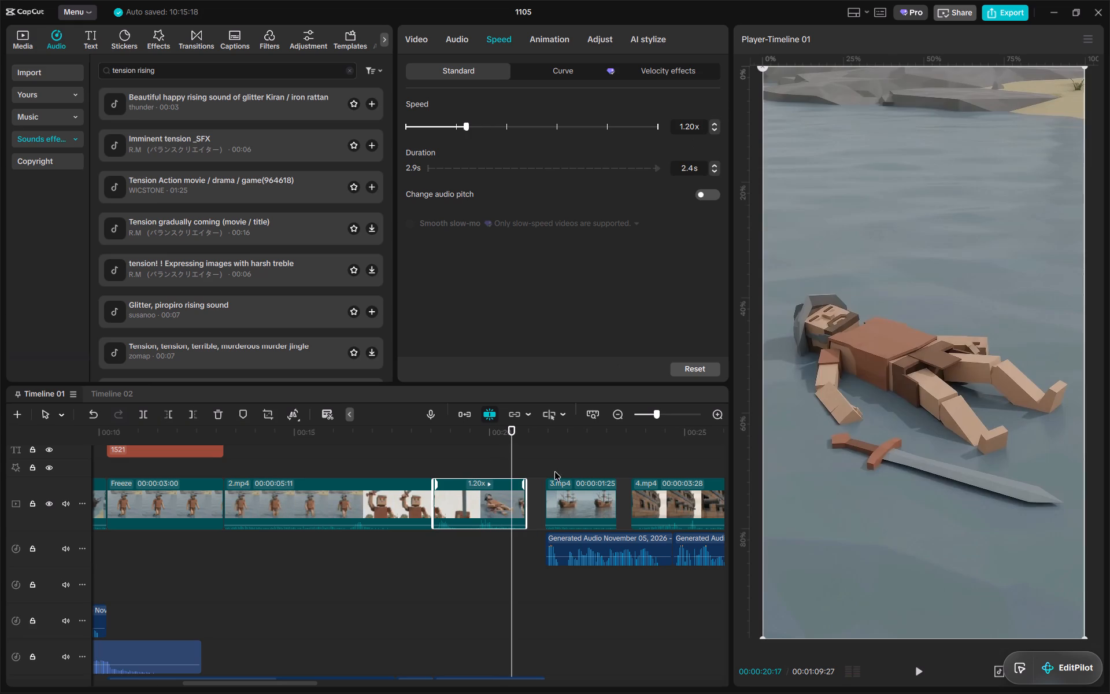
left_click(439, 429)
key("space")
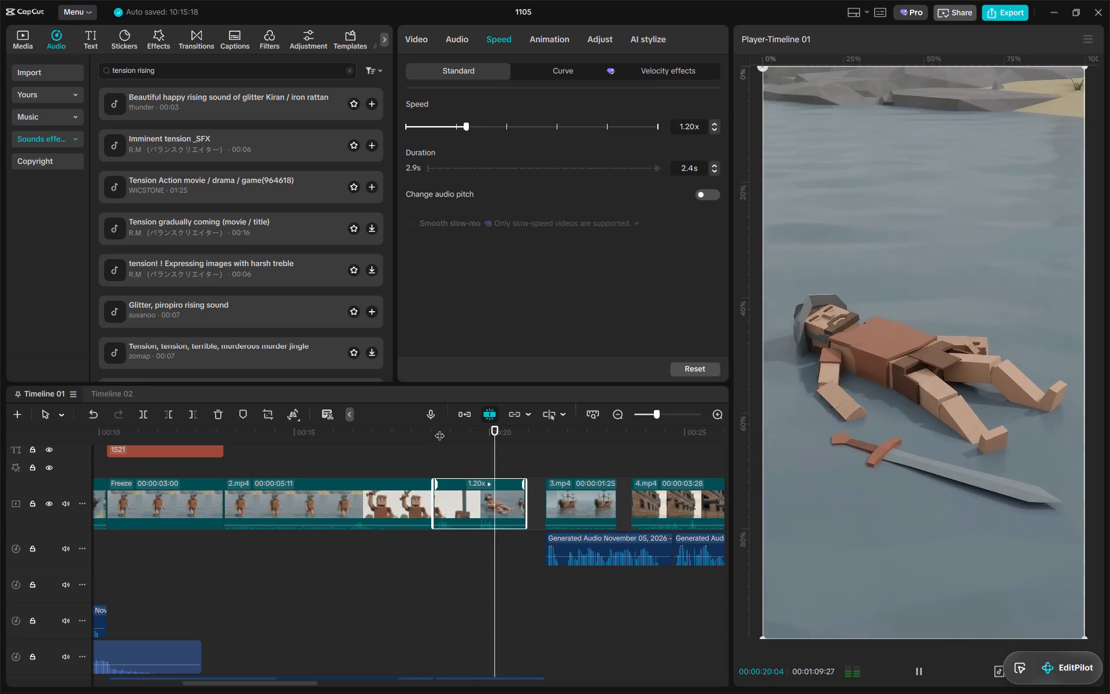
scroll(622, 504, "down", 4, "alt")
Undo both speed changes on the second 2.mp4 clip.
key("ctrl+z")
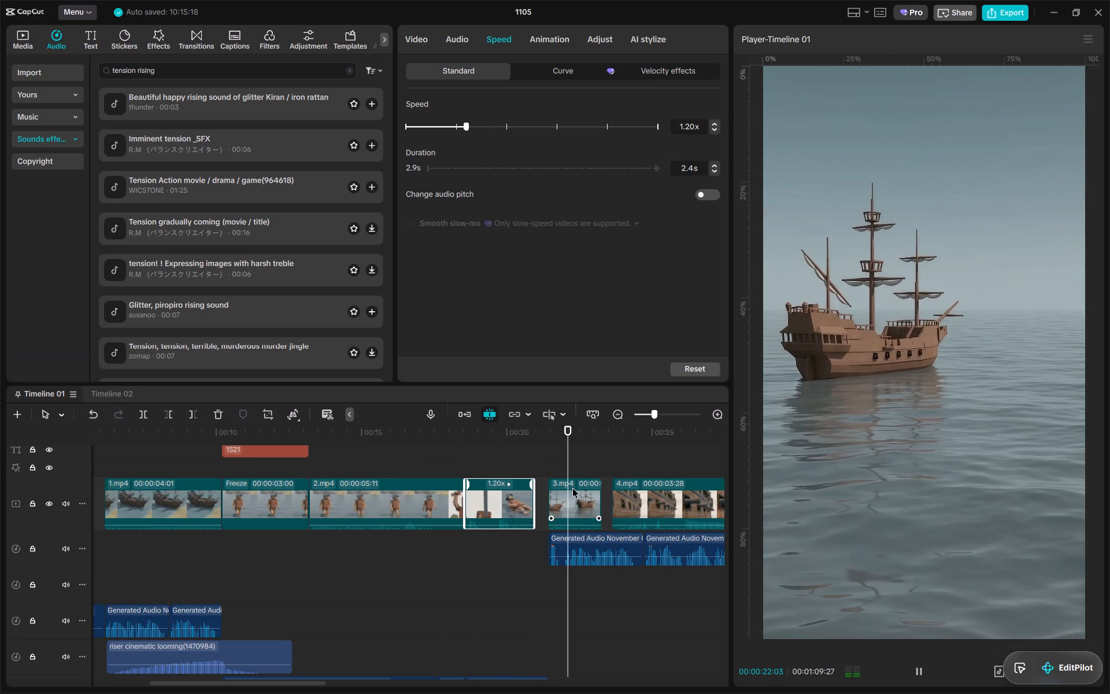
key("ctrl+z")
Play back the 3.mp4 ship shot and 4.mp4 cannon shot against their narration, checking the timing.
left_click(550, 444)
key("space")
scroll(582, 474, "down", 7, "alt")
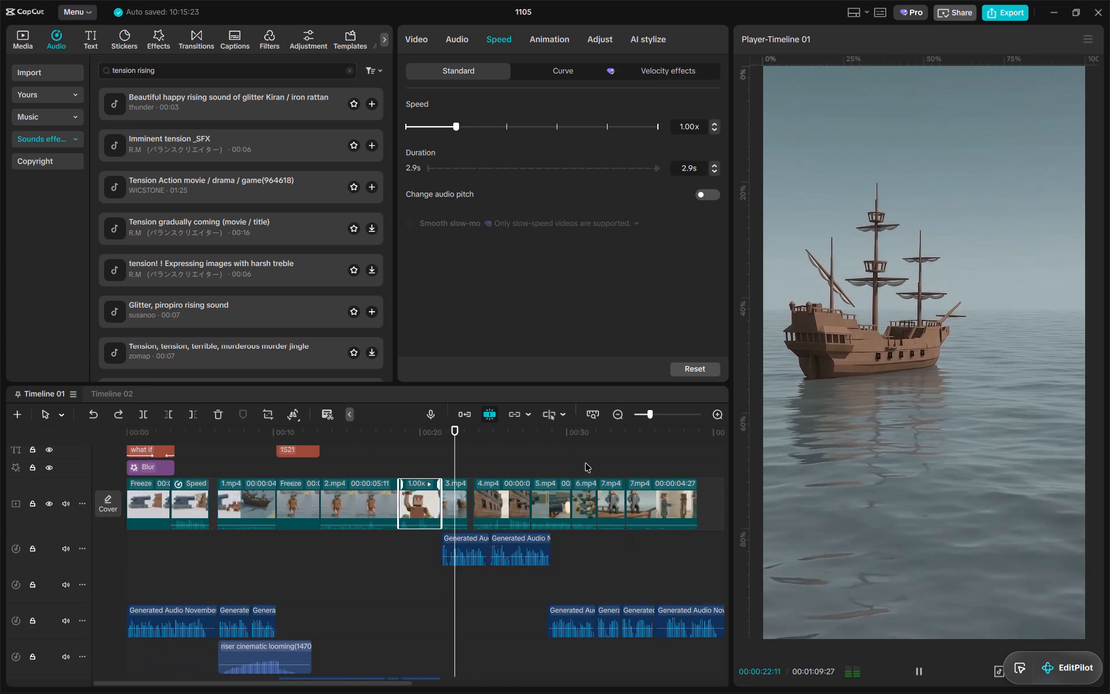
scroll(508, 476, "up", 10, "alt")
left_click(546, 494)
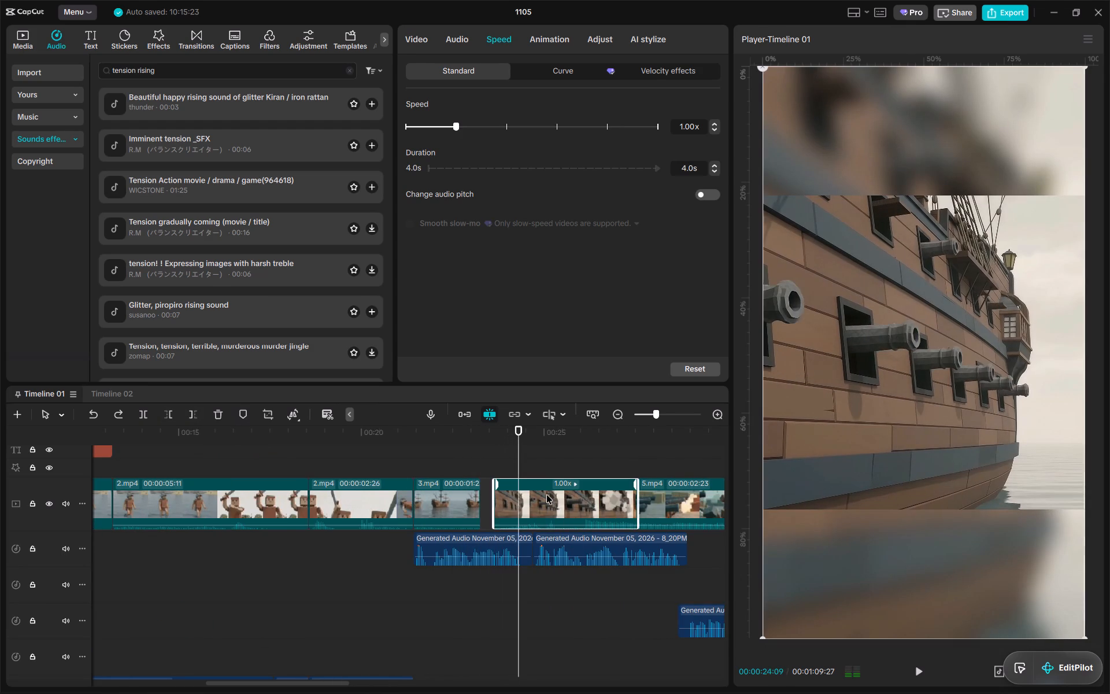
scroll(563, 494, "down", 9, "alt")
key("space")
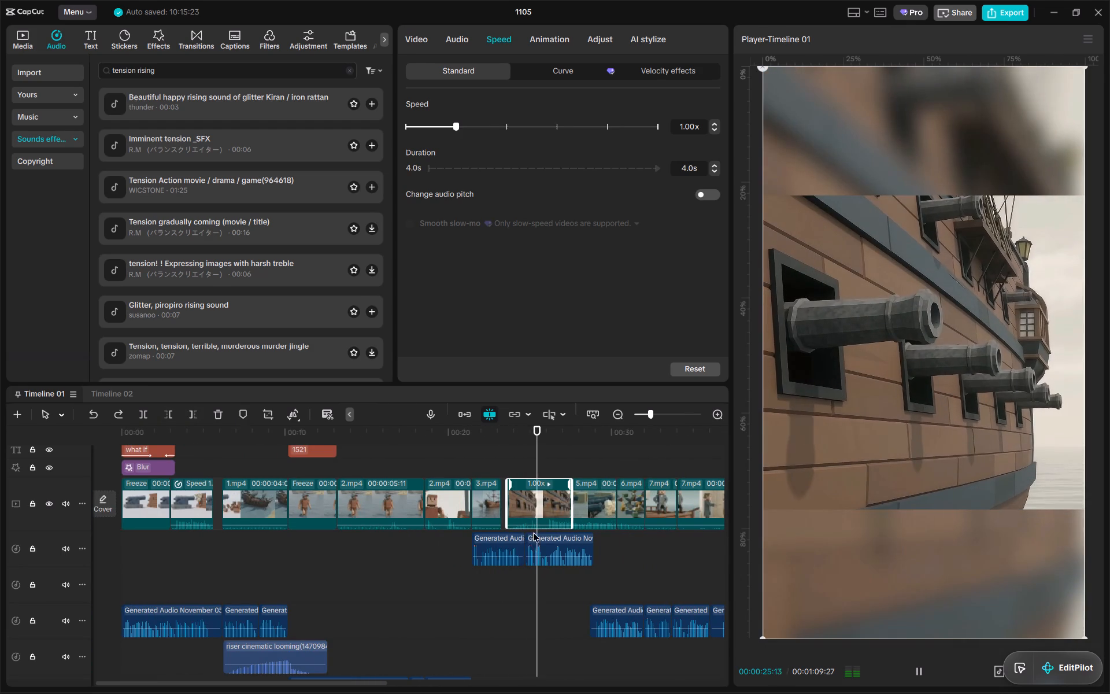
scroll(530, 534, "up", 13, "alt")
key("space")
Trim the end of the narration clip under 3.mp4 to about 24:10.
left_click(480, 548)
scroll(489, 519, "up", 7, "alt")
left_click_drag(467, 434, 473, 433)
key("w")
scroll(549, 555, "down", 3, "alt")
key("x")
Shift 4.mp4 and all following clips about 0.8 seconds later, so 4.mp4 starts at about 24:10.
left_click(536, 571)
key("a")
left_click_drag(504, 512, 534, 511)
Move the narration clip under 4.mp4 earlier to start at about 24:10, directly after the previous narration, and play it back.
left_click(549, 548)
left_click_drag(557, 547, 514, 543)
key("space")
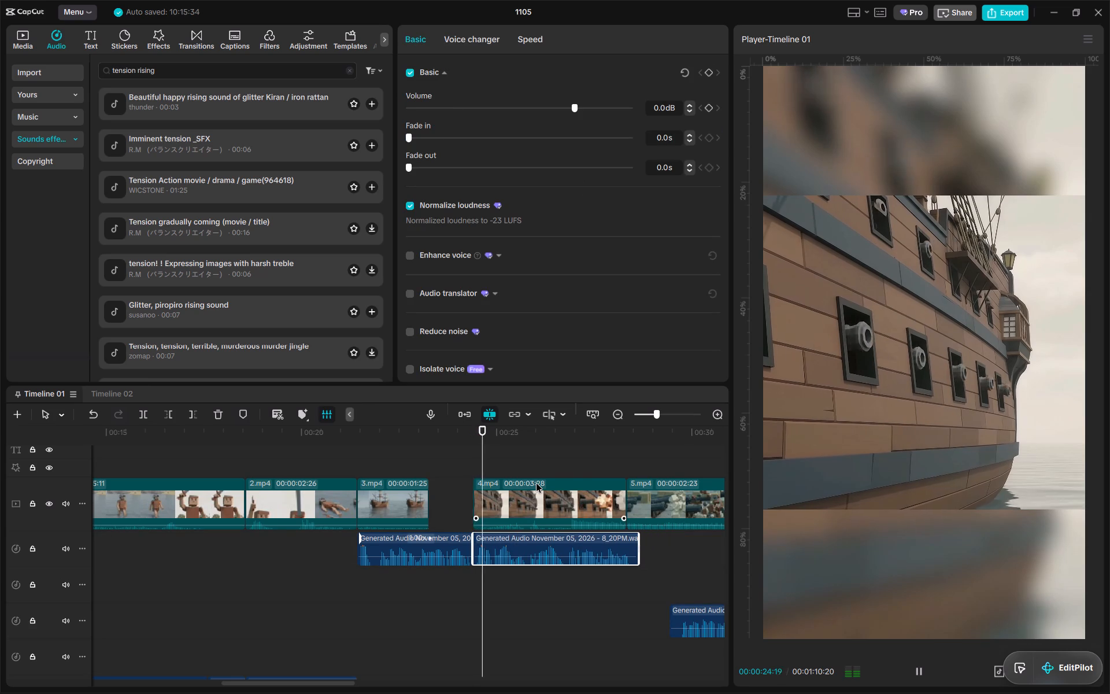
scroll(598, 486, "up", 4, "alt")
scroll(598, 486, "down", 1, "alt")
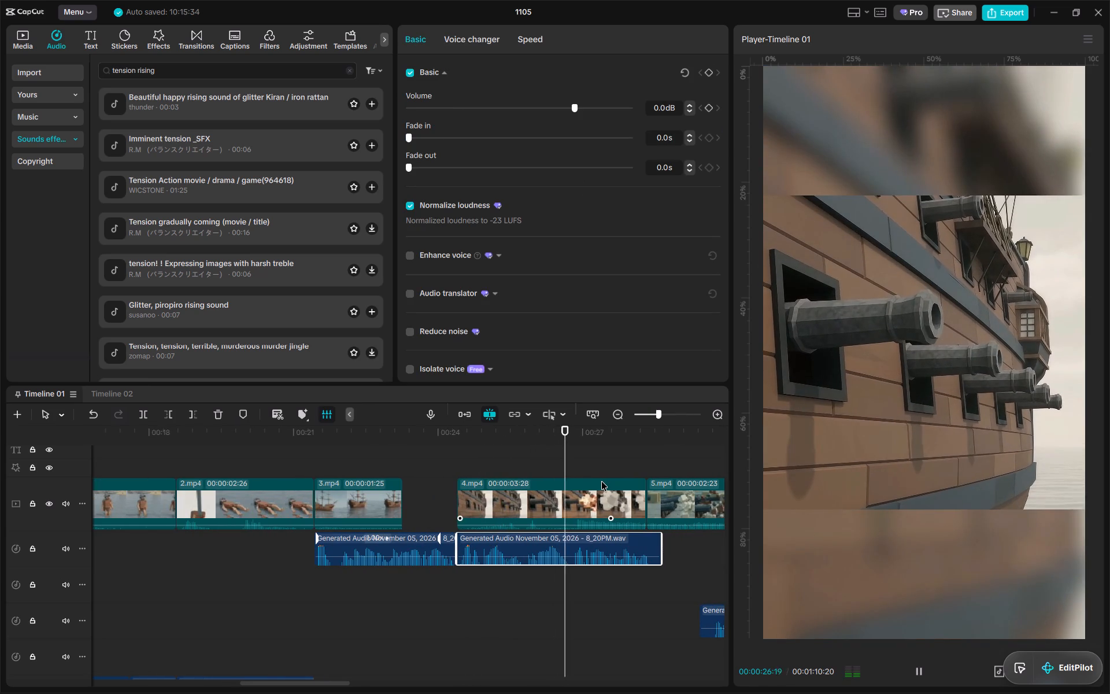
key("space")
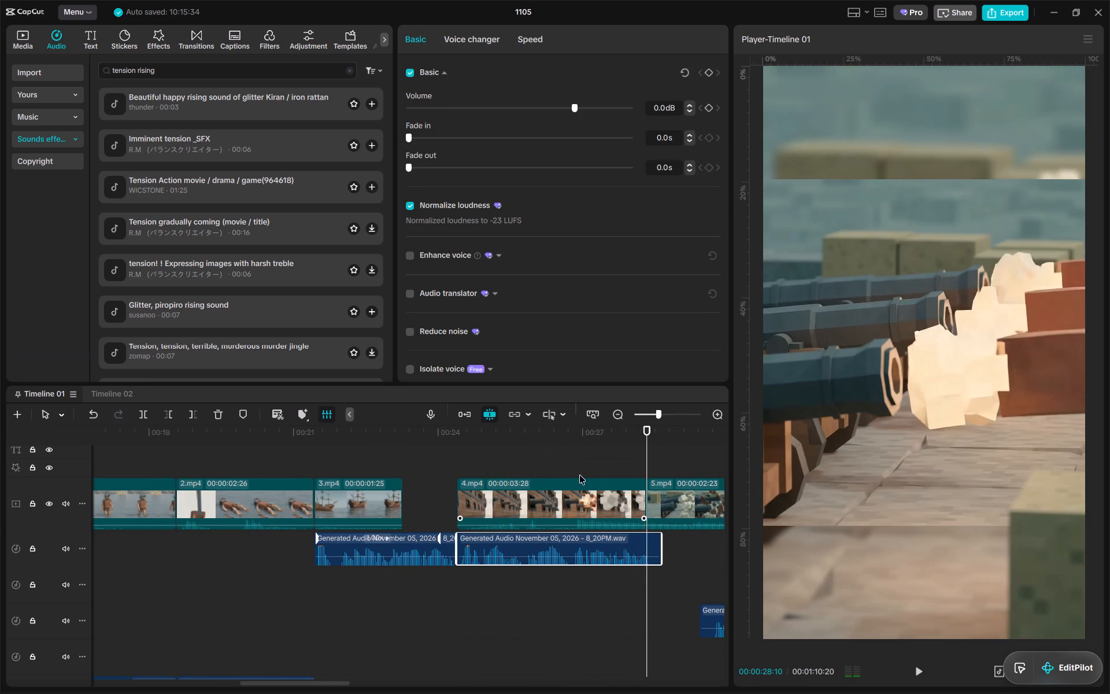
Slow the 3.mp4 ship clip to 0.62x, stretching it to 3.0 seconds to fill the gap before 4.mp4.
left_click_drag(309, 440, 317, 436)
left_click(351, 492)
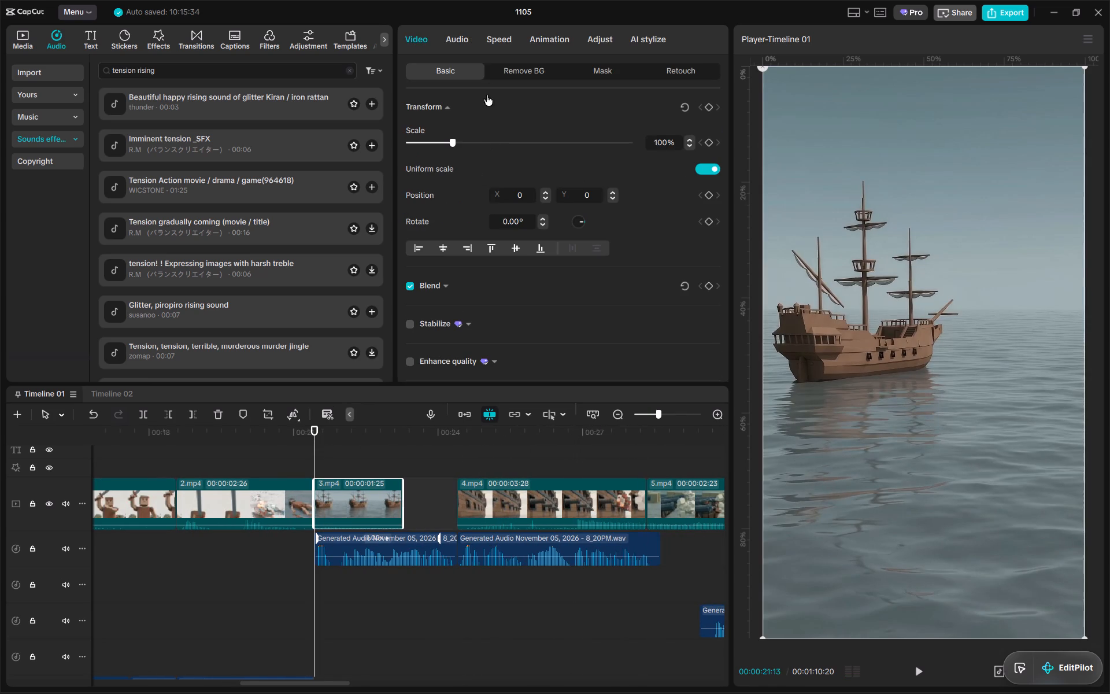
left_click(493, 36)
left_click_drag(398, 484, 502, 489)
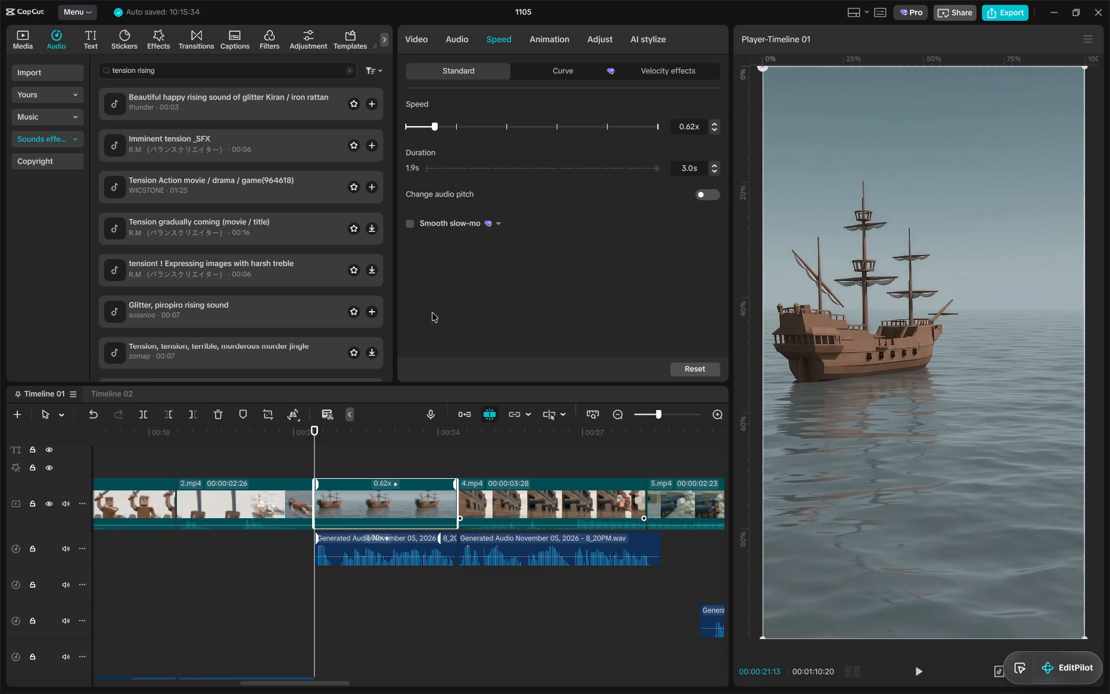
Enable smooth slow-mo on the 3.mp4 clip using the Optical flow method.
left_click(407, 225)
left_click(431, 253)
left_click(498, 309)
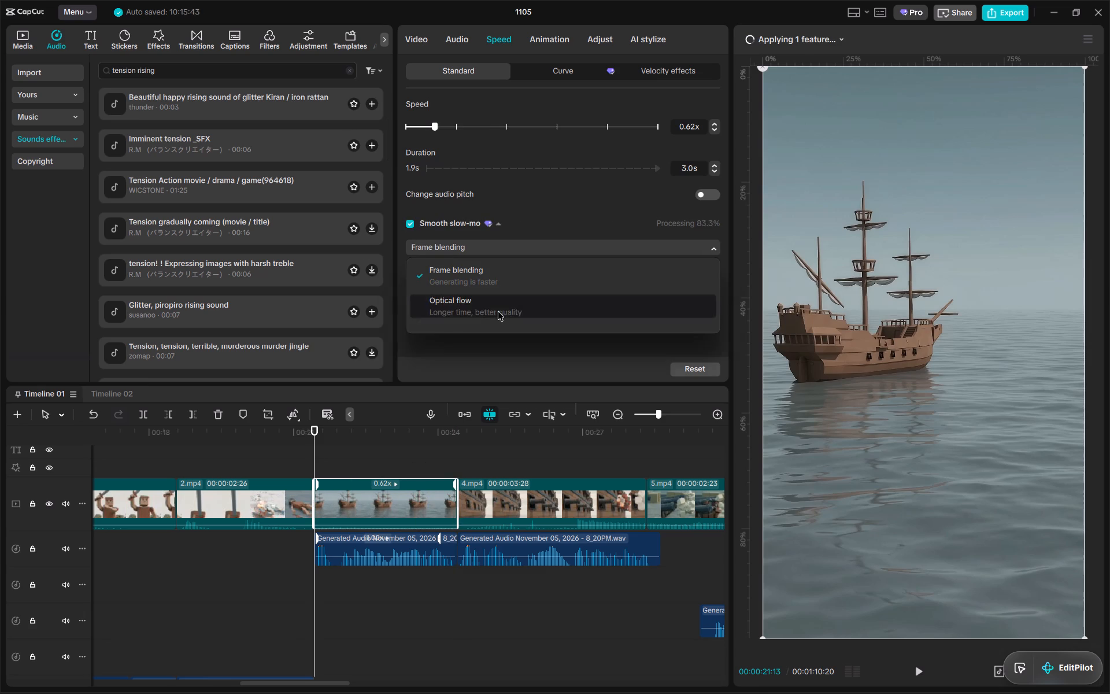
Play back the slowed 3.mp4 ship clip and the clips from 4.mp4 to 7.mp4, checking their timing against the narration.
key("space")
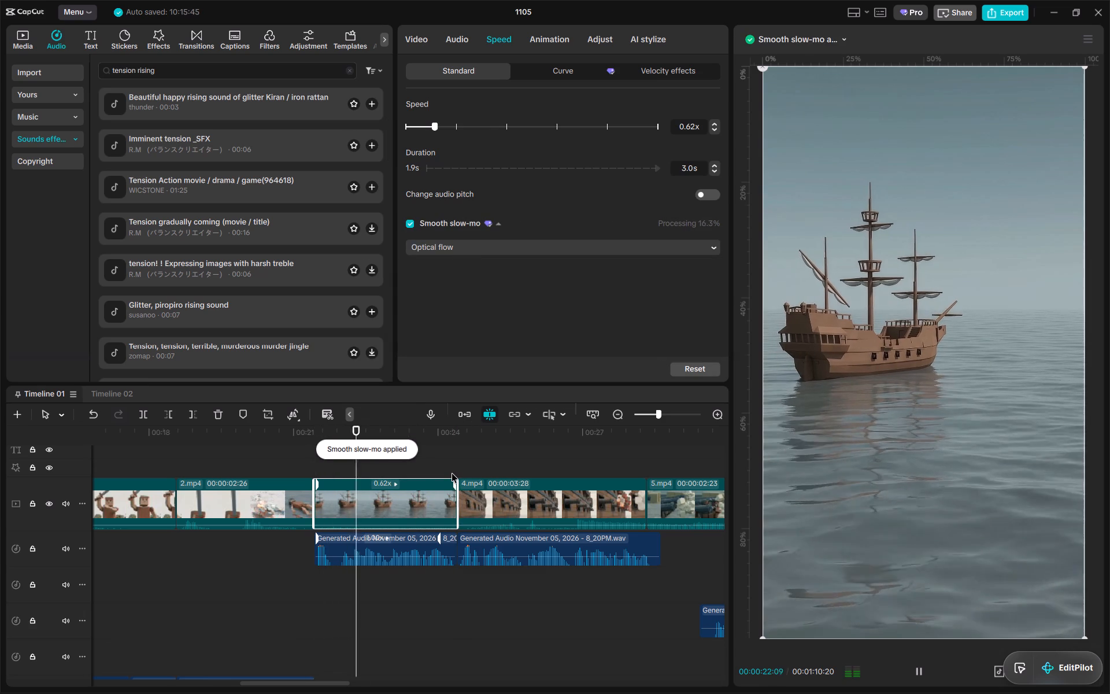
scroll(571, 517, "down", 2, "alt")
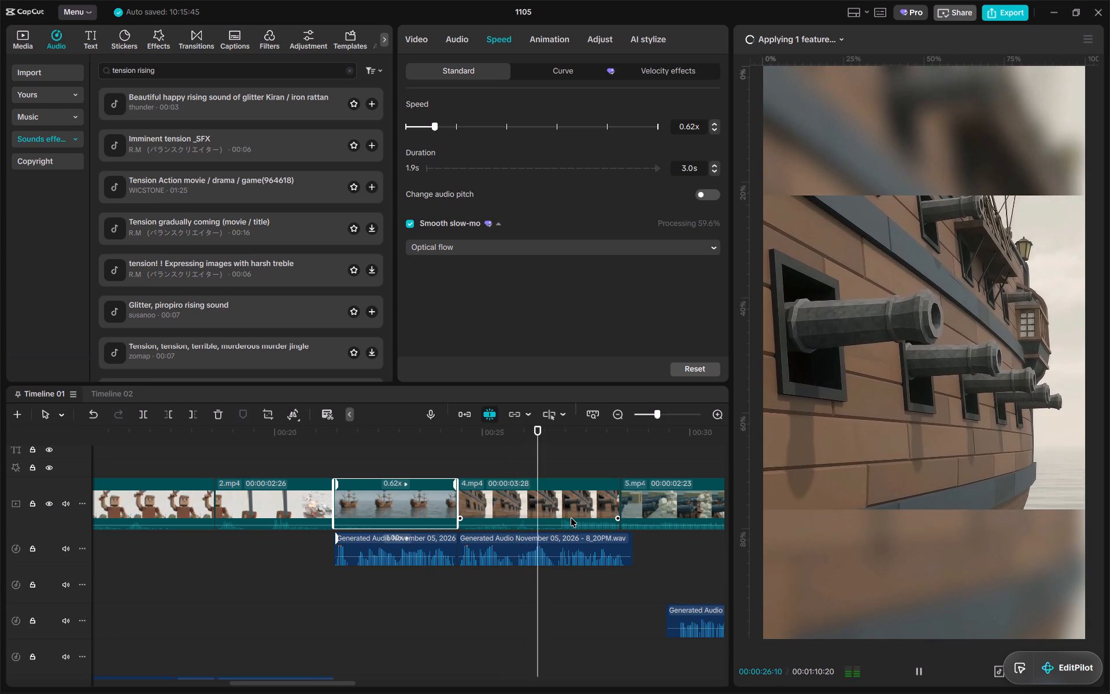
scroll(642, 489, "left", 4)
key("space")
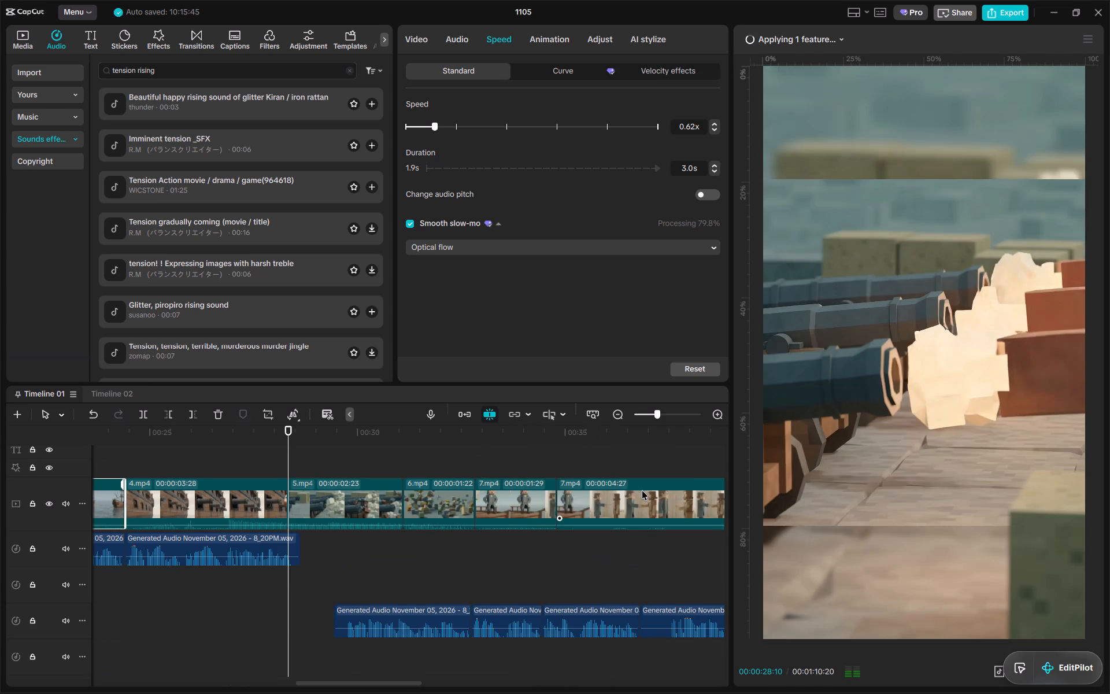
left_click_drag(320, 439, 338, 444)
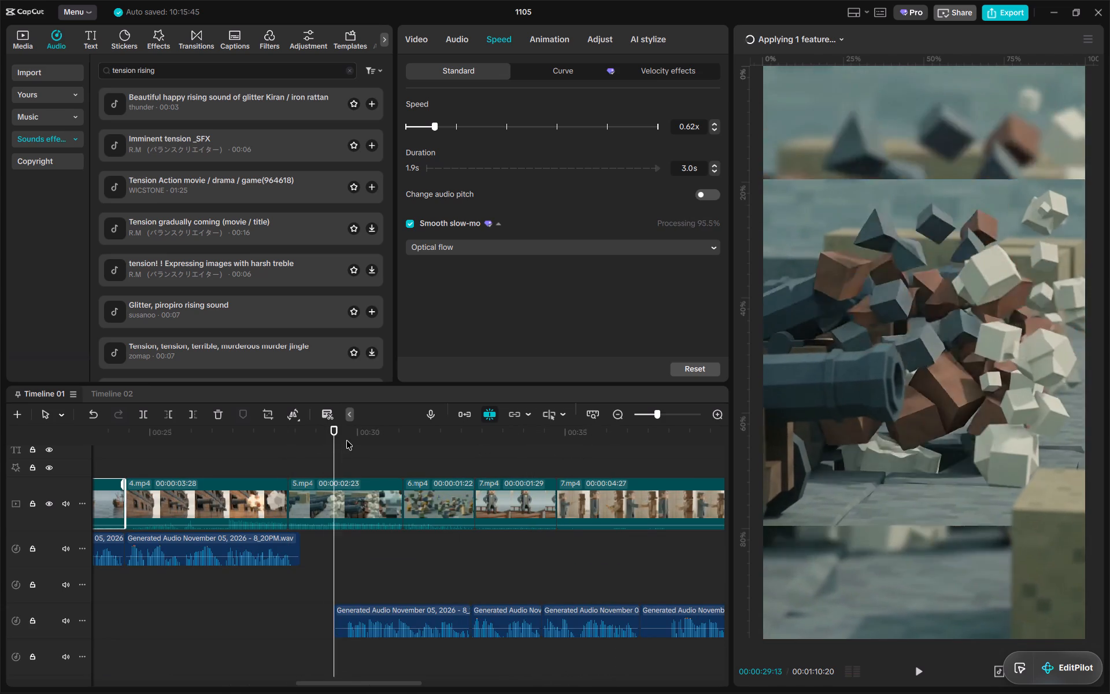
key("space")
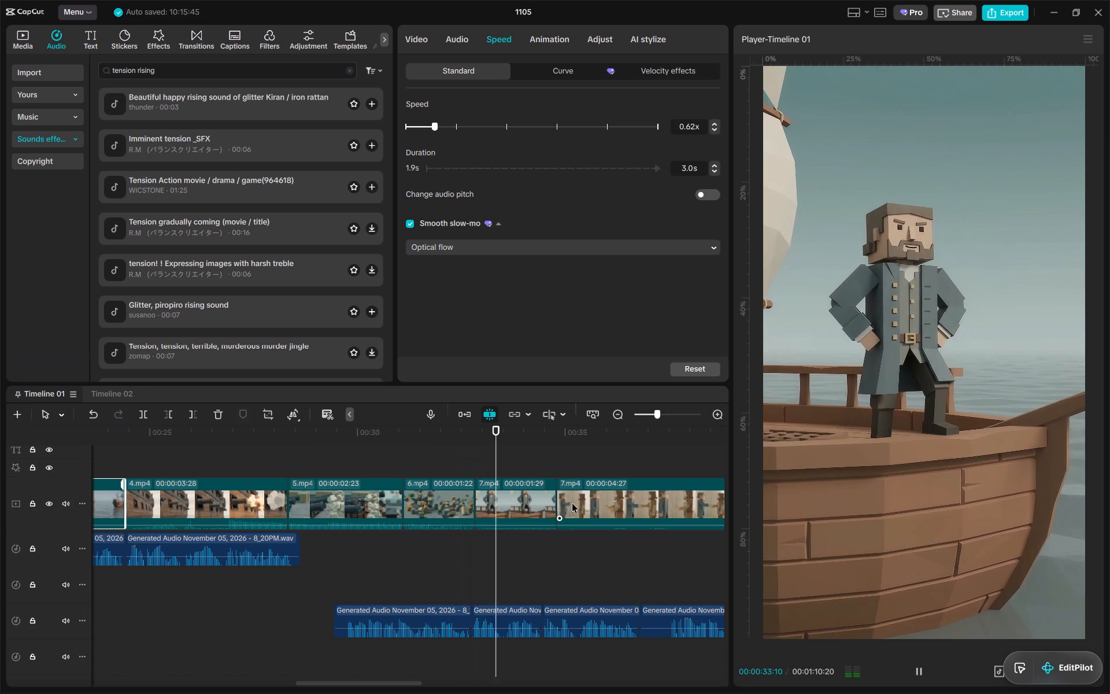
key("space")
left_click(521, 515)
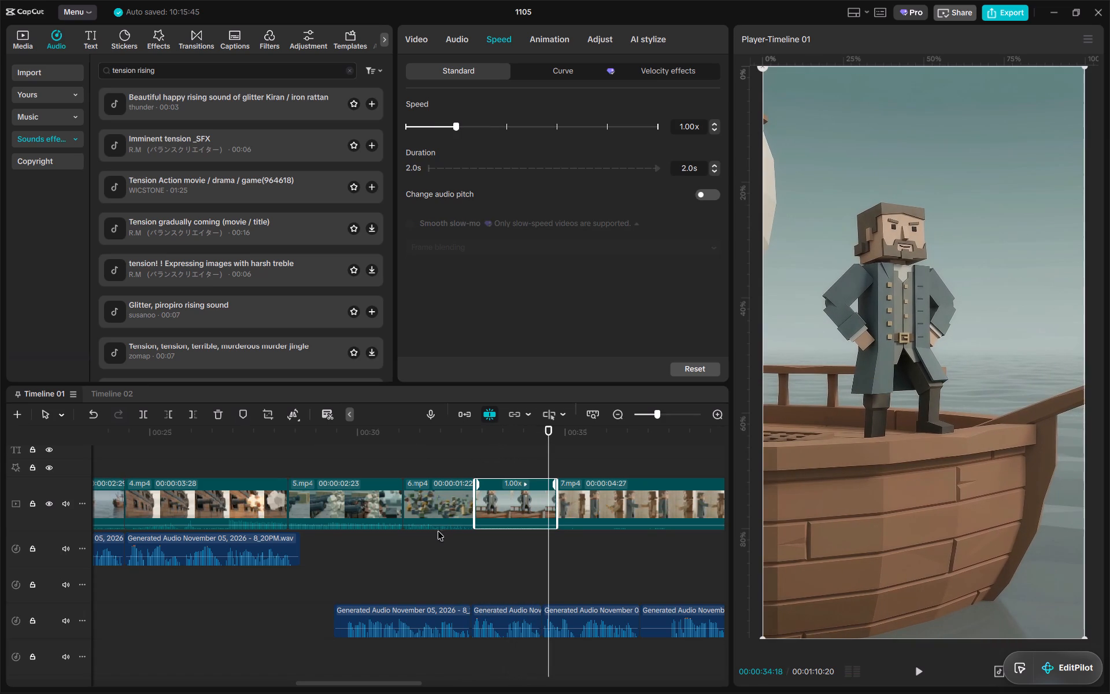
left_click(442, 515)
left_click_drag(390, 443, 418, 444)
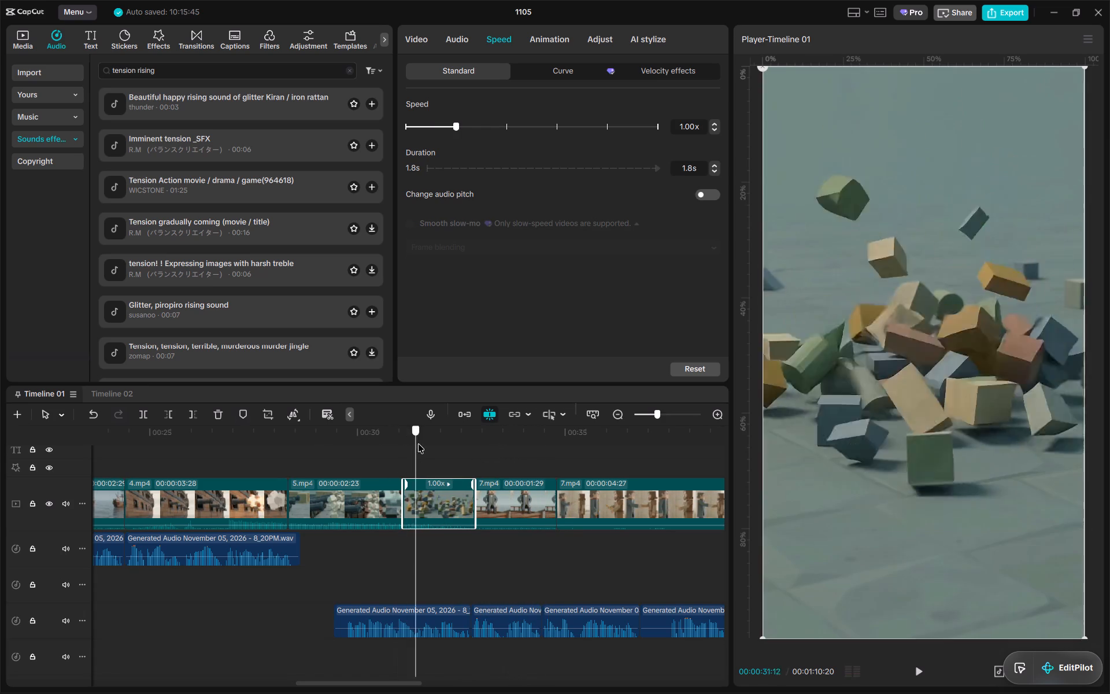
left_click_drag(418, 444, 251, 477)
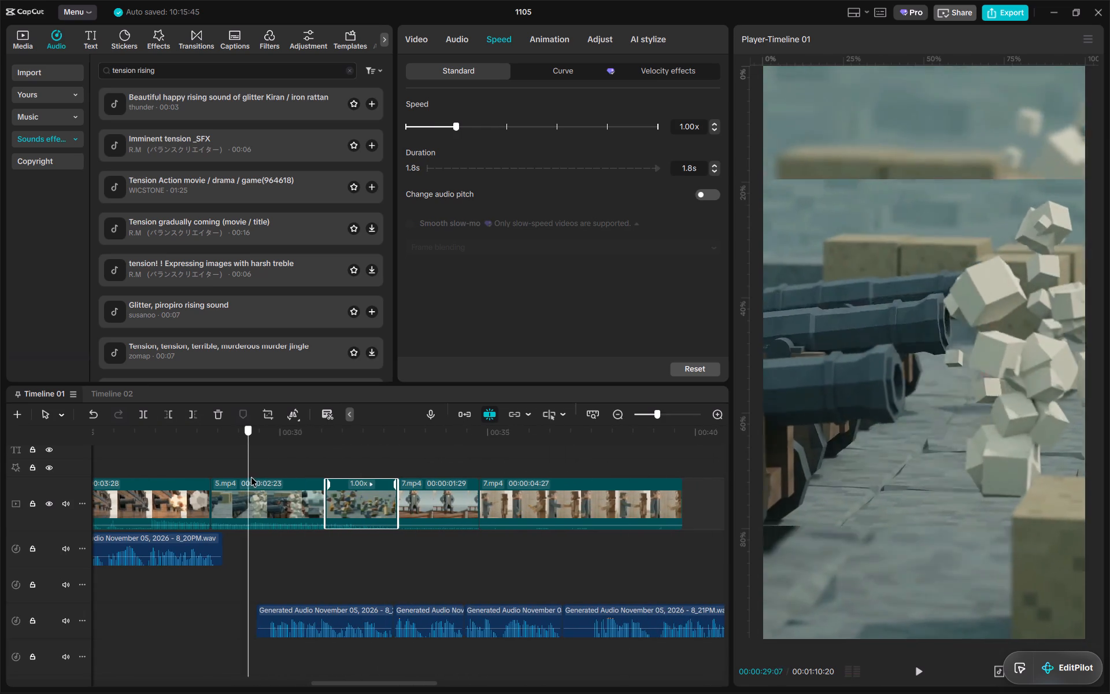
left_click_drag(251, 477, 265, 481)
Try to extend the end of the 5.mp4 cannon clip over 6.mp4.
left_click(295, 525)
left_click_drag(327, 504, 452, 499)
Review the remaining clips and narration, examining the gap between 7.mp4 and 8.mp4, and return to the early clips.
scroll(652, 559, "down", 16, "alt")
key("space")
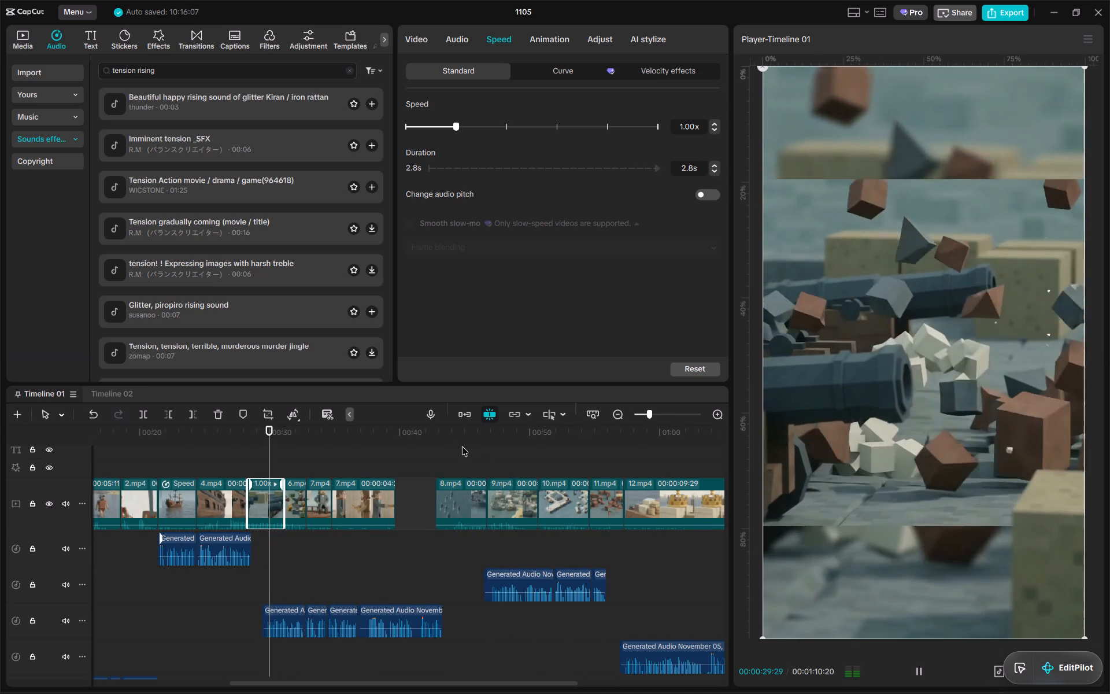
left_click_drag(476, 436, 493, 437)
key("space")
scroll(515, 556, "up", 5, "alt")
key("space")
scroll(529, 566, "left", 7)
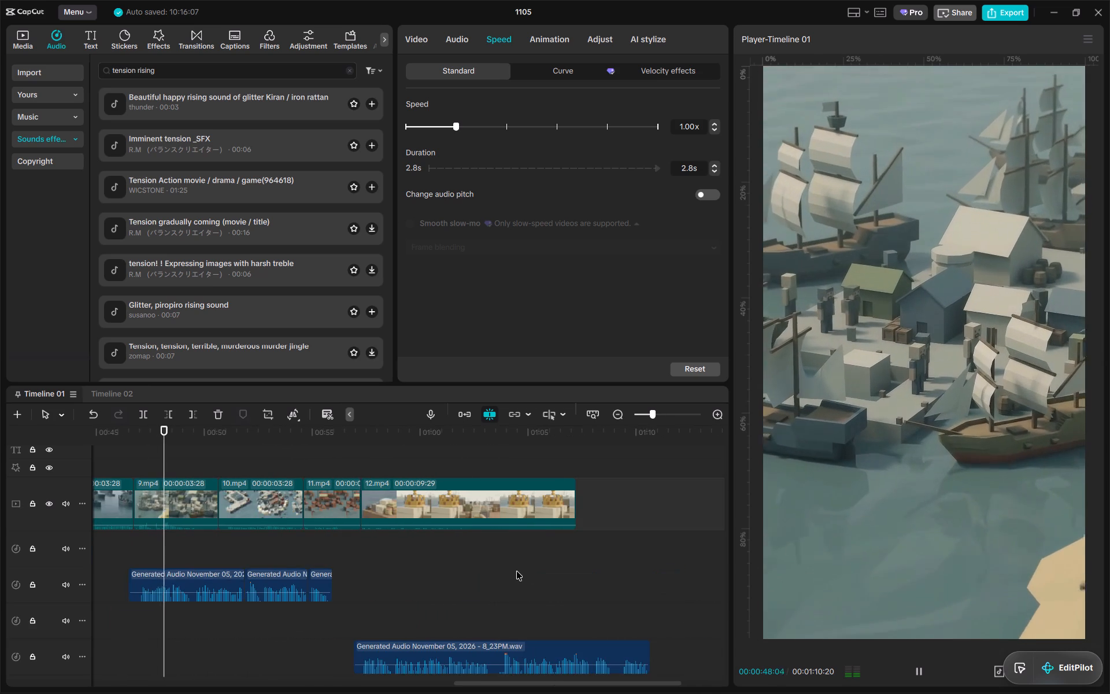
scroll(516, 571, "right", 5)
left_click(370, 612)
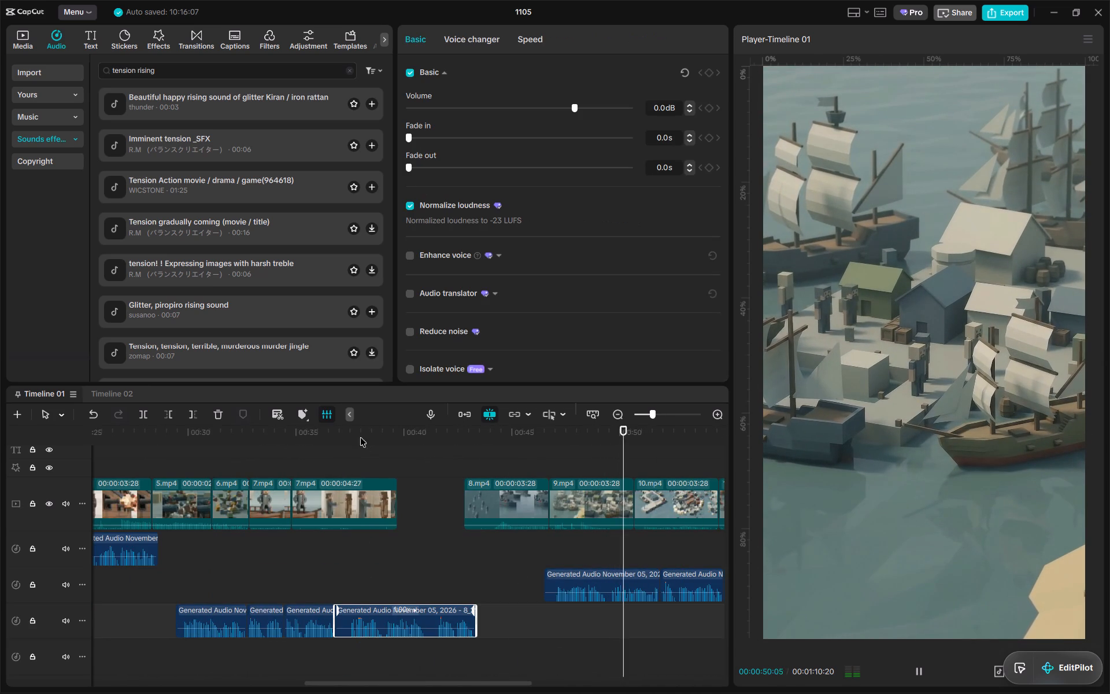
left_click(360, 437)
left_click(356, 437)
key("space")
scroll(372, 490, "up", 5, "alt")
scroll(435, 507, "down", 1)
key("space")
left_click_drag(442, 435, 386, 434)
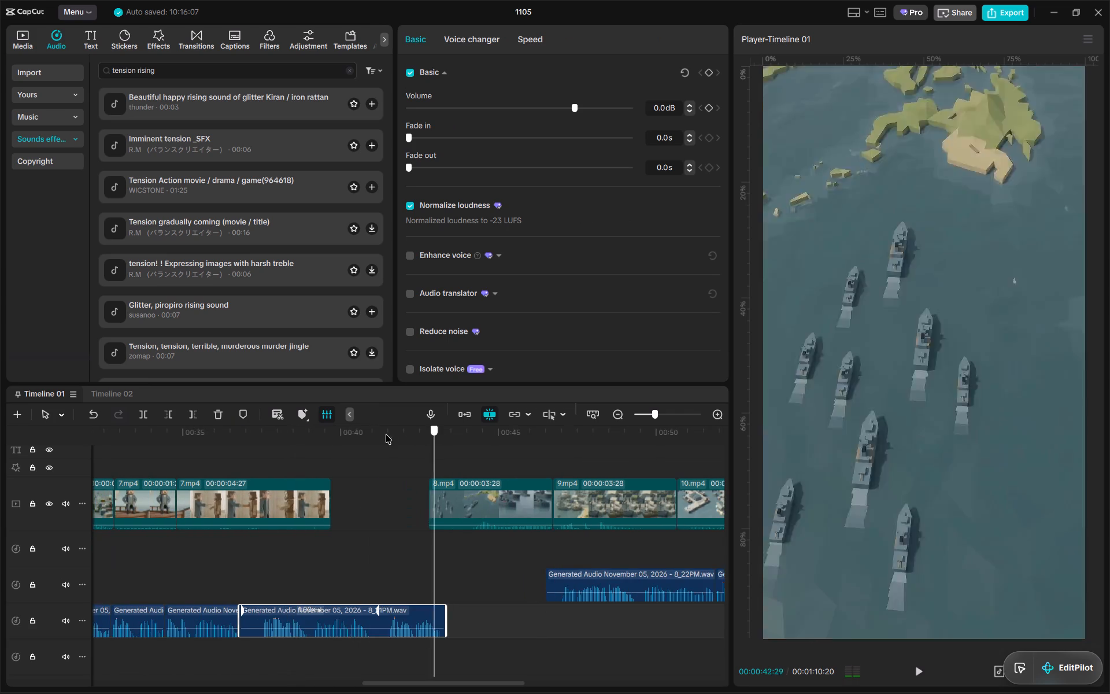
left_click_drag(386, 434, 0, 442)
scroll(349, 490, "down", 6, "alt")
left_click_drag(458, 437, 467, 433)
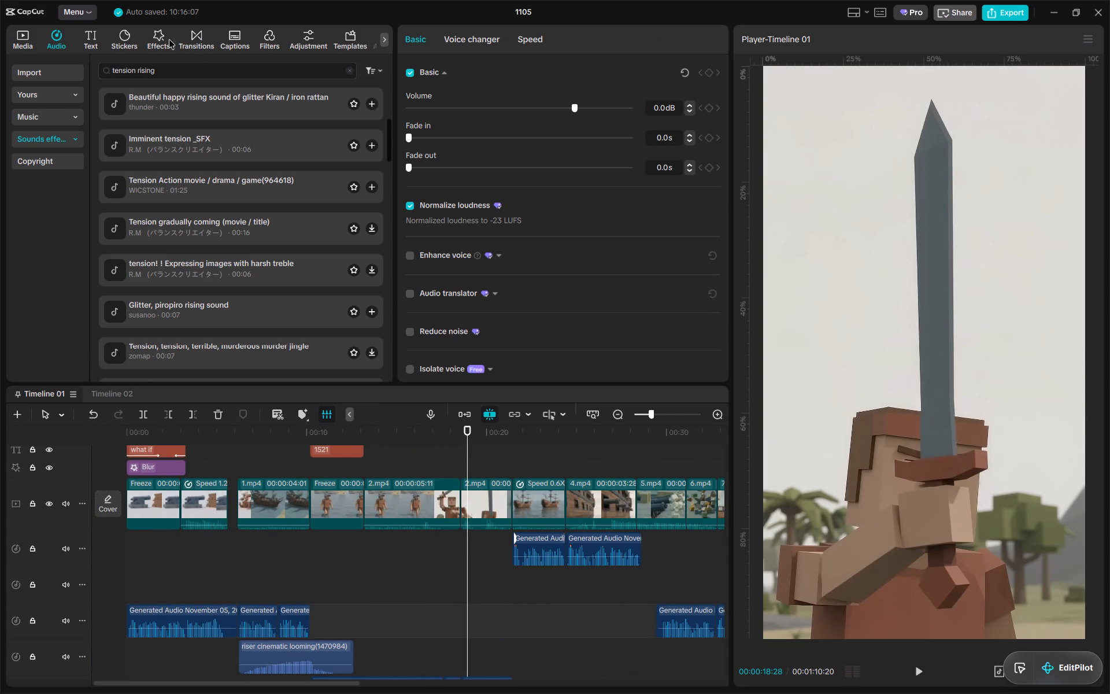
Search the video effects for "time" and preview Time Travel, Show Time and Time Pod.
left_click(168, 36)
left_click_drag(467, 440, 533, 439)
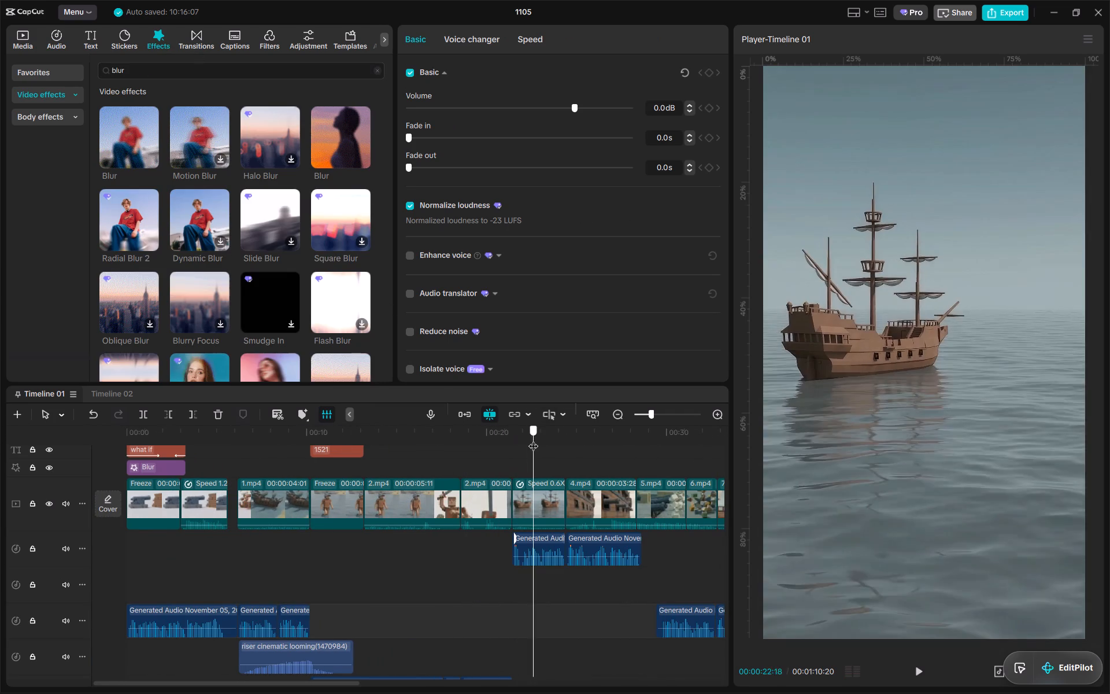
left_click_drag(533, 439, 501, 436)
triple_click(192, 73)
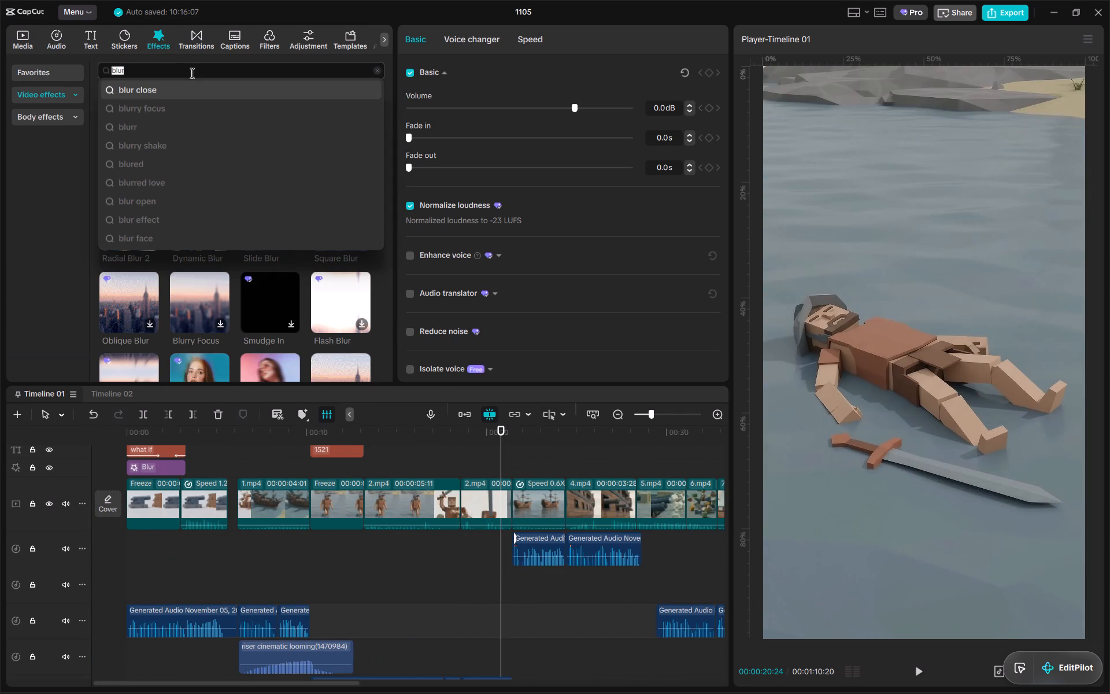
left_click(53, 201)
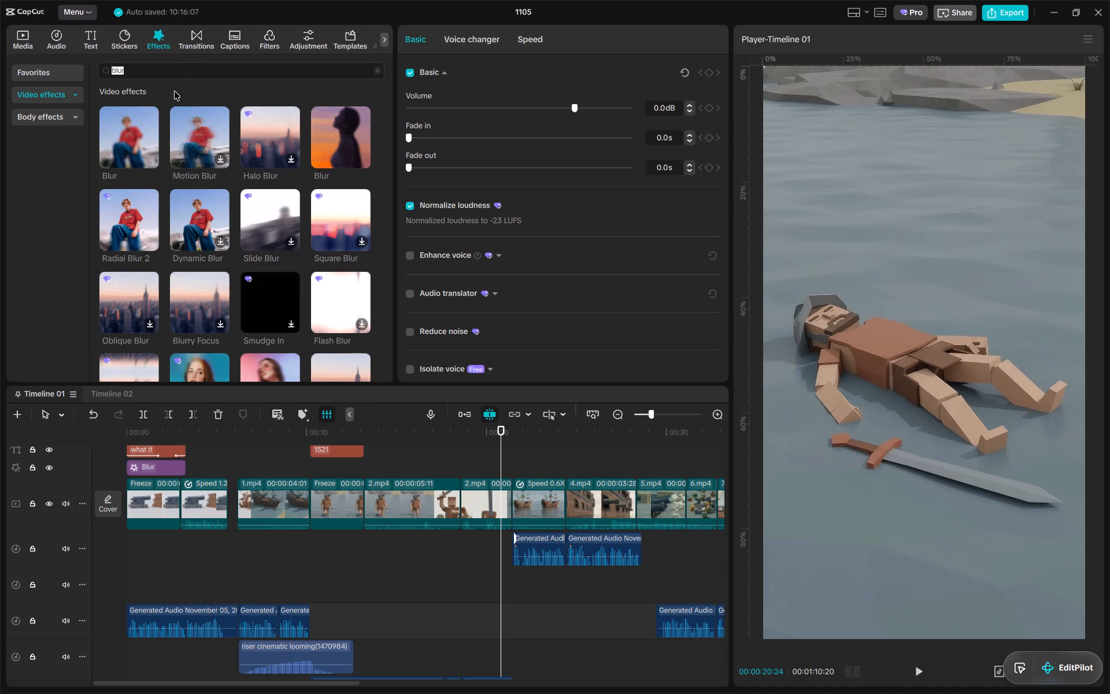
double_click(151, 69)
key("BackSpace")
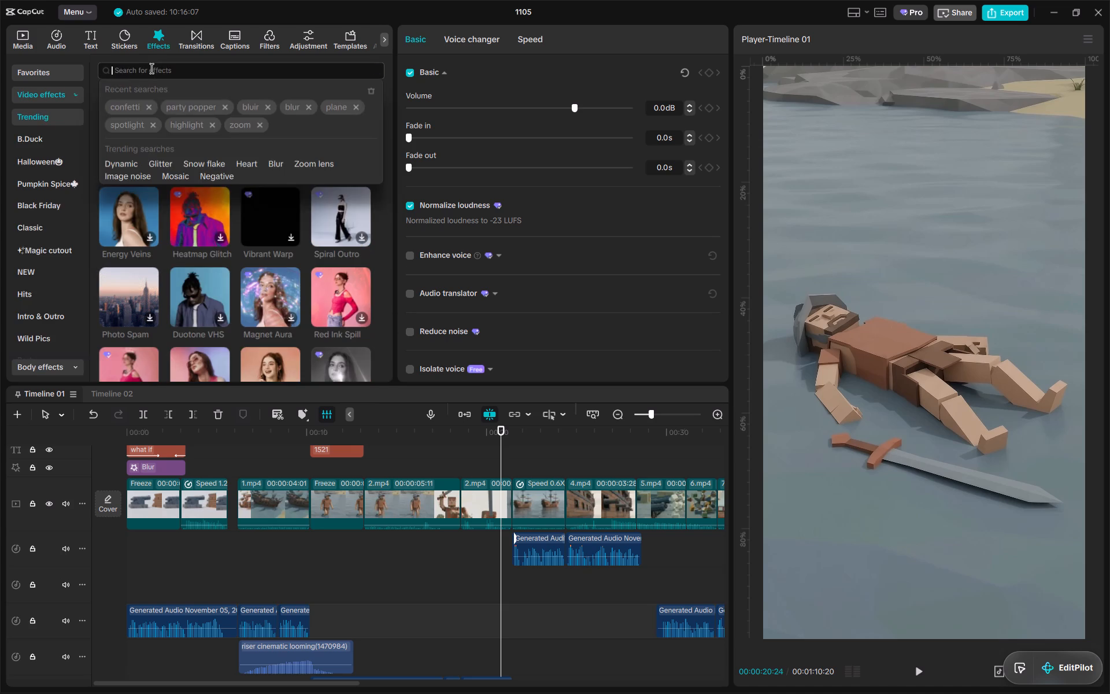
type("time")
key("Return")
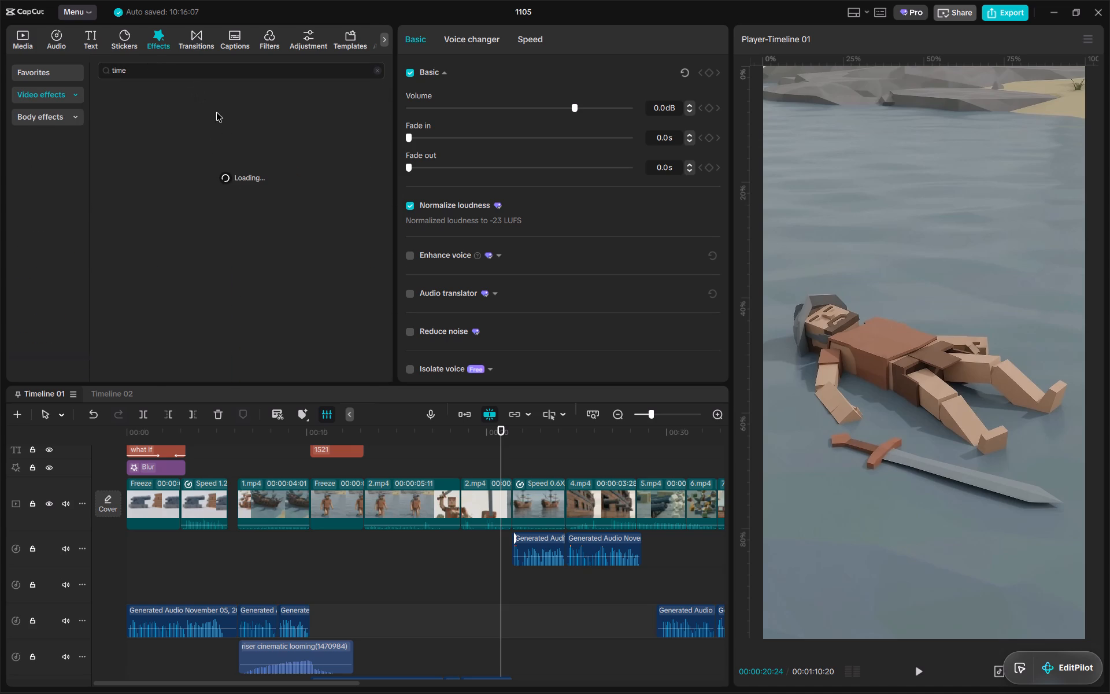
left_click(201, 133)
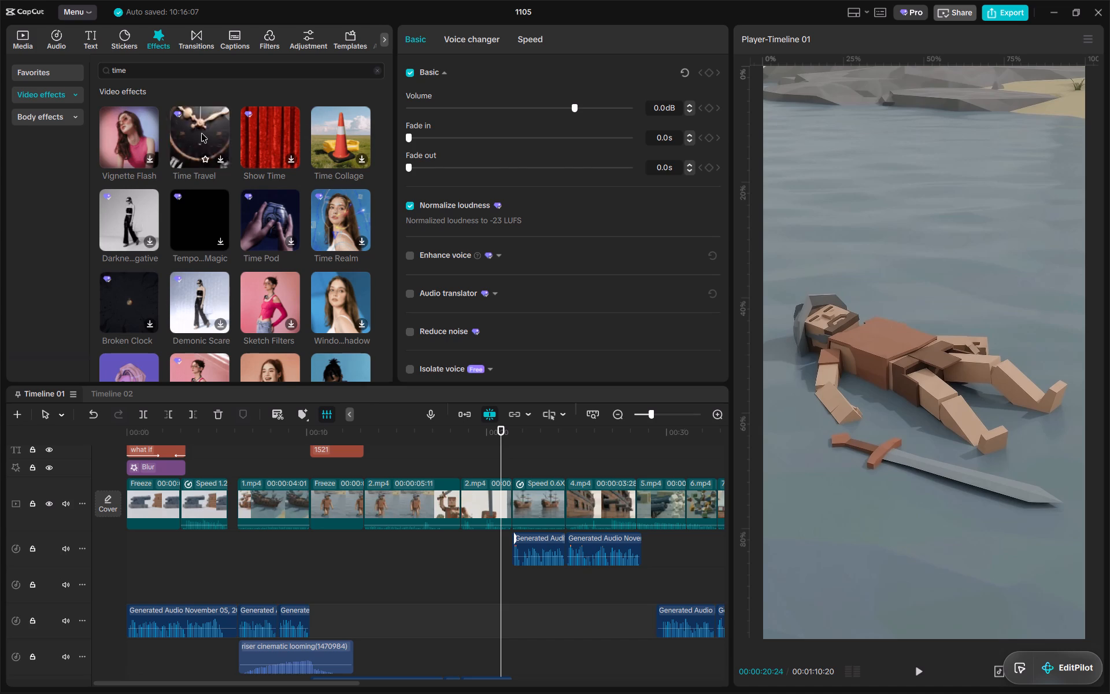
left_click(277, 134)
left_click(279, 209)
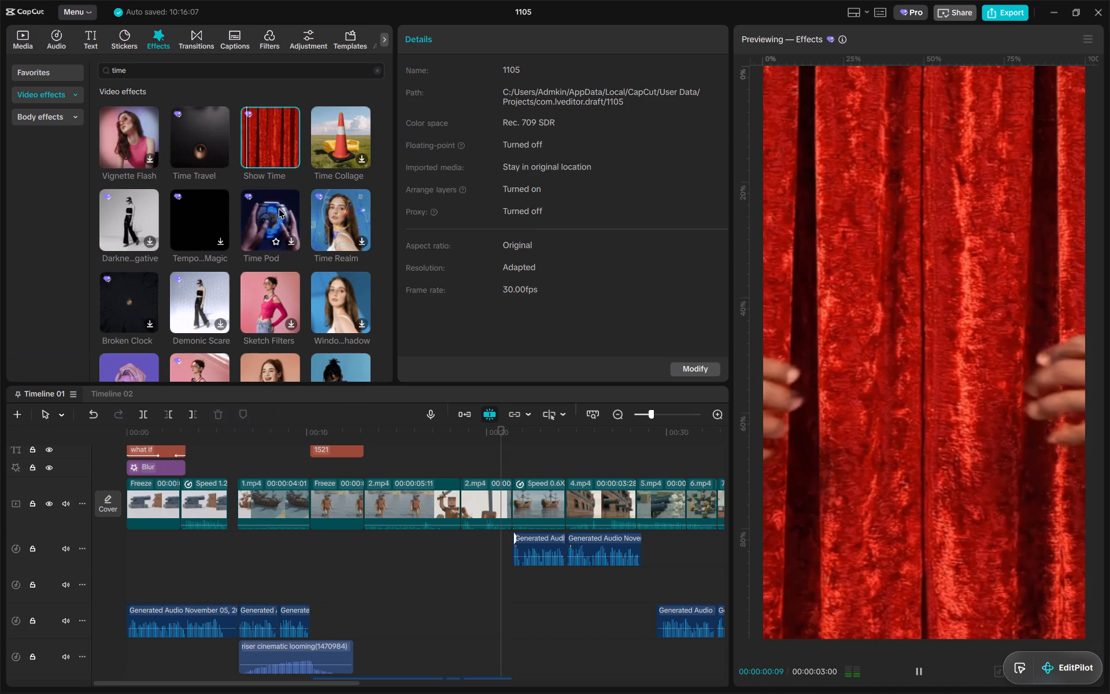
left_click(319, 514)
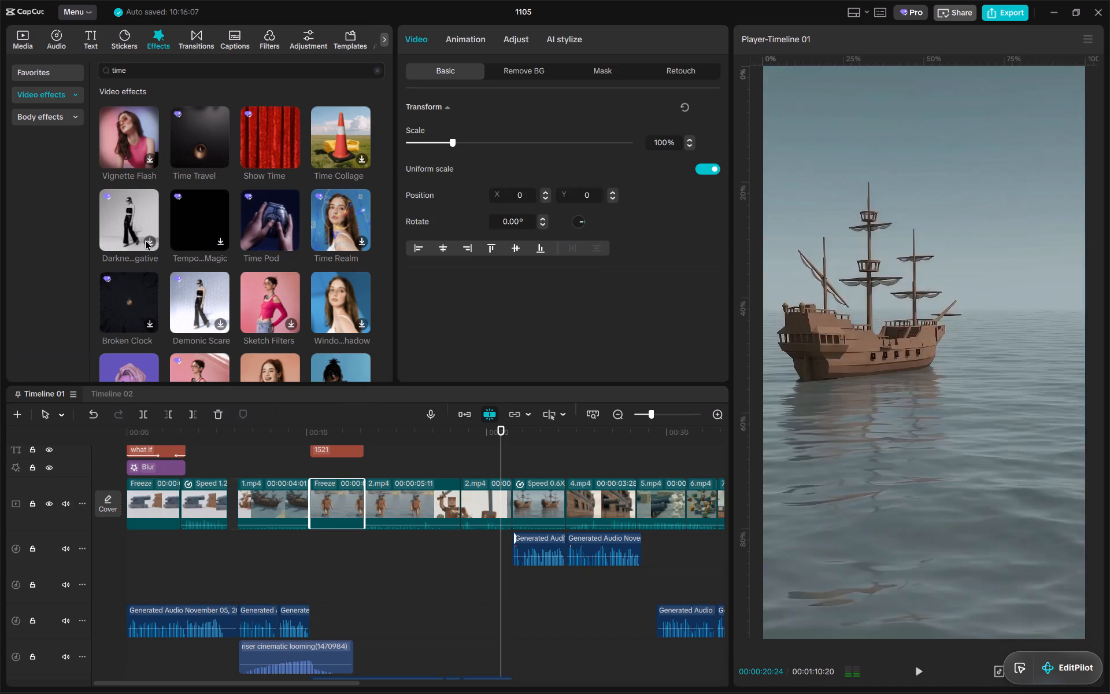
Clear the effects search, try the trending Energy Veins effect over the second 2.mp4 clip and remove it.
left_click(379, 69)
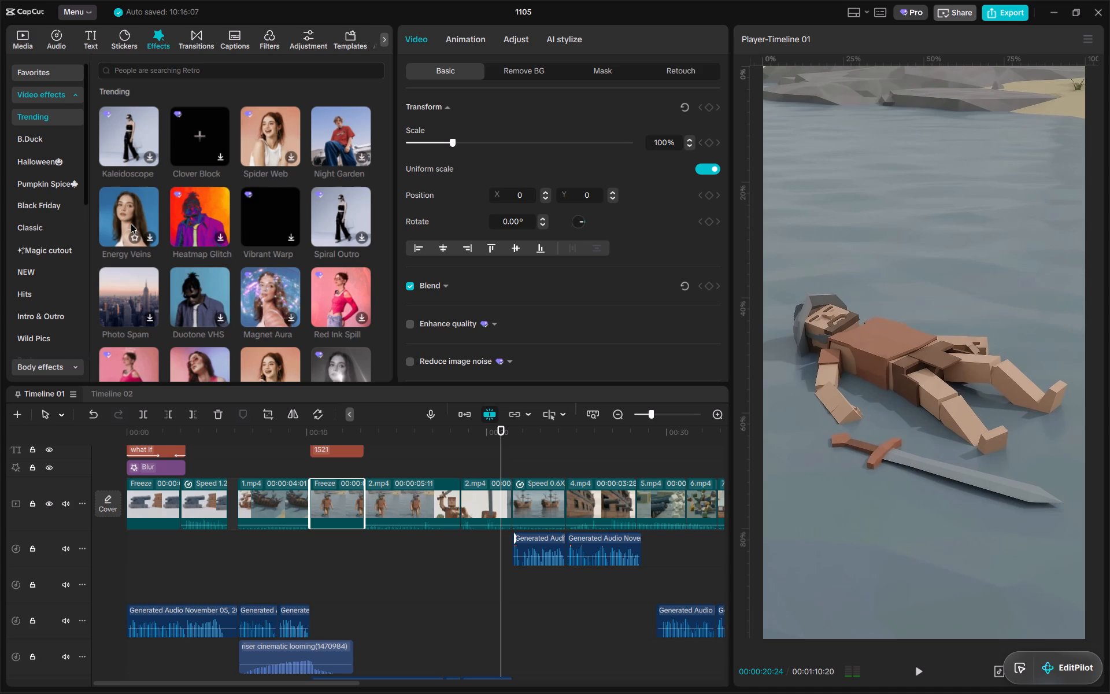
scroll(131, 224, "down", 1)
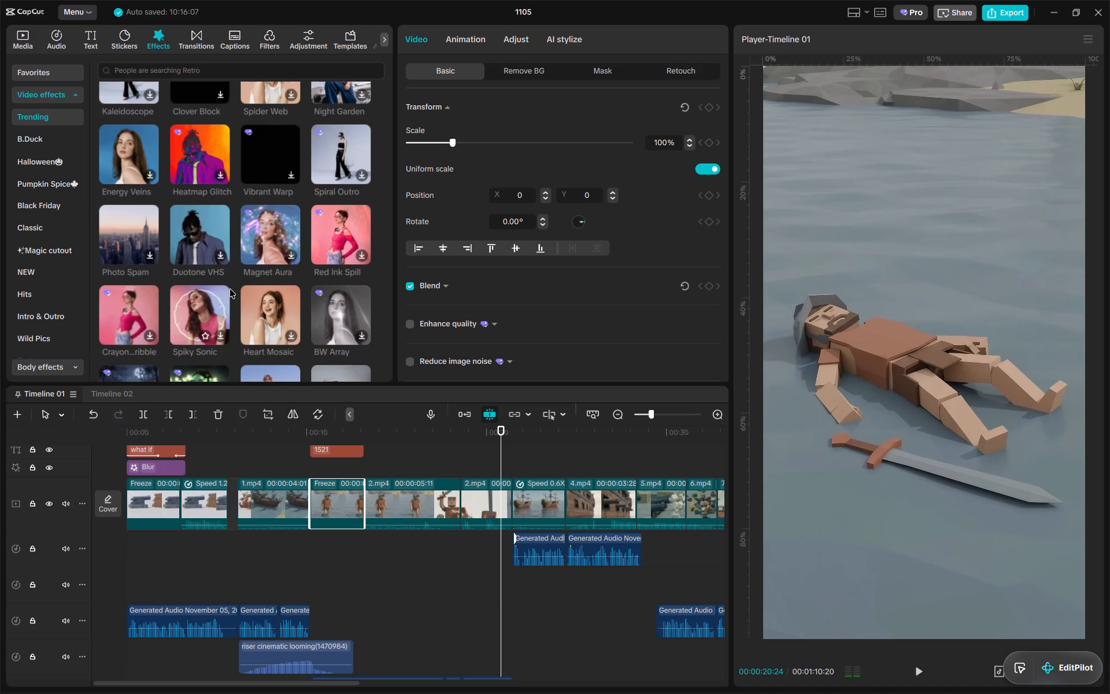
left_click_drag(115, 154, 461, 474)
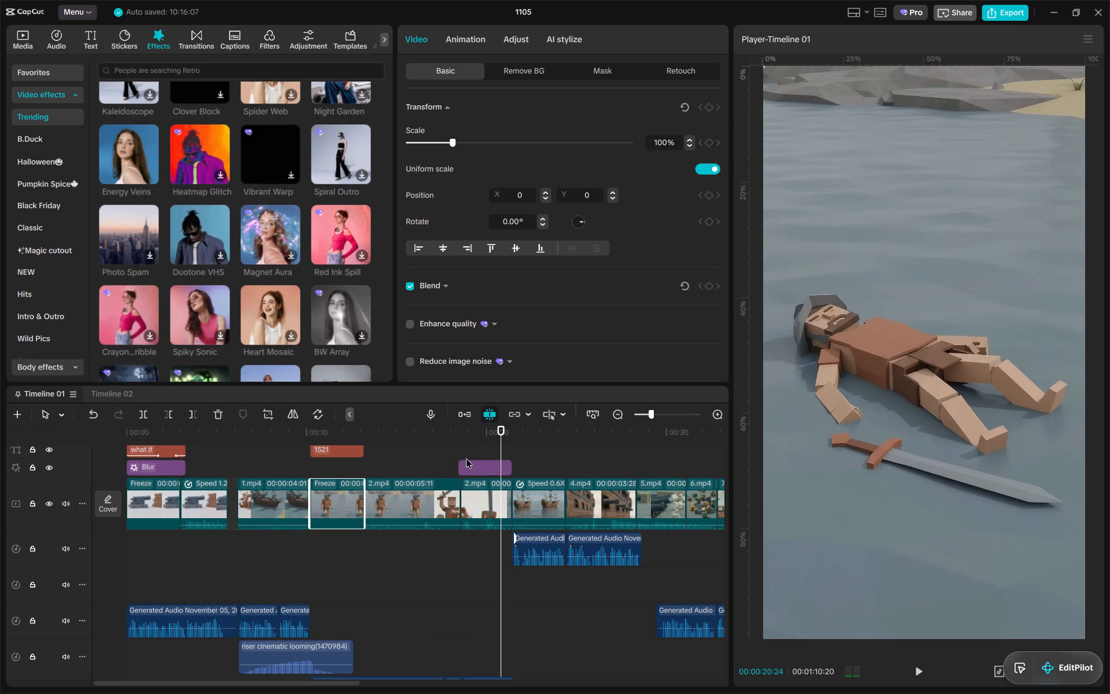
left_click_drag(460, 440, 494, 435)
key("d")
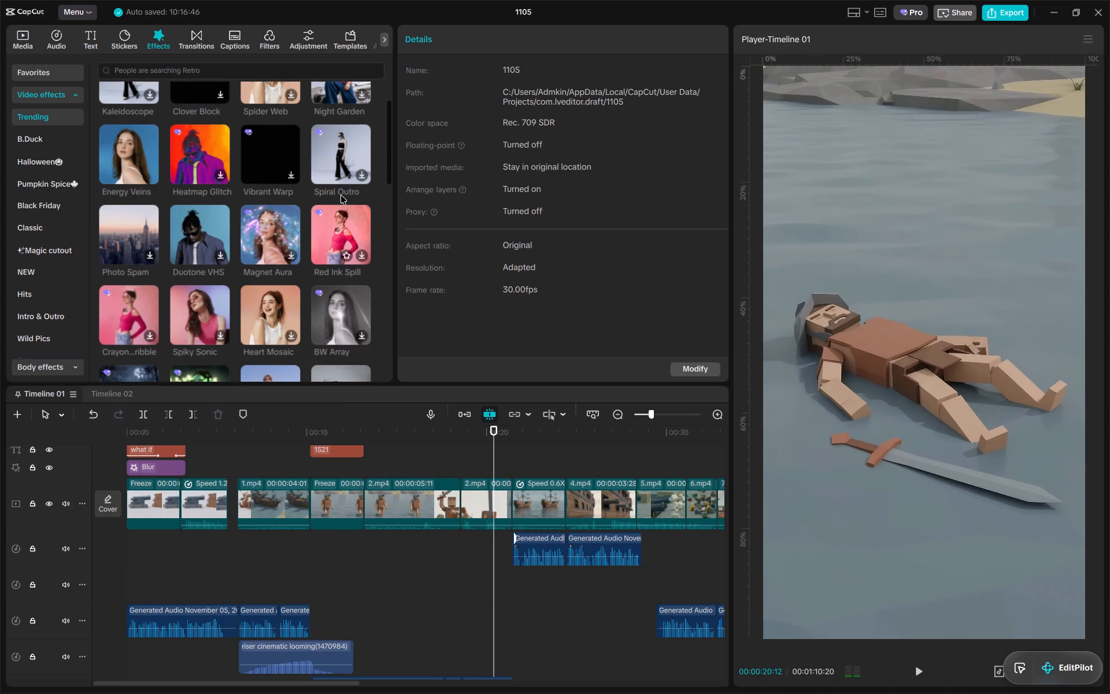
Browse the trending effects, search the video effects for "rewind" and preview VHS Freeze.
scroll(350, 238, "down", 2)
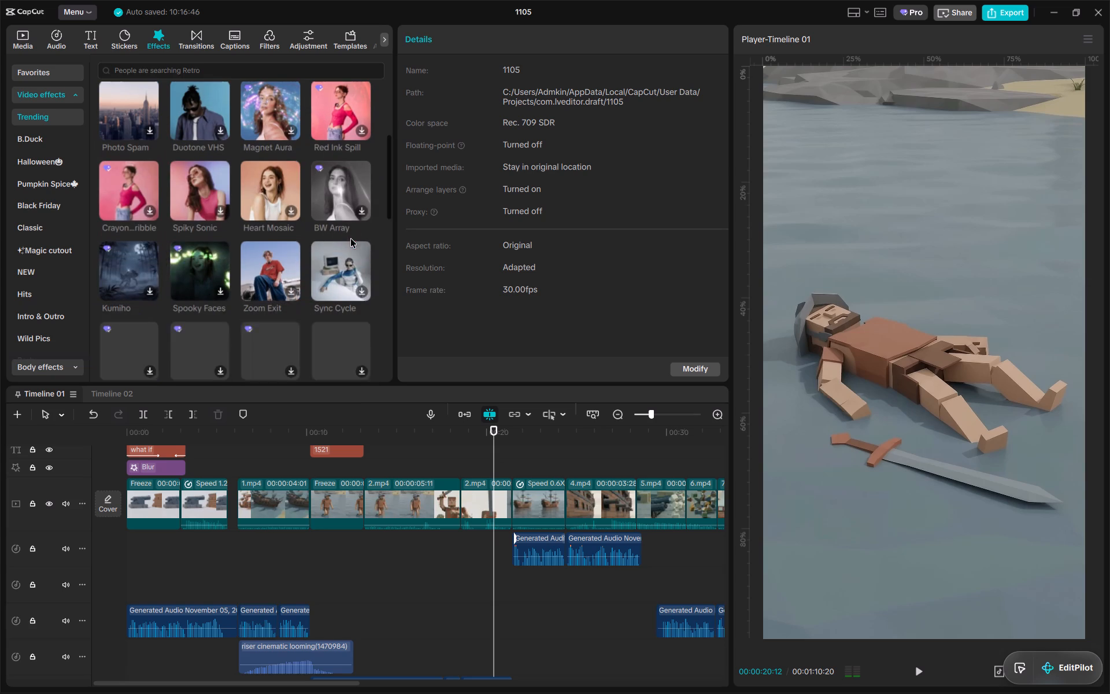
scroll(337, 256, "down", 1)
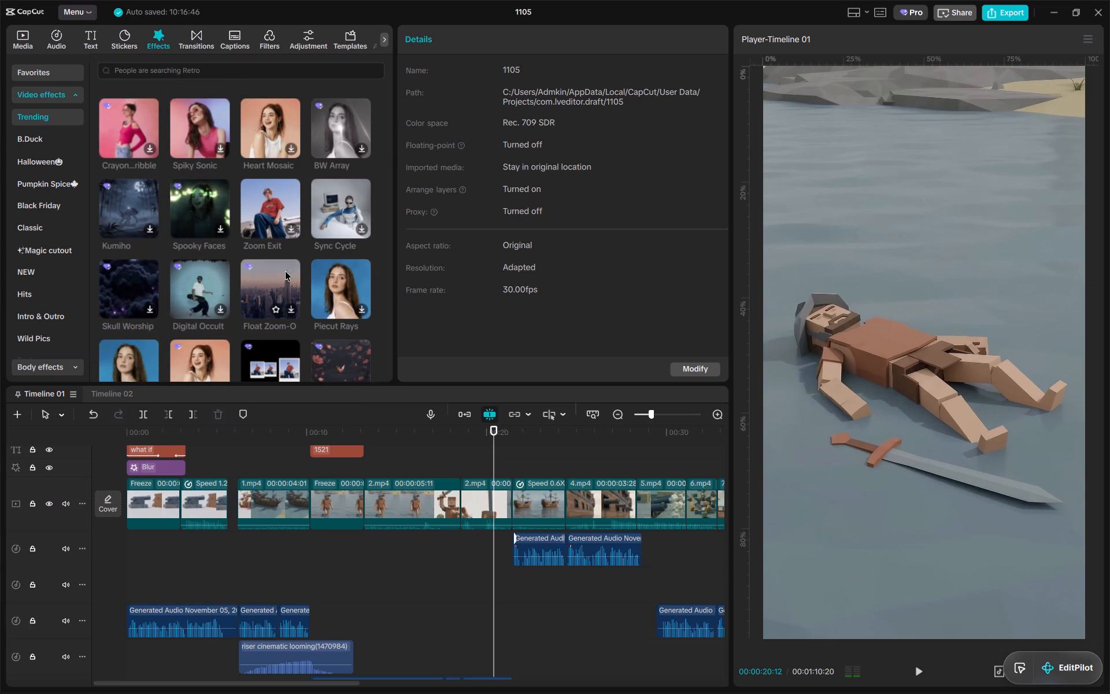
scroll(285, 271, "down", 3)
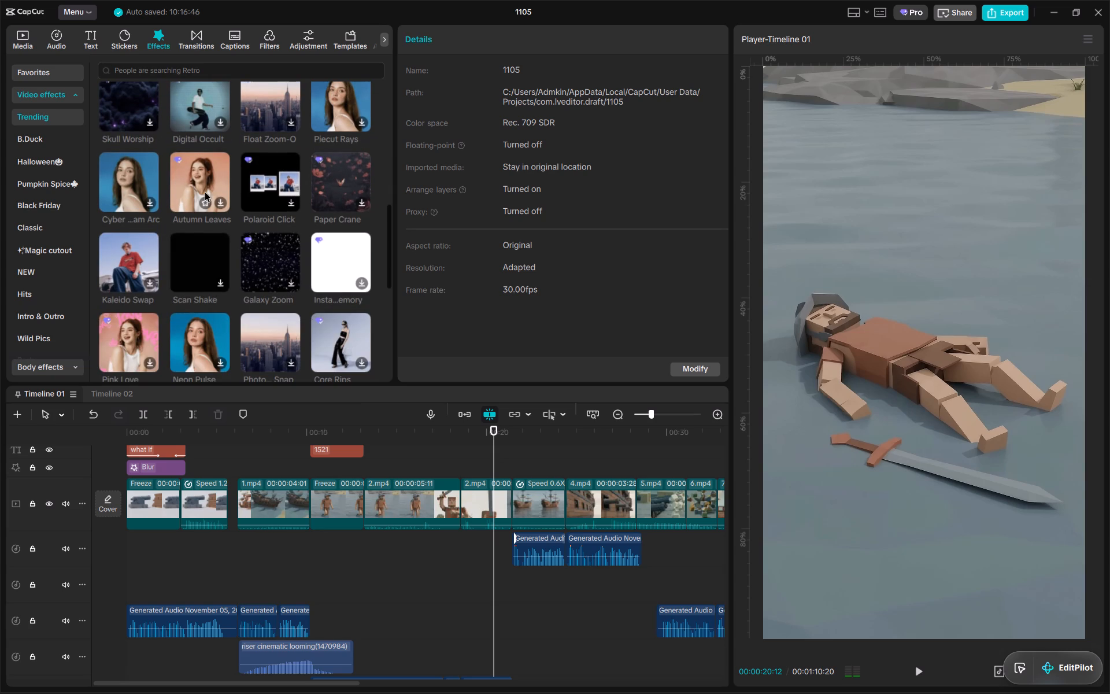
left_click(260, 72)
type("rewind")
key("Return")
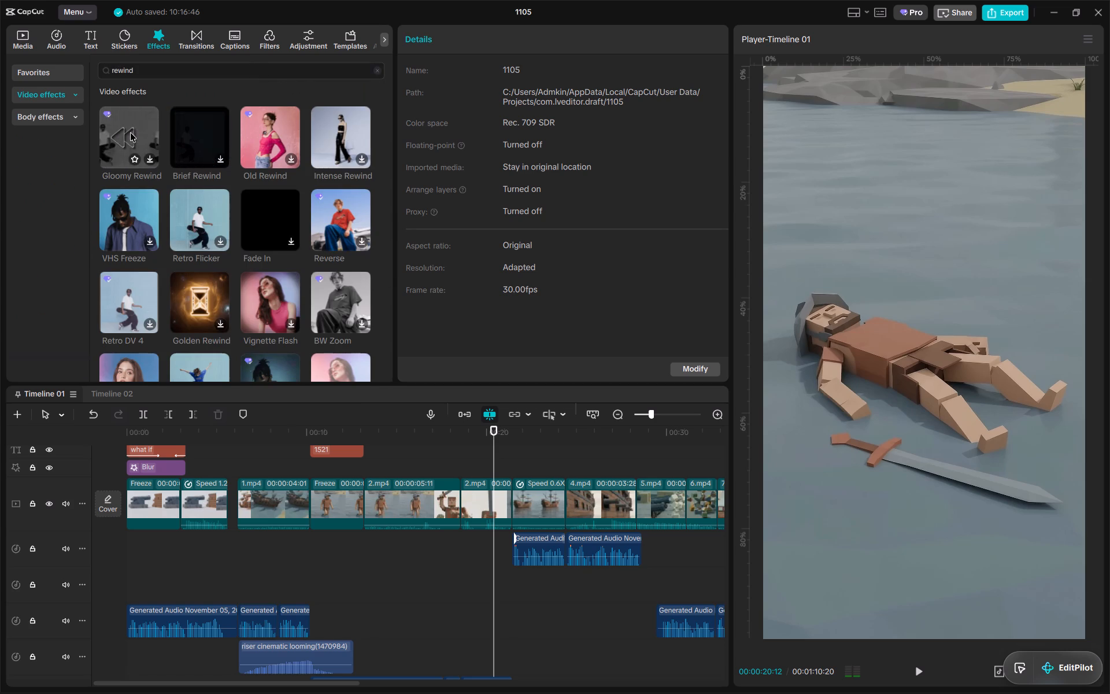
left_click(136, 217)
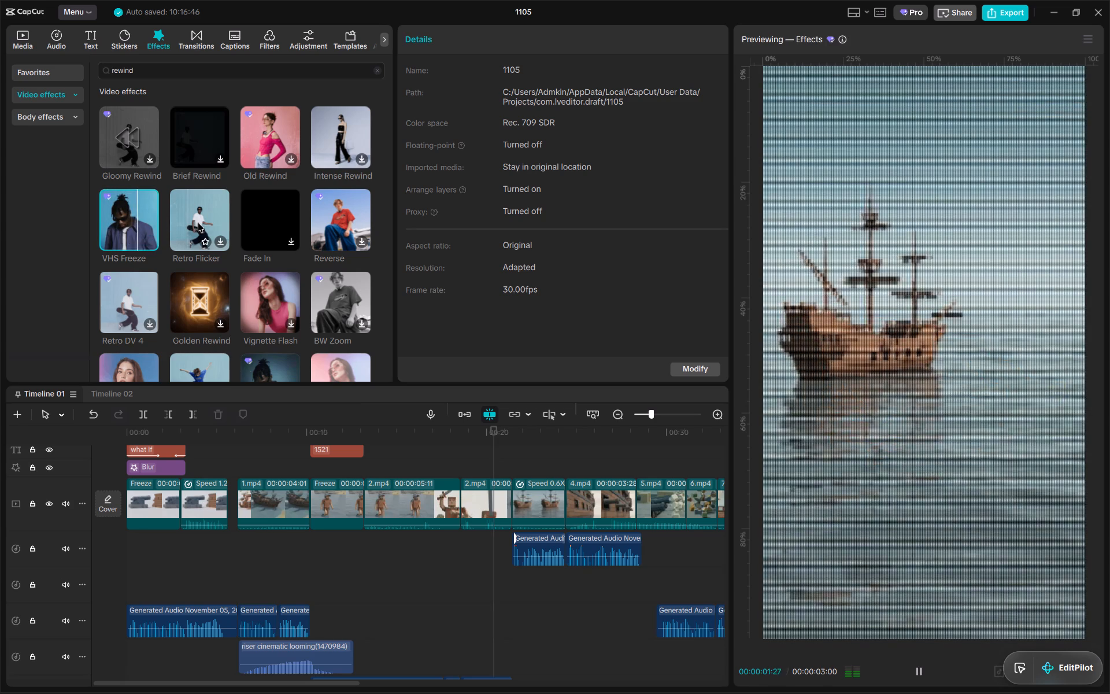
Preview the Retro Flicker effect and place it over the April 1521 freeze frame, aligned with the clip's start.
left_click(198, 223)
left_click_drag(208, 216, 348, 473)
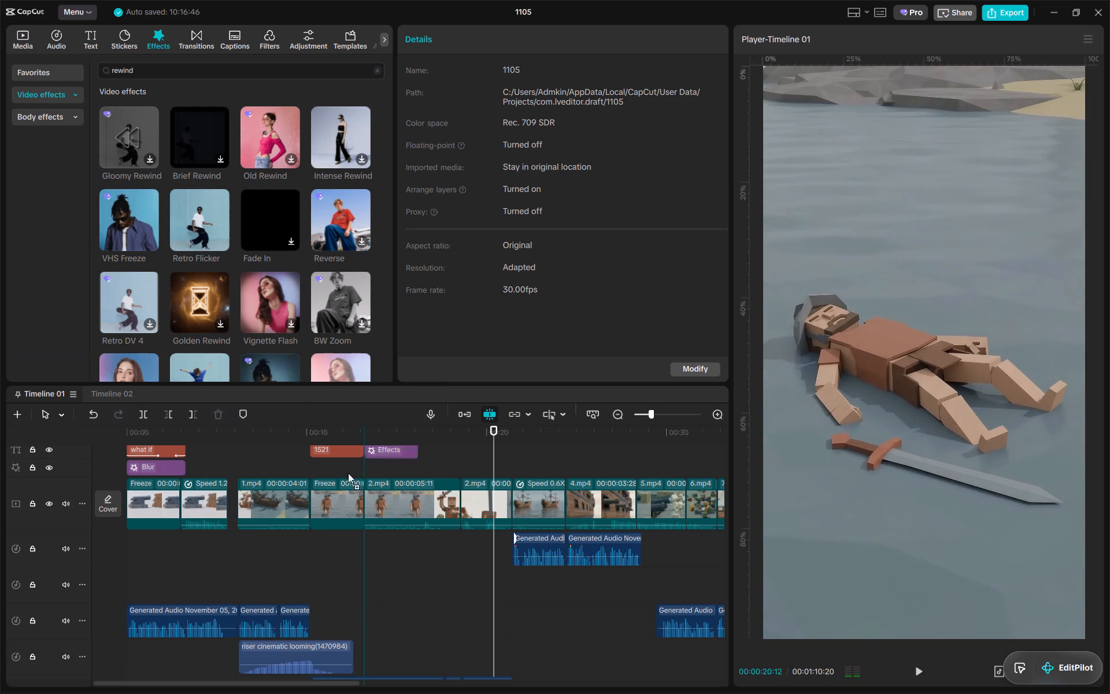
left_click_drag(348, 473, 308, 468)
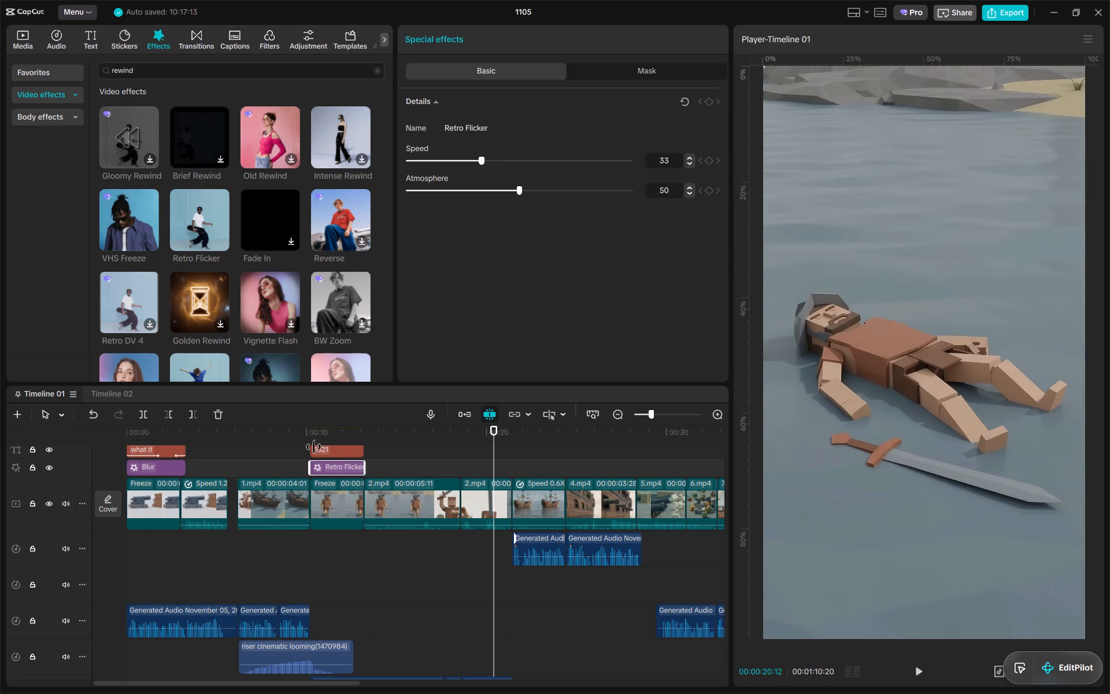
Play back the April 1521 freeze frame to check the Retro Flicker effect and its layer order.
left_click(313, 444)
key("space")
scroll(400, 486, "up", 5, "alt")
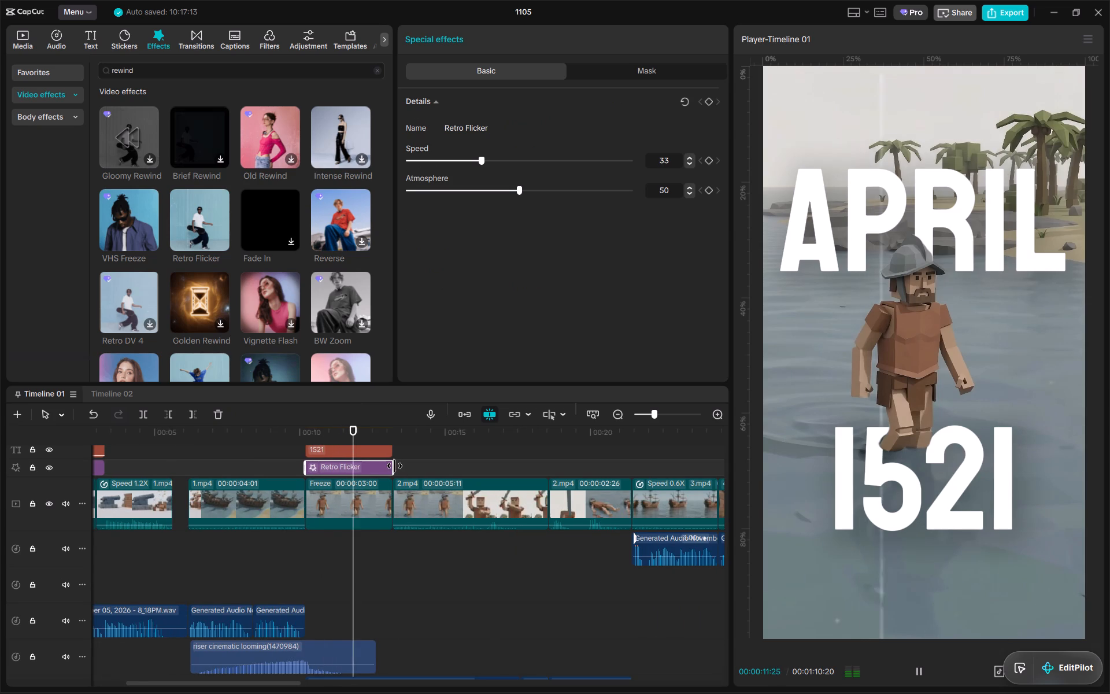
key("space")
left_click(370, 473)
scroll(370, 462, "up", 6, "ctrl")
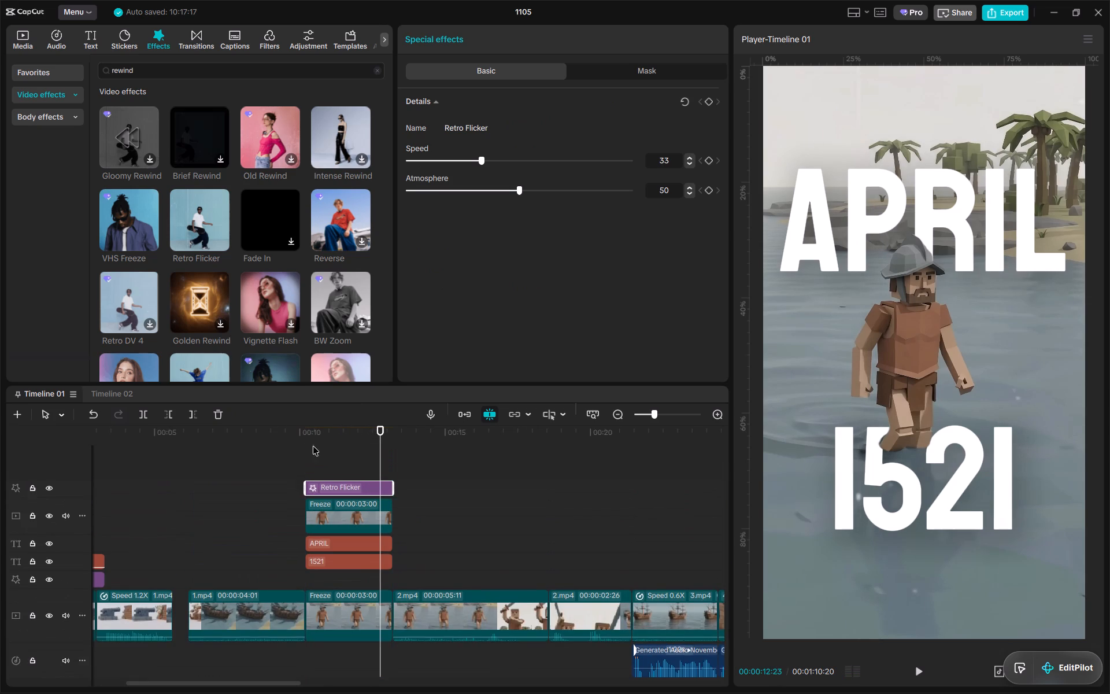
left_click(301, 437)
key("space")
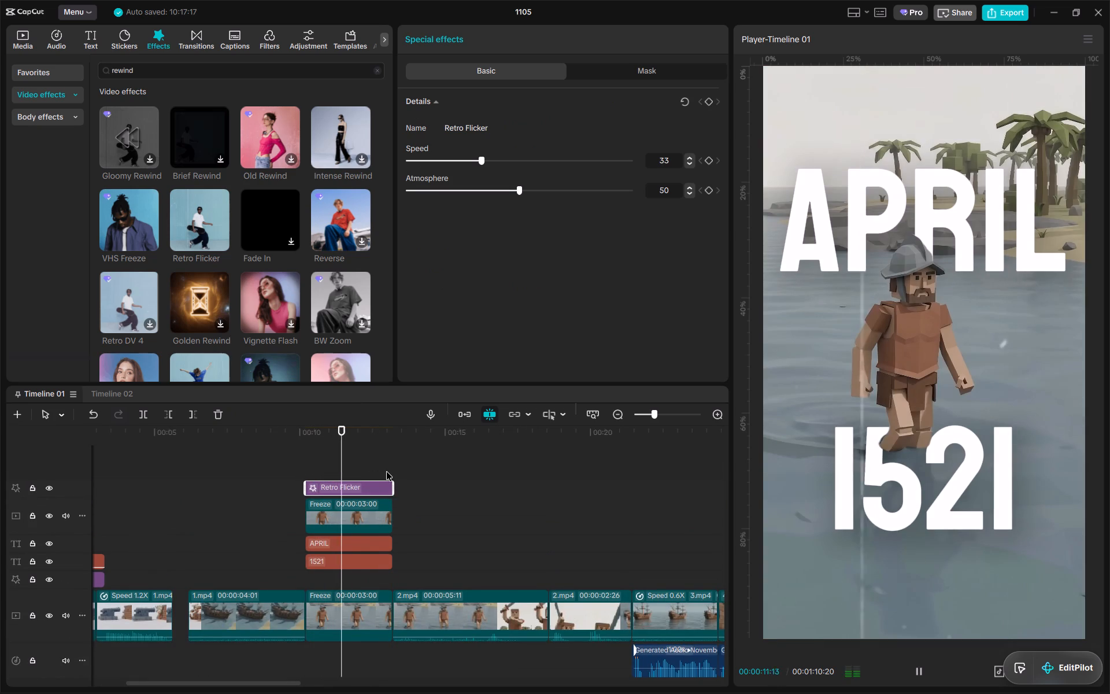
Extend the Retro Flicker effect from the April 1521 freeze frame to the end of the second 2.mp4 clip.
left_click_drag(393, 488, 701, 495)
key("space")
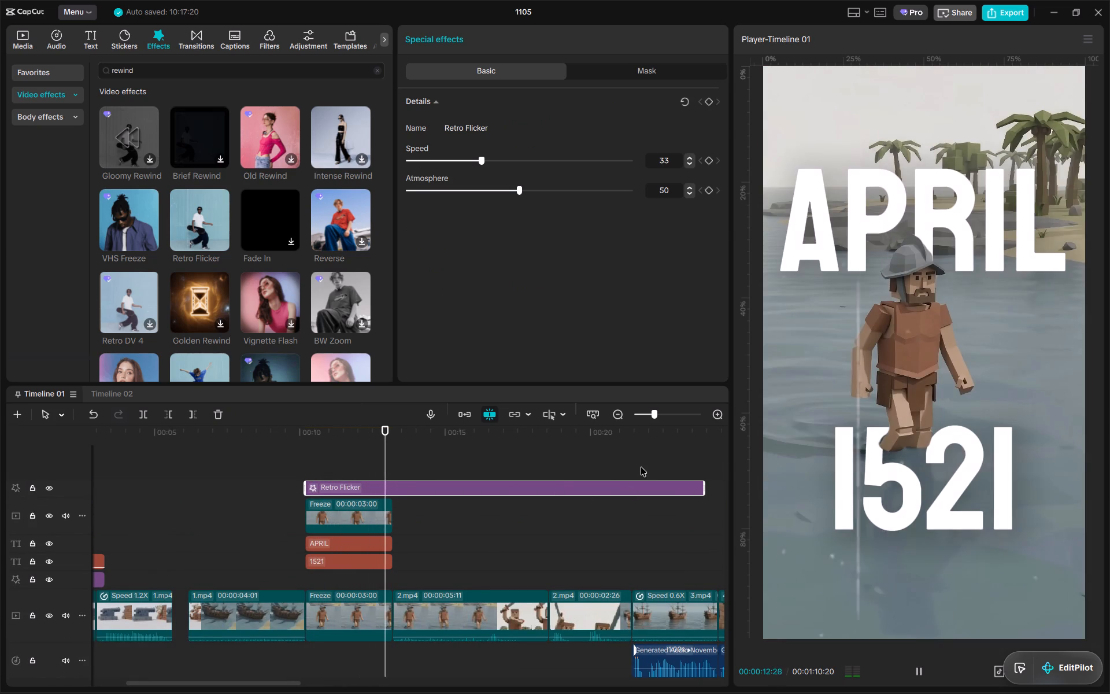
left_click_drag(613, 434, 625, 437)
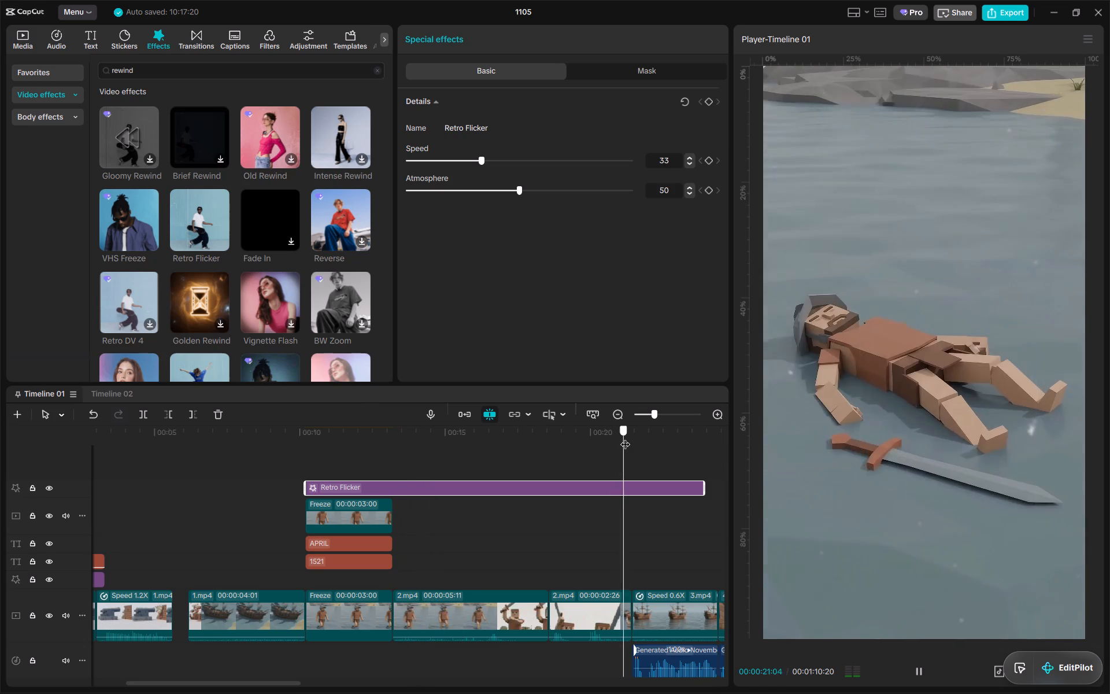
left_click_drag(625, 437, 612, 446)
key("w")
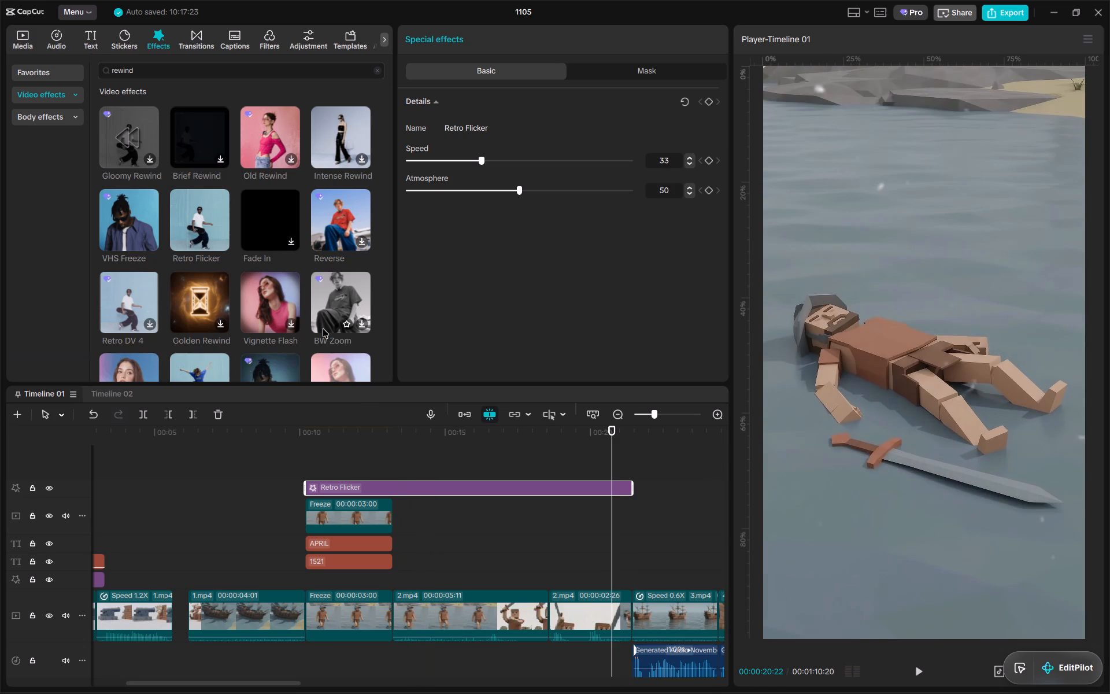
Search the video effects for "vignette" and place Vignette directly beneath Retro Flicker, aligned with the start of the April 1521 freeze frame.
double_click(268, 80)
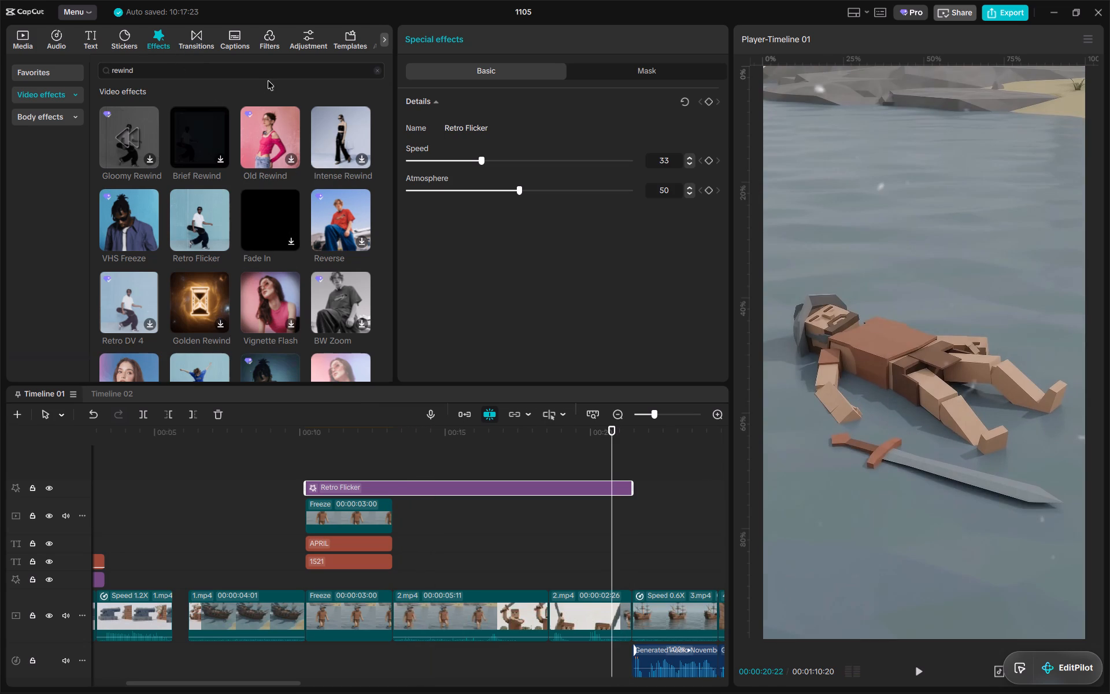
double_click(271, 68)
type("vingette")
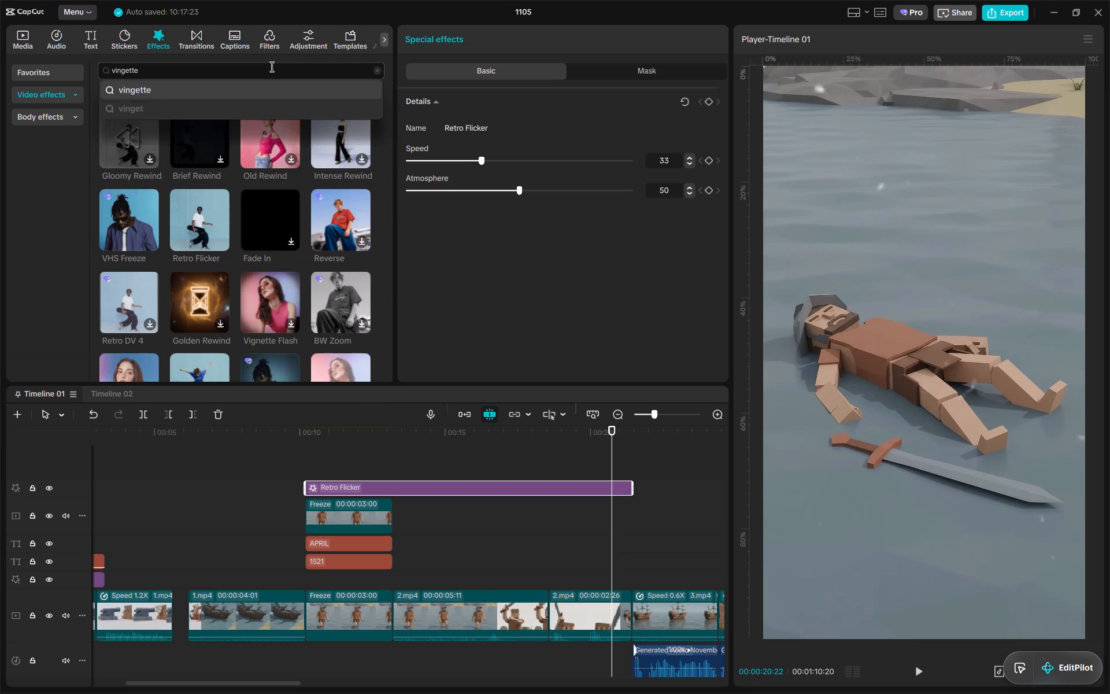
key("BackSpace")
key("BackSpace")
key("BackSpace")
key("BackSpace")
key("BackSpace")
key("BackSpace")
type("gnette")
key("Return")
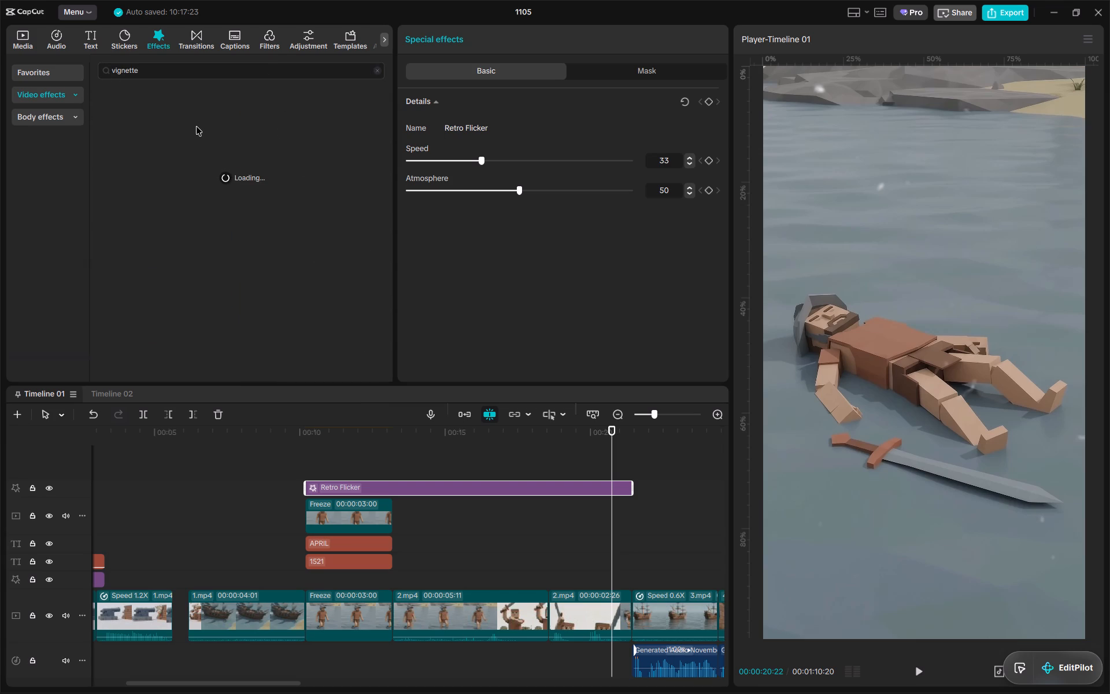
left_click_drag(137, 134, 334, 499)
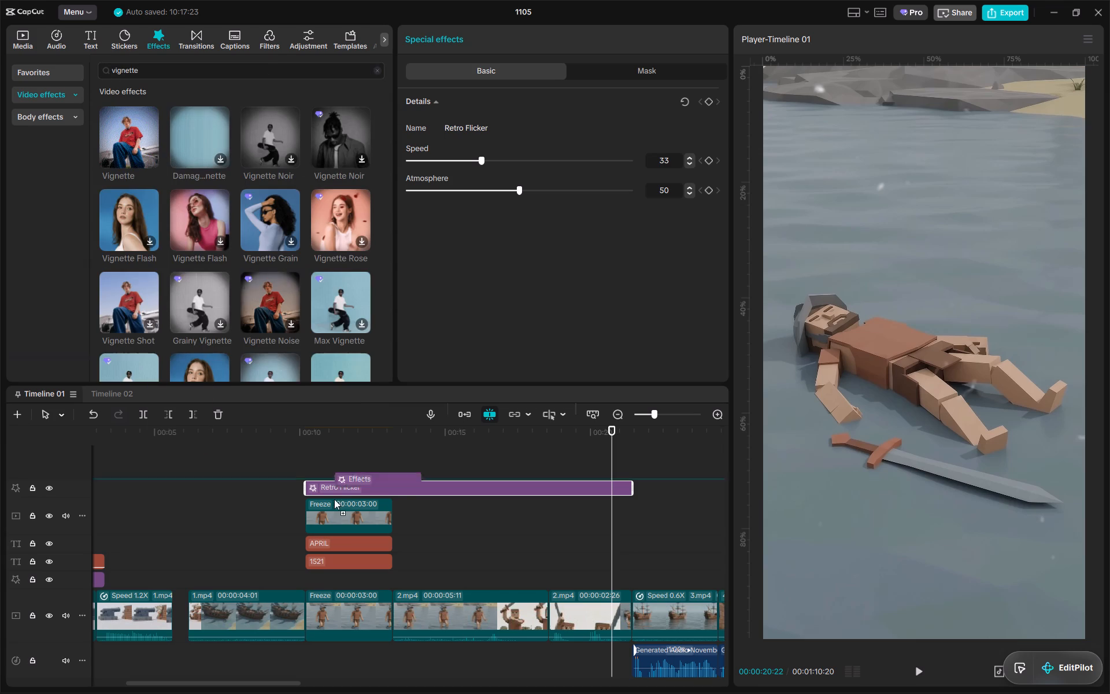
left_click_drag(334, 499, 304, 502)
Extend the Vignette effect so it ends together with Retro Flicker, at the end of the second 2.mp4 clip.
left_click(314, 429)
key("space")
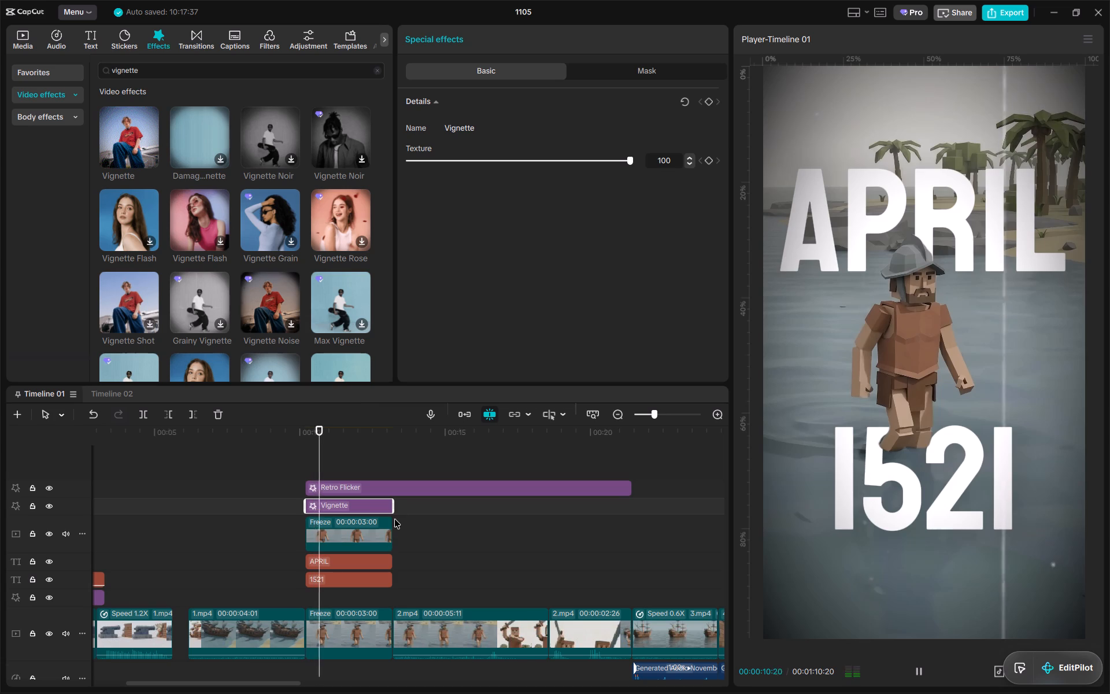
key("space")
left_click_drag(391, 509, 630, 522)
Set the Vignette effect's texture to 42.
key("space")
left_click_drag(631, 151, 455, 157)
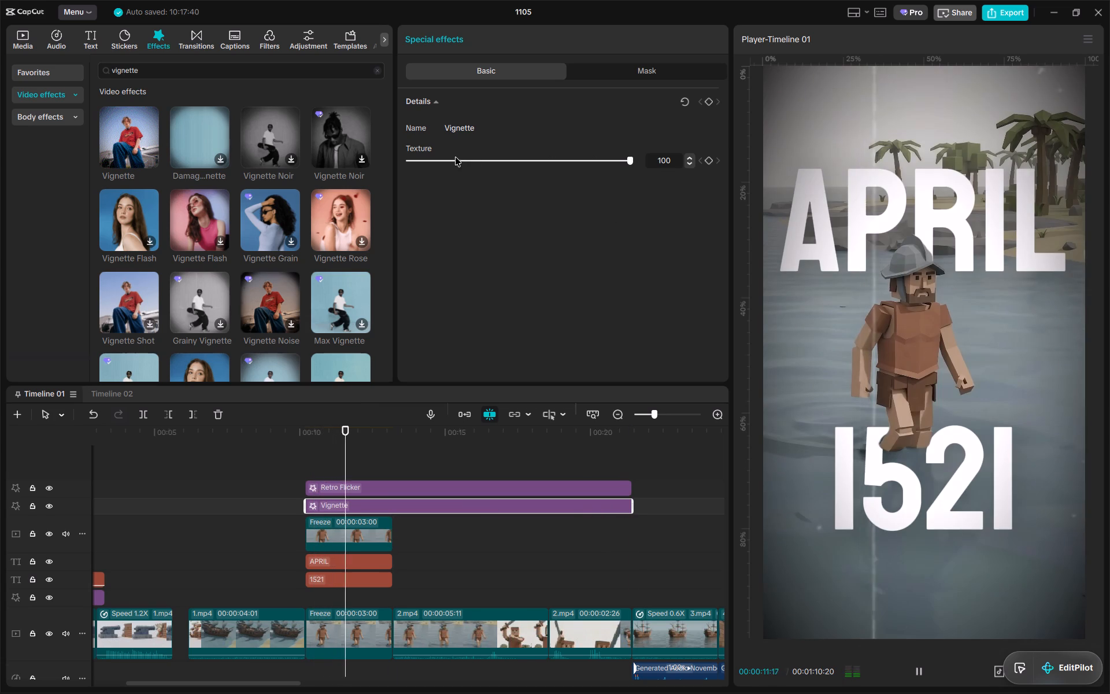
left_click_drag(455, 157, 460, 160)
left_click_drag(530, 164, 501, 171)
Play back the freeze frame and 2.mp4 clips to check the combined effects and the cut to the 3.mp4 ship clip.
key("space")
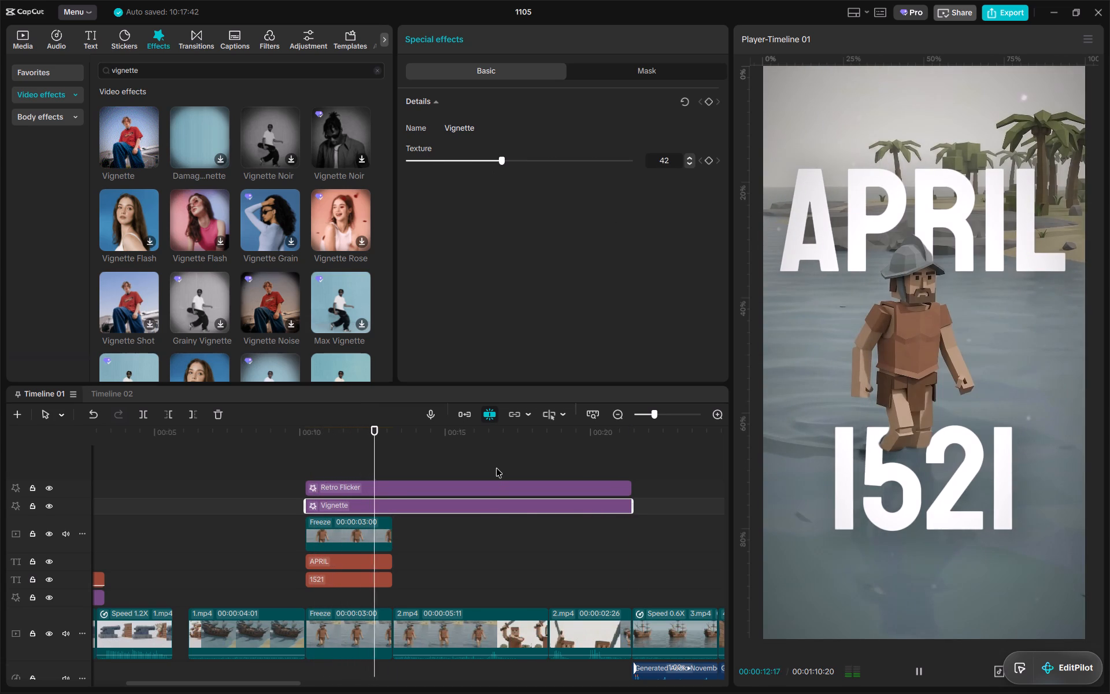
scroll(523, 515, "down", 7, "ctrl")
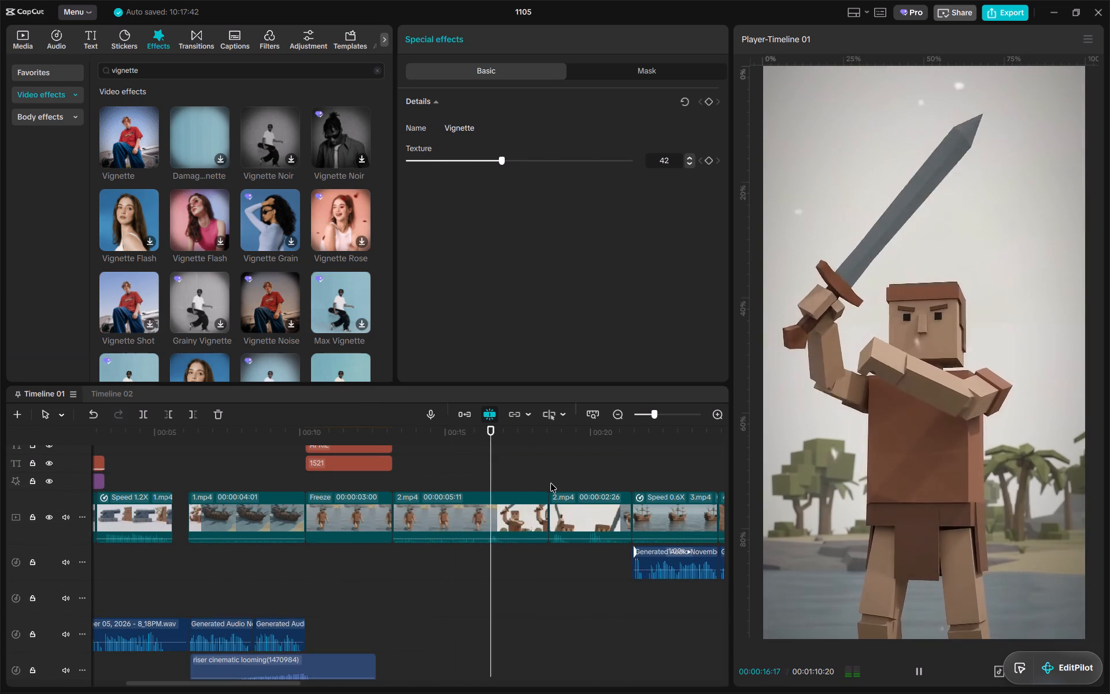
scroll(550, 483, "left", 4)
scroll(539, 489, "right", 2)
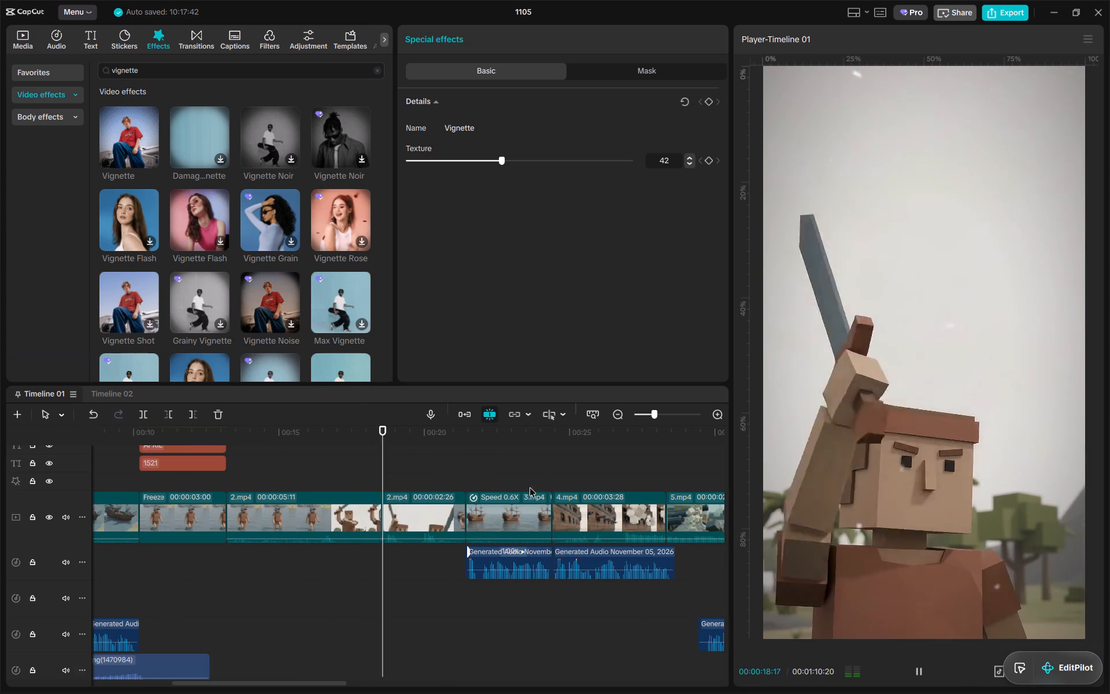
scroll(478, 472, "down", 3, "ctrl")
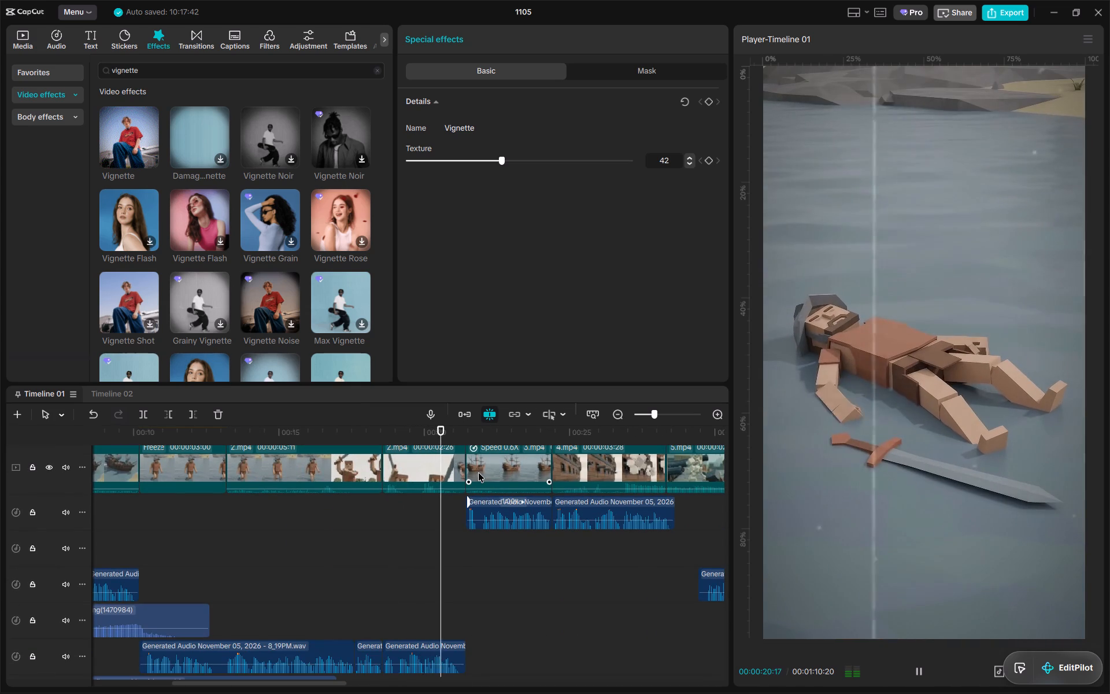
key("space")
left_click(464, 435)
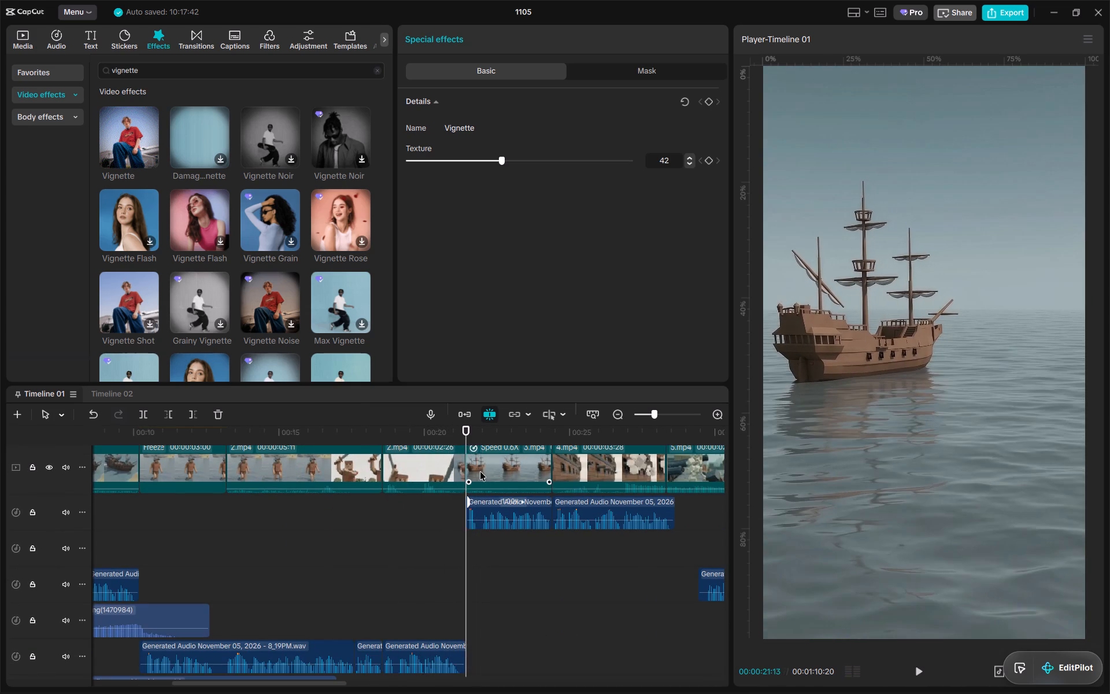
scroll(484, 482, "up", 4, "ctrl")
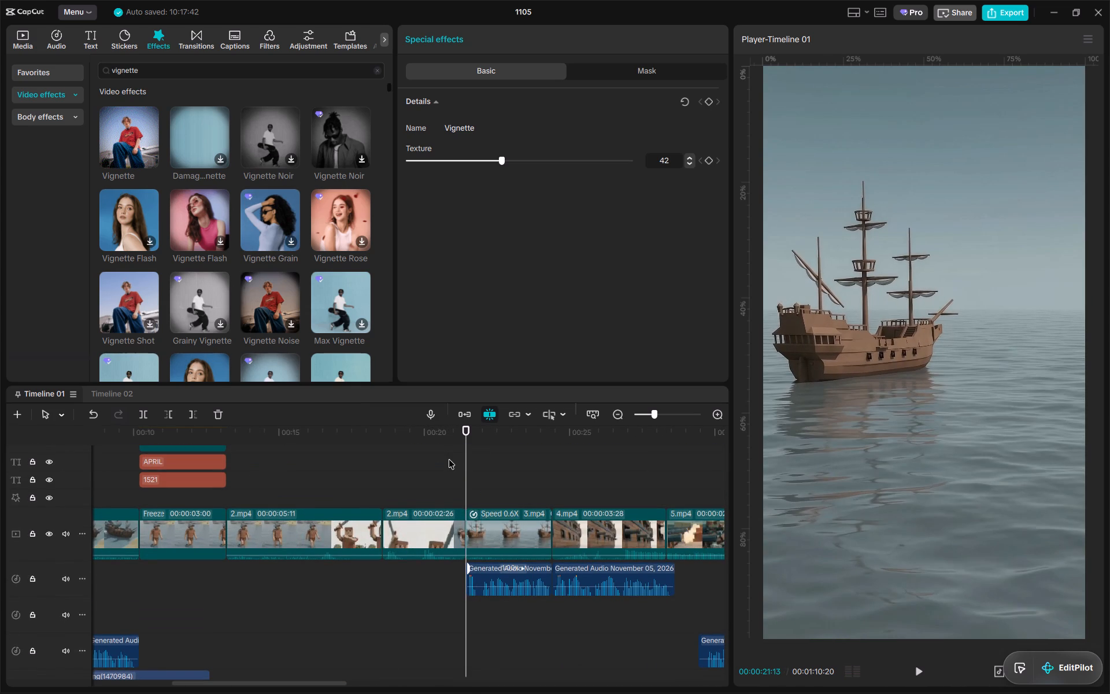
left_click_drag(384, 435, 439, 450)
Browse the vignette search results for another effect suited to the cut into 3.mp4.
scroll(474, 504, "down", 3, "ctrl")
scroll(314, 322, "down", 2)
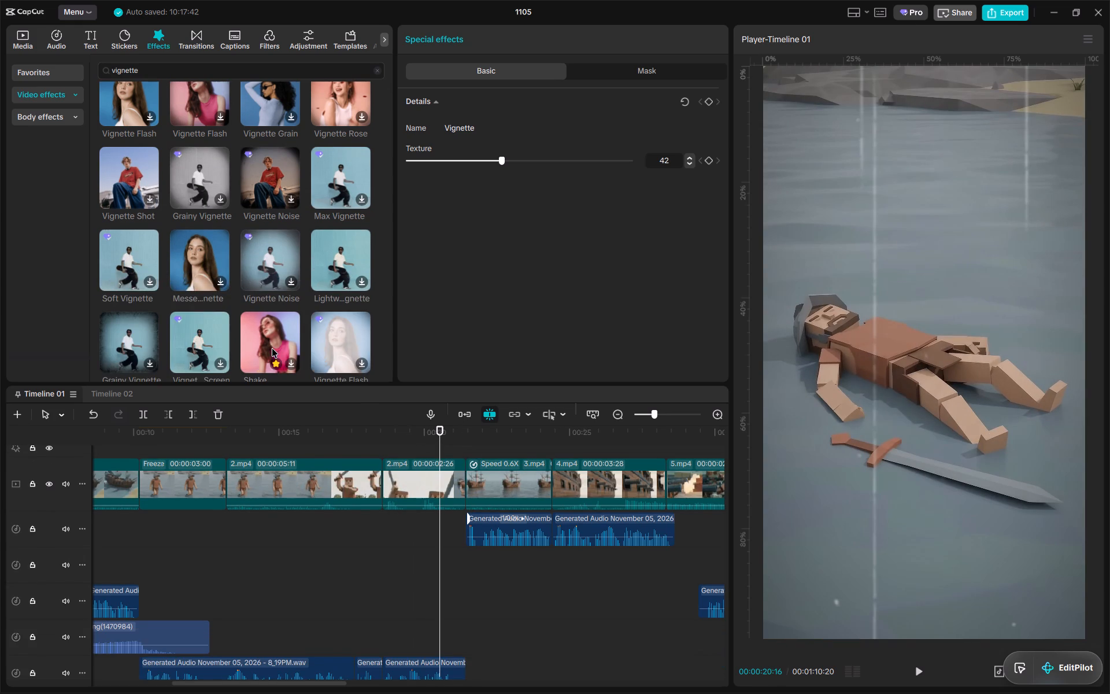
scroll(272, 348, "down", 1)
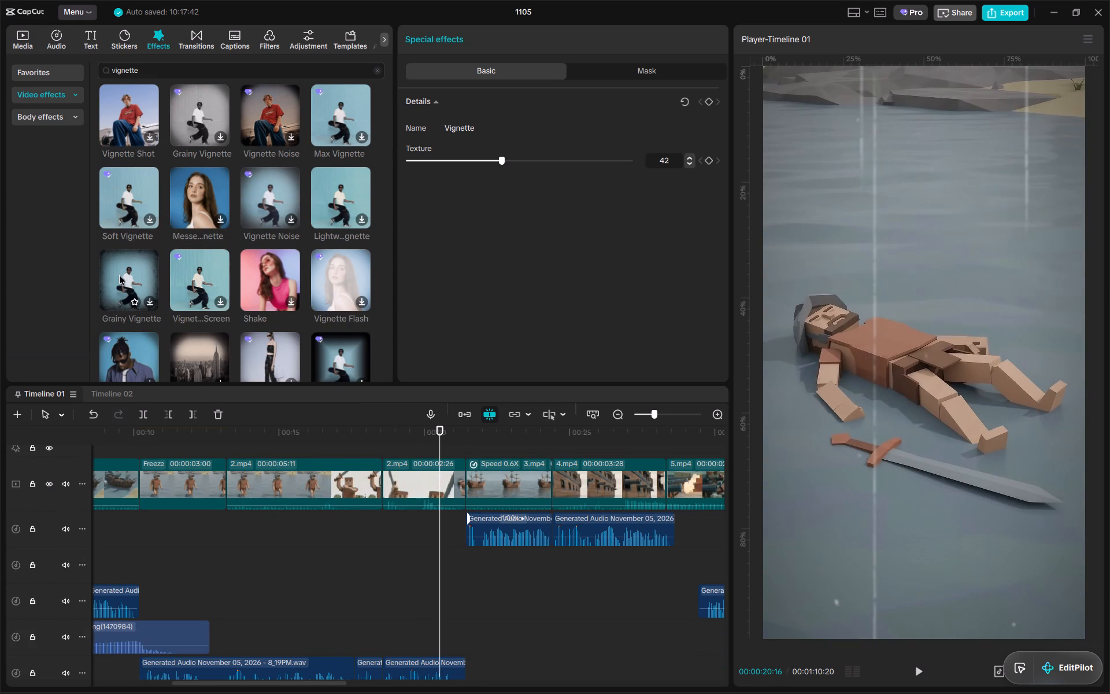
scroll(119, 275, "down", 1)
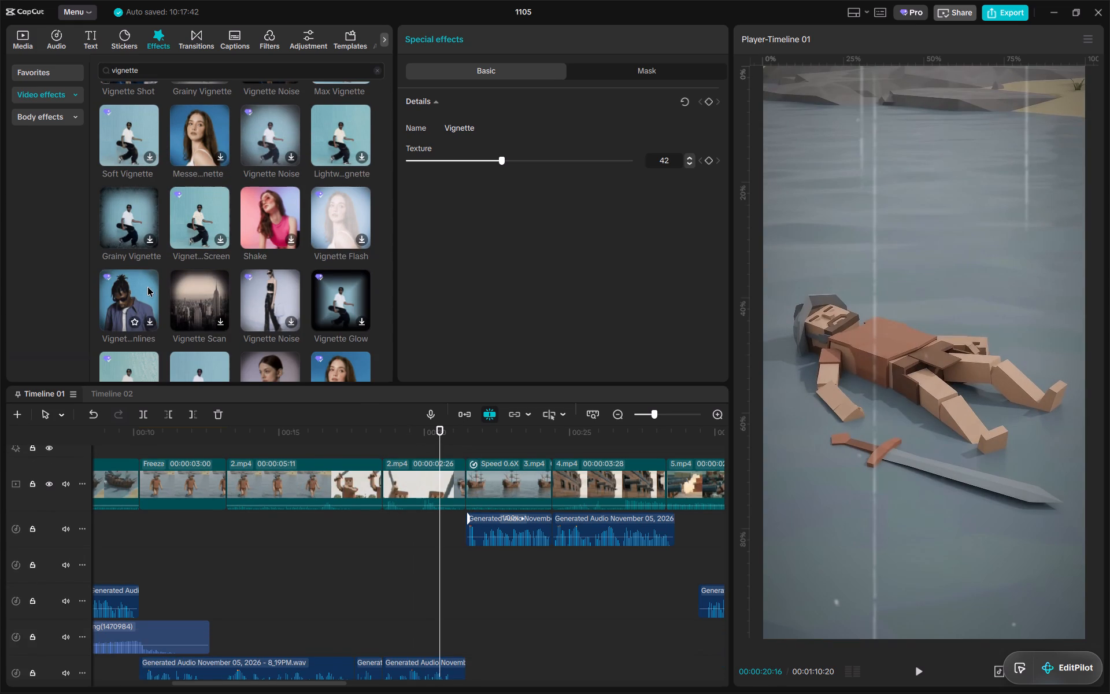
scroll(147, 287, "down", 2)
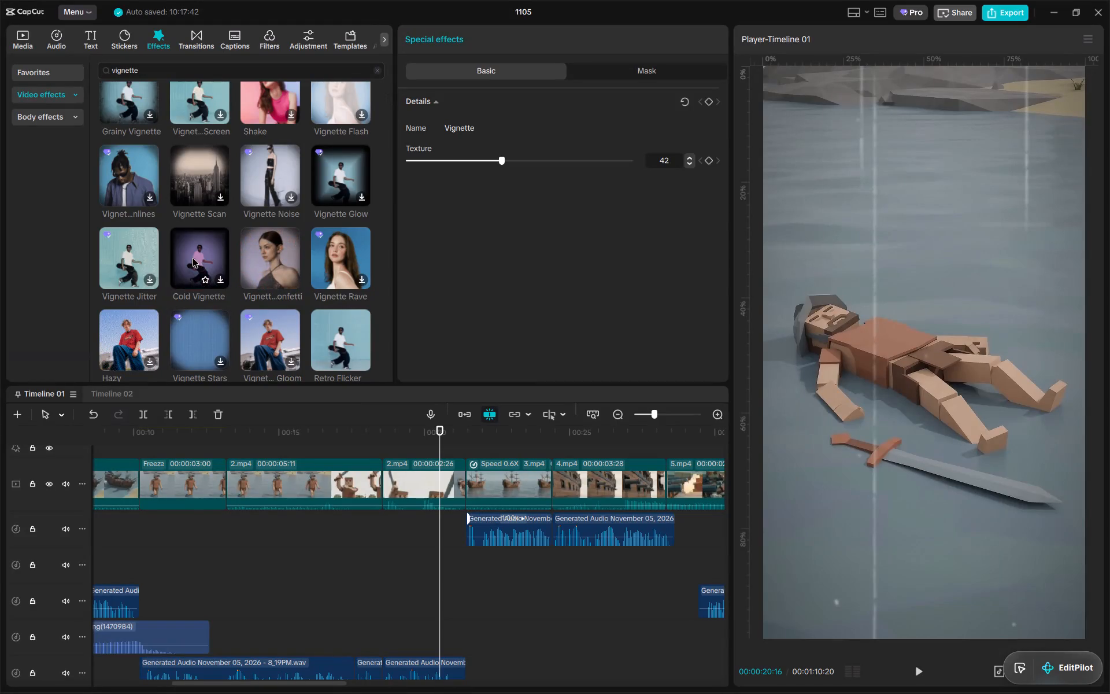
scroll(116, 256, "down", 1)
scroll(188, 276, "up", 16)
Search the video effects for "rewind" and place Intense Rewind across the cut between the second 2.mp4 clip and 3.mp4.
double_click(218, 72)
type("rwin")
key("BackSpace")
key("BackSpace")
key("BackSpace")
type("ei")
key("BackSpace")
type("wind")
key("Return")
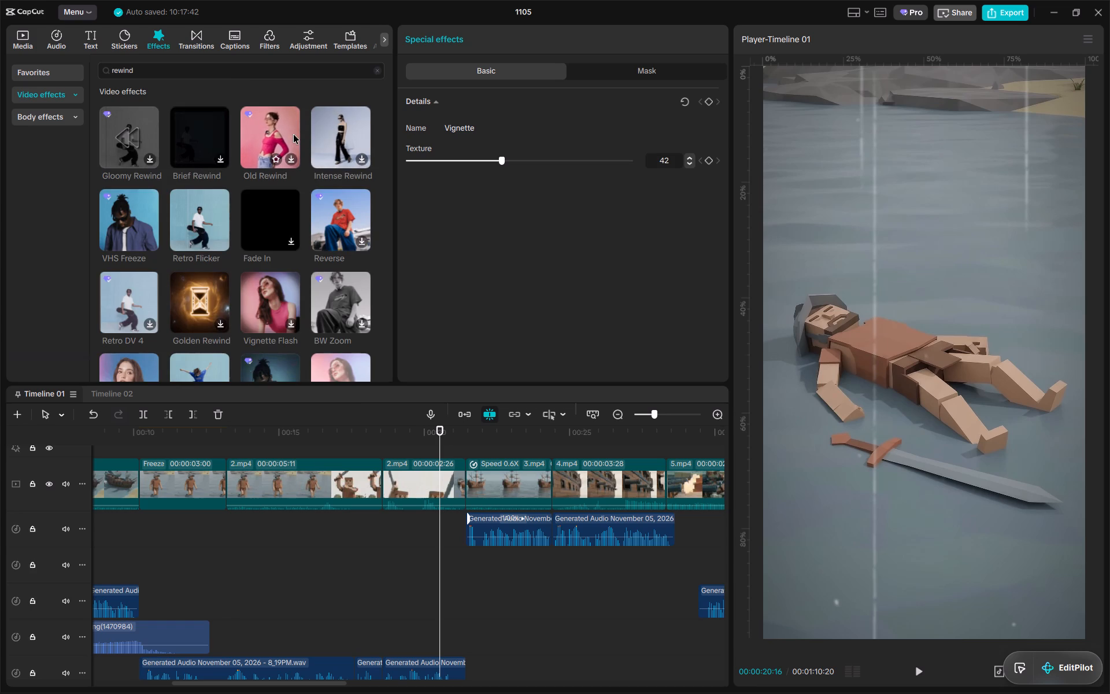
scroll(454, 566, "up", 5, "ctrl")
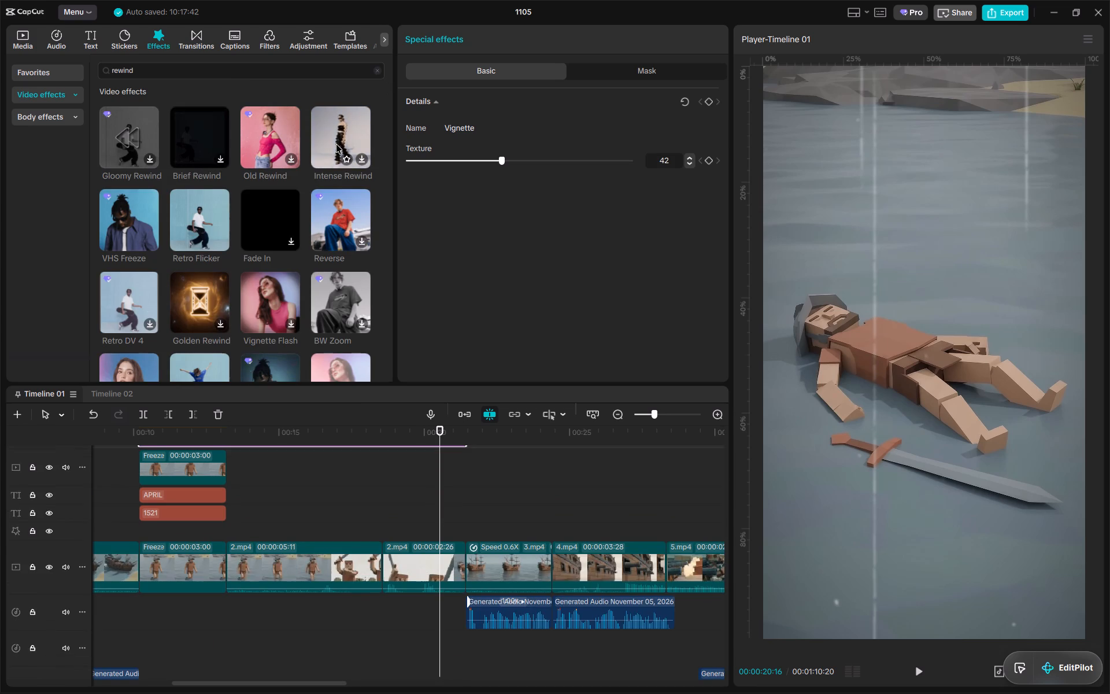
left_click_drag(336, 144, 439, 530)
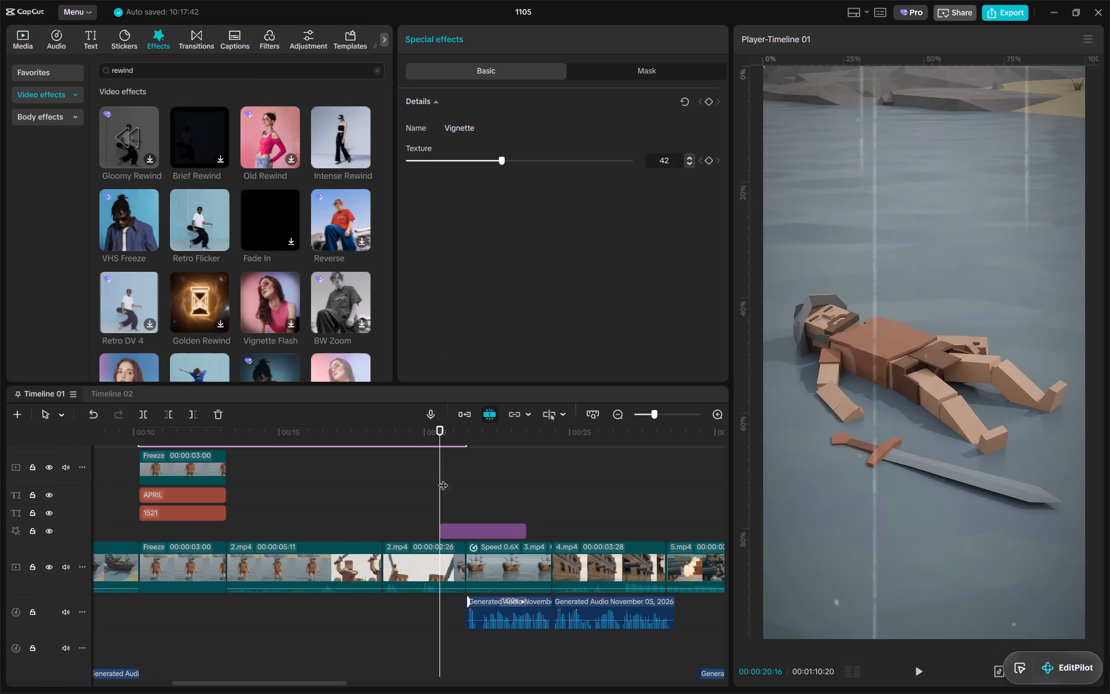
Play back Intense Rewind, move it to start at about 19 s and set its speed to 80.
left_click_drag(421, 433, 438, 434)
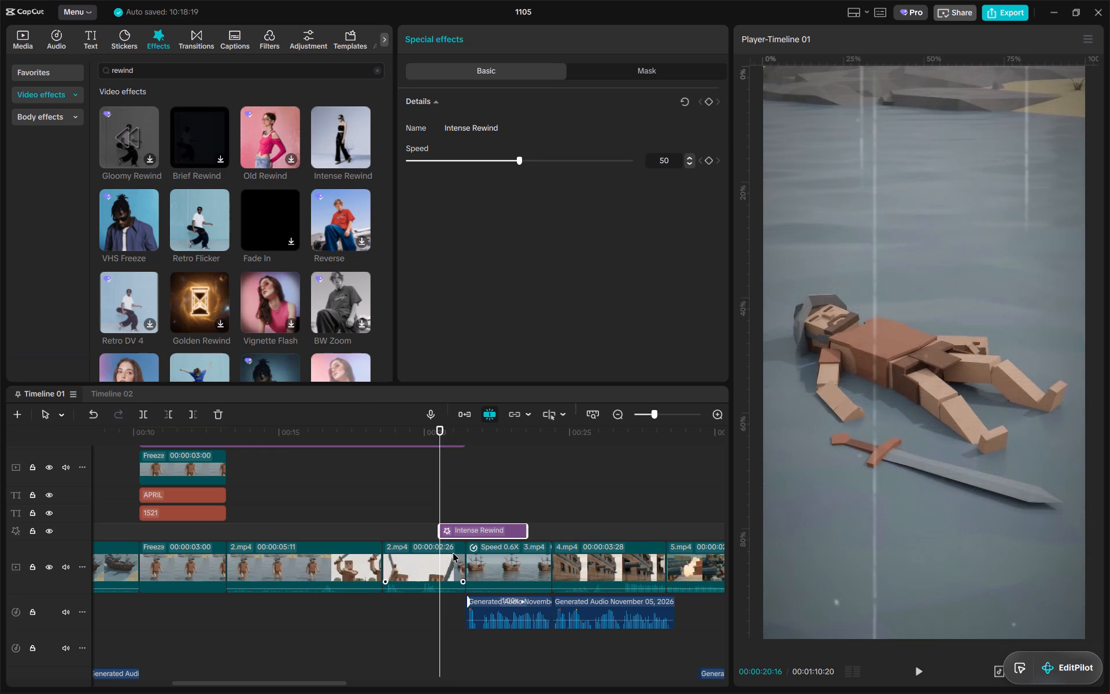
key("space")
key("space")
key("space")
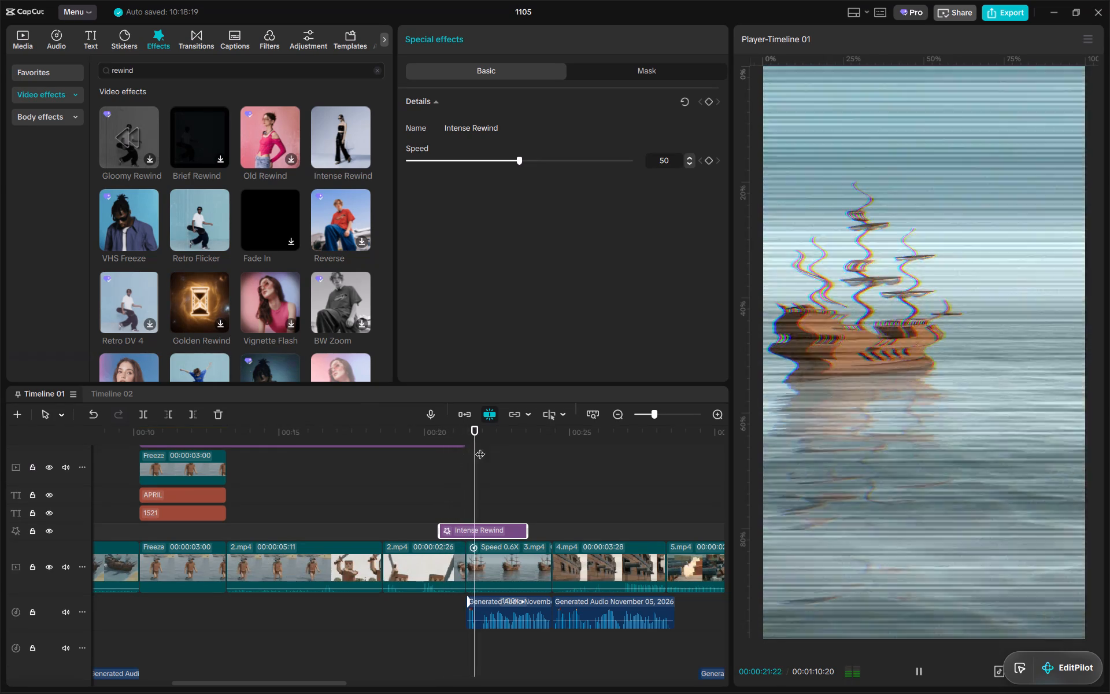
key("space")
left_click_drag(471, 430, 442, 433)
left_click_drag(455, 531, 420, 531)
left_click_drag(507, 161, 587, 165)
Check Intense Rewind in playback, move it to start at about 20 s and trim its end to about 22 s.
left_click(404, 433)
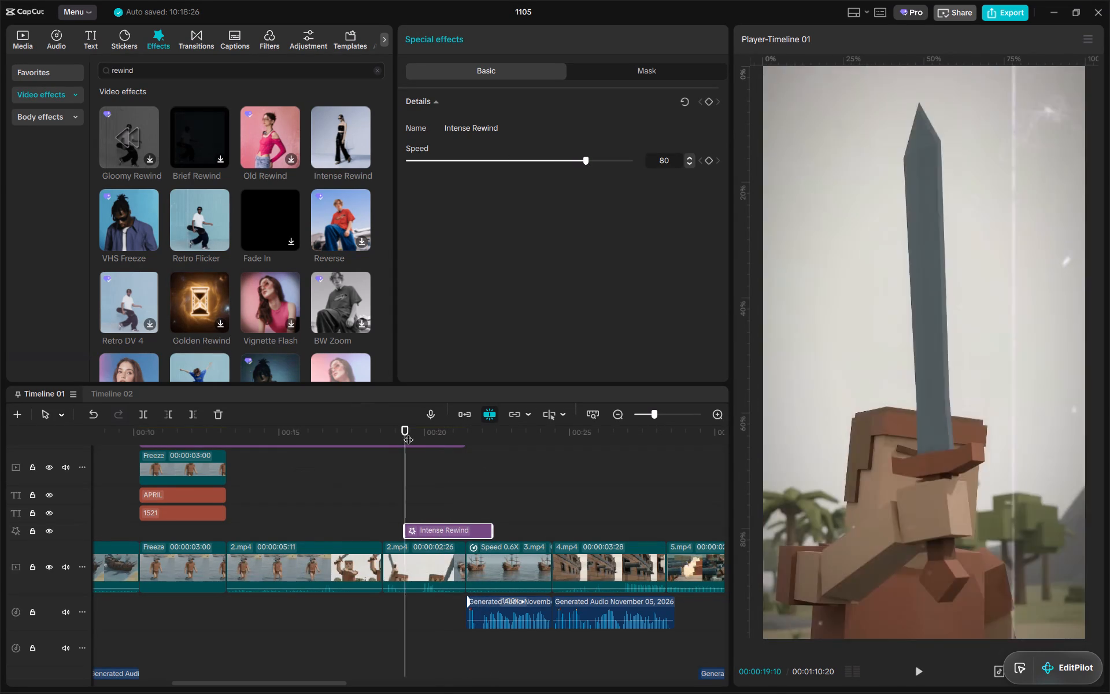
key("space")
scroll(455, 506, "up", 9, "alt")
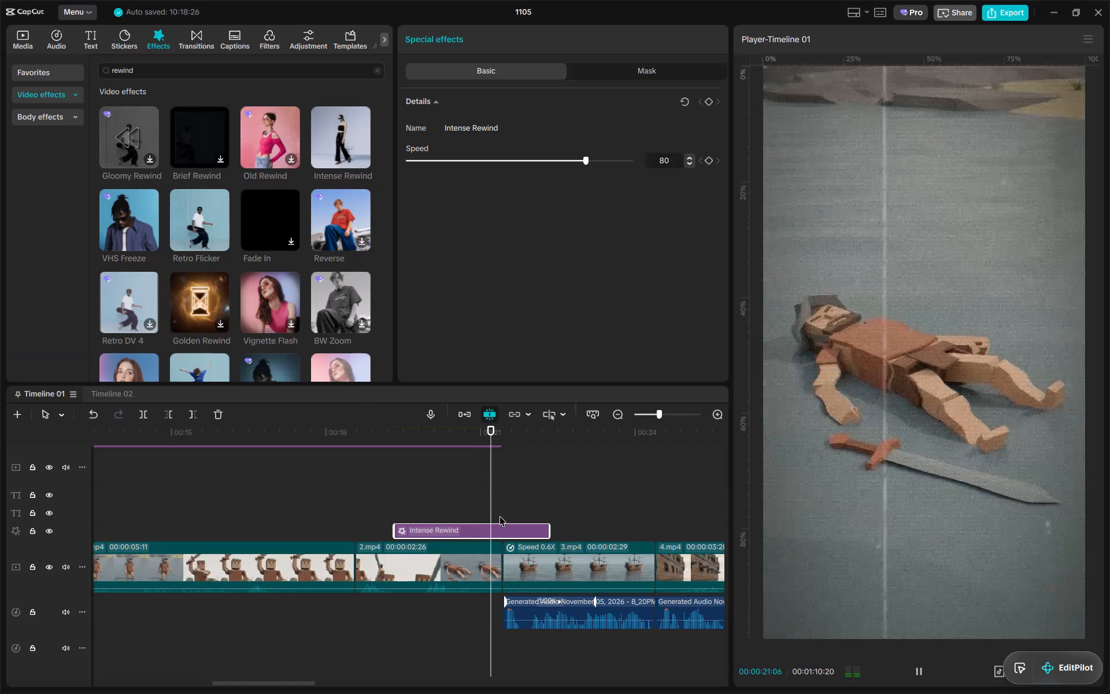
key("space")
left_click_drag(473, 531, 509, 536)
left_click_drag(470, 429, 499, 424)
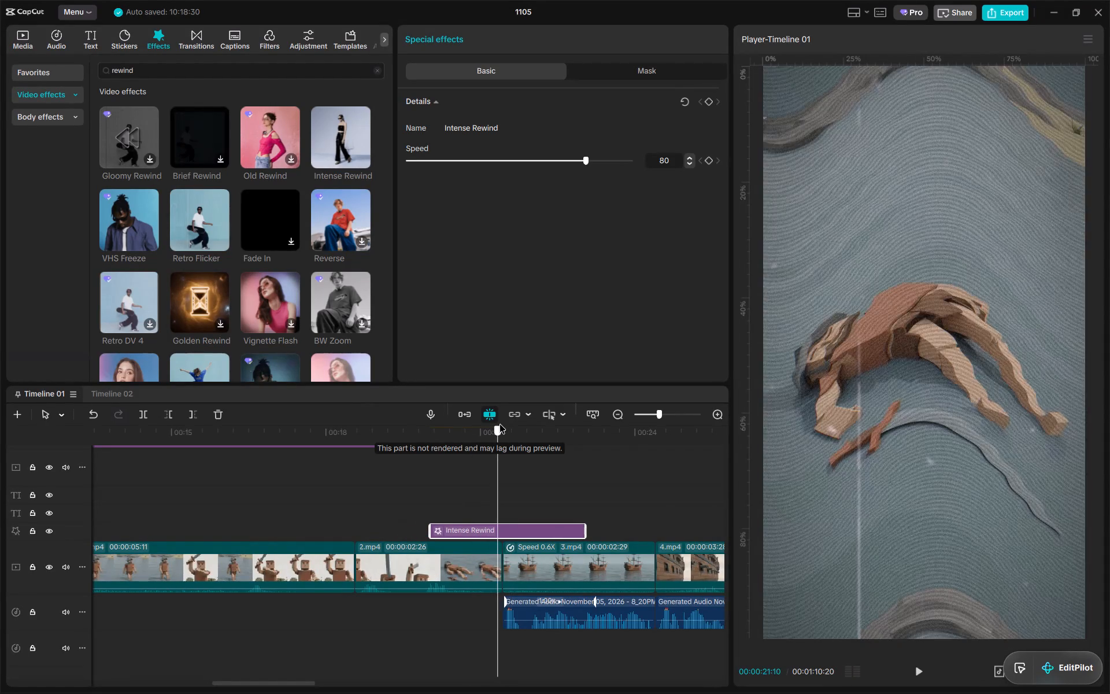
left_click_drag(499, 424, 560, 422)
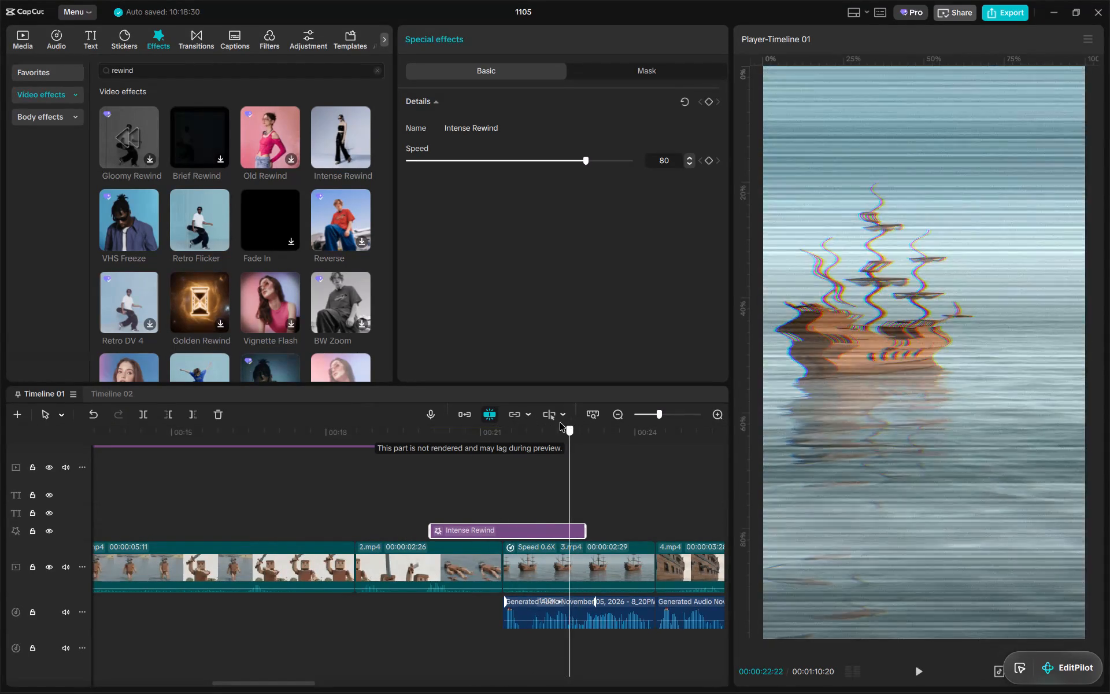
left_click_drag(560, 422, 535, 423)
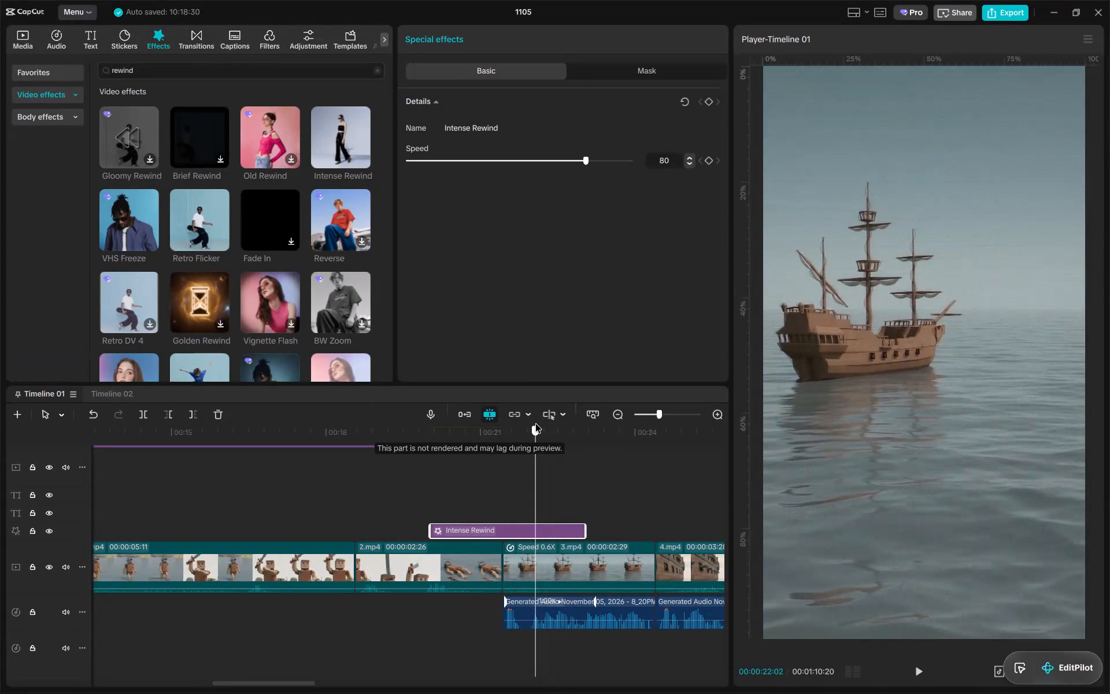
left_click_drag(535, 423, 381, 437)
key("w")
Play back the transition from the second 2.mp4 clip into 3.mp4 to judge the timing and speed of Intense Rewind.
key("space")
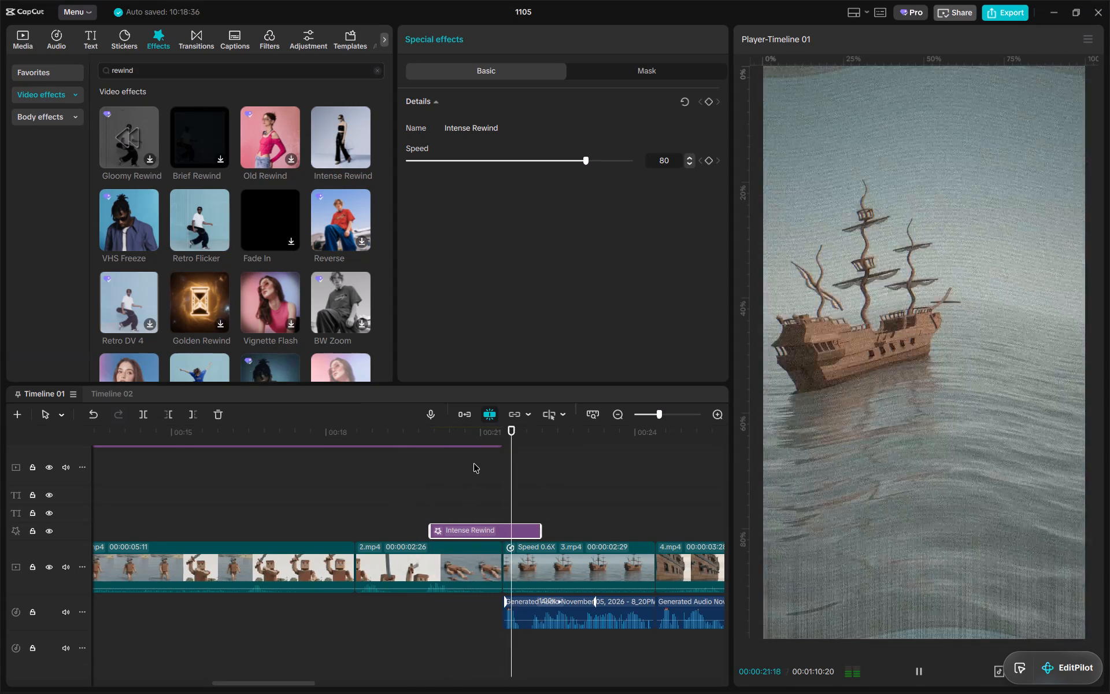
key("space")
left_click(402, 436)
key("space")
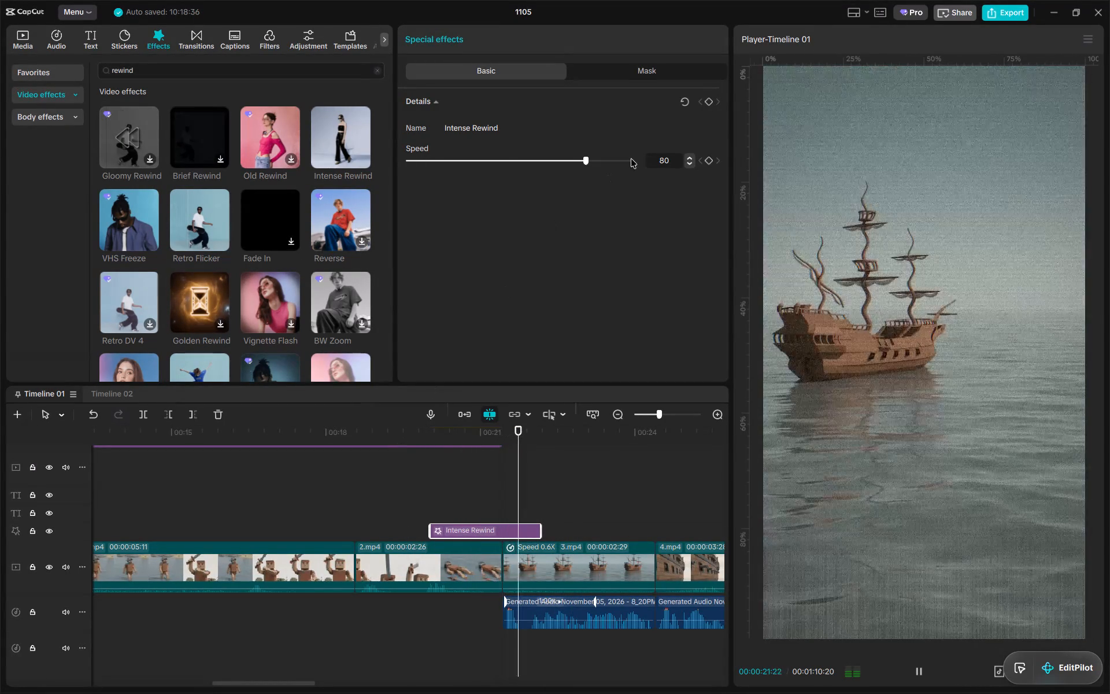
key("space")
left_click(323, 437)
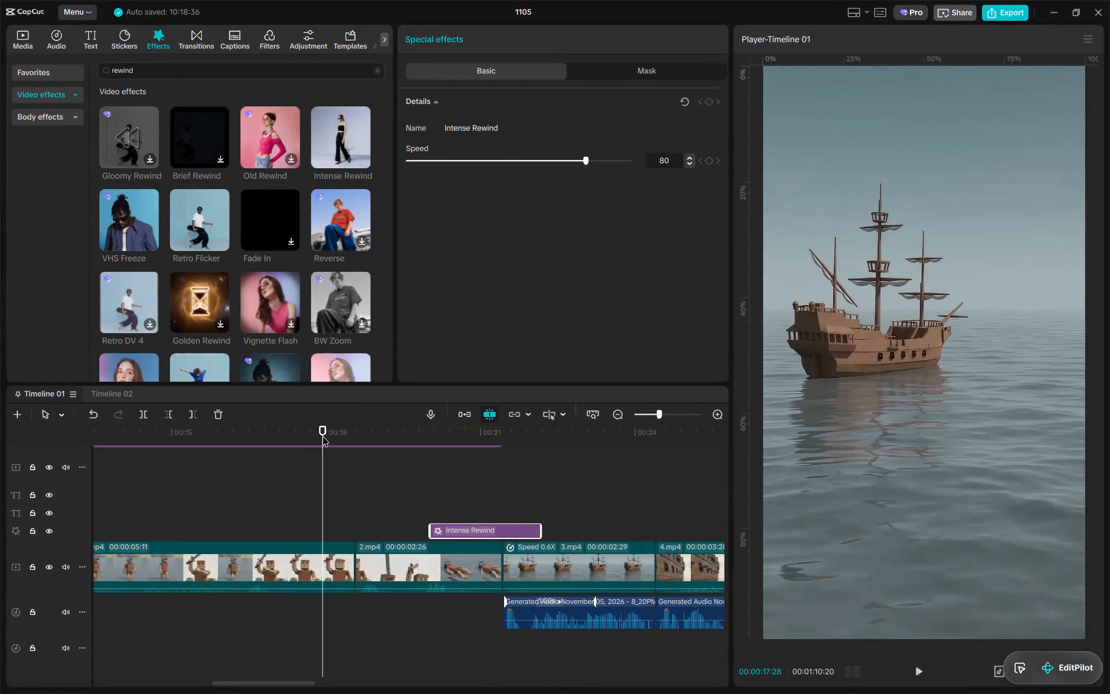
key("space")
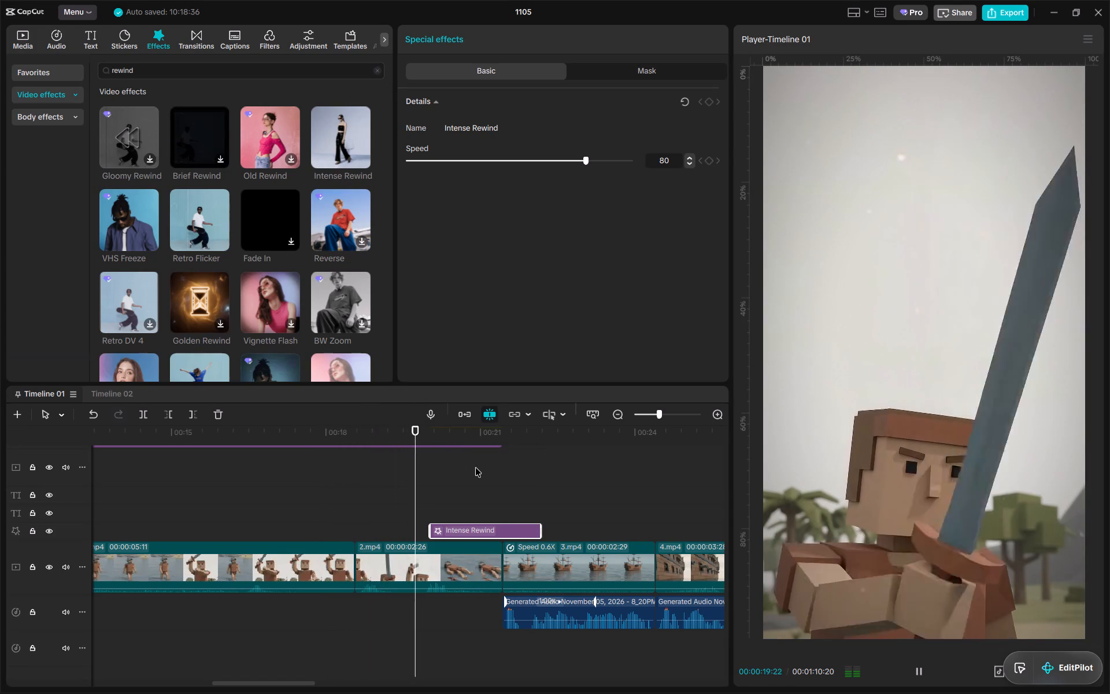
key("space")
left_click_drag(431, 438, 425, 439)
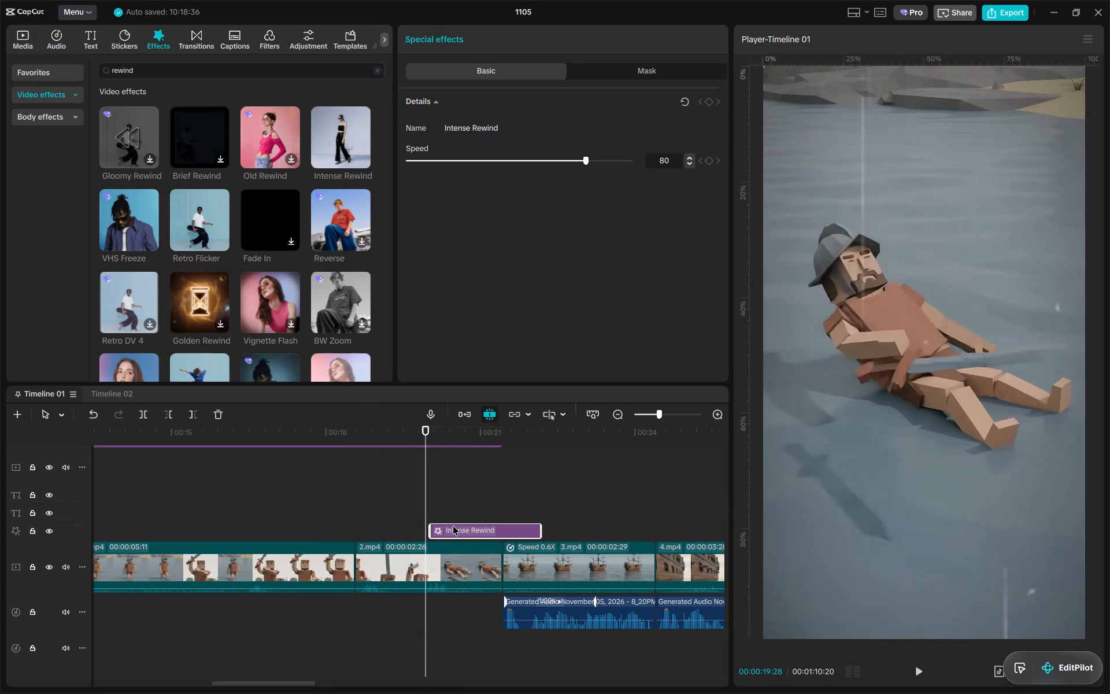
Set the Intense Rewind effect's speed to 100 and preview it over the end of the second 2.mp4 clip.
left_click_drag(590, 162, 748, 189)
left_click_drag(443, 430, 467, 437)
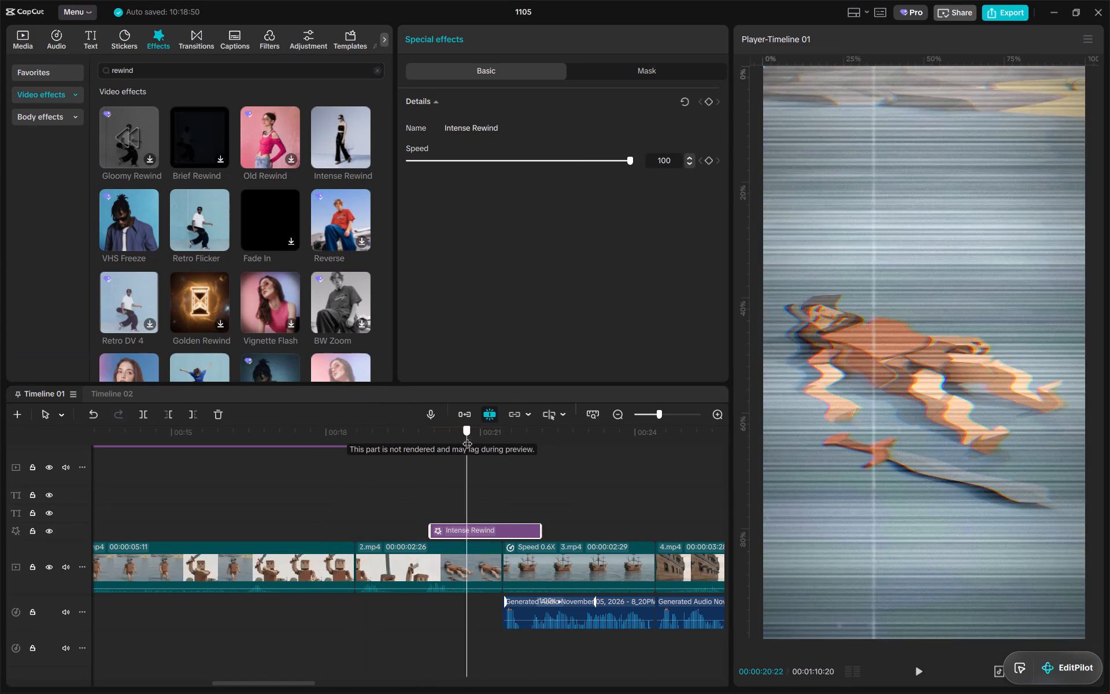
Move the Intense Rewind effect over the cut between the second 2.mp4 and 3.mp4, starting at about 20.4 s.
left_click_drag(467, 437, 471, 441)
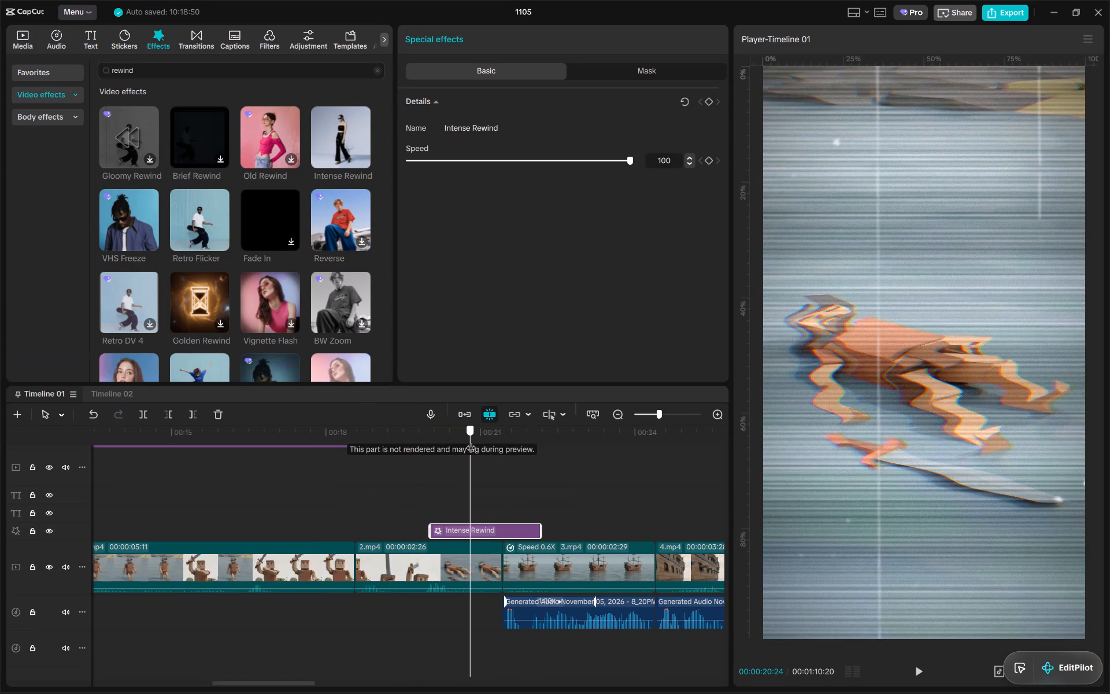
left_click_drag(471, 441, 478, 440)
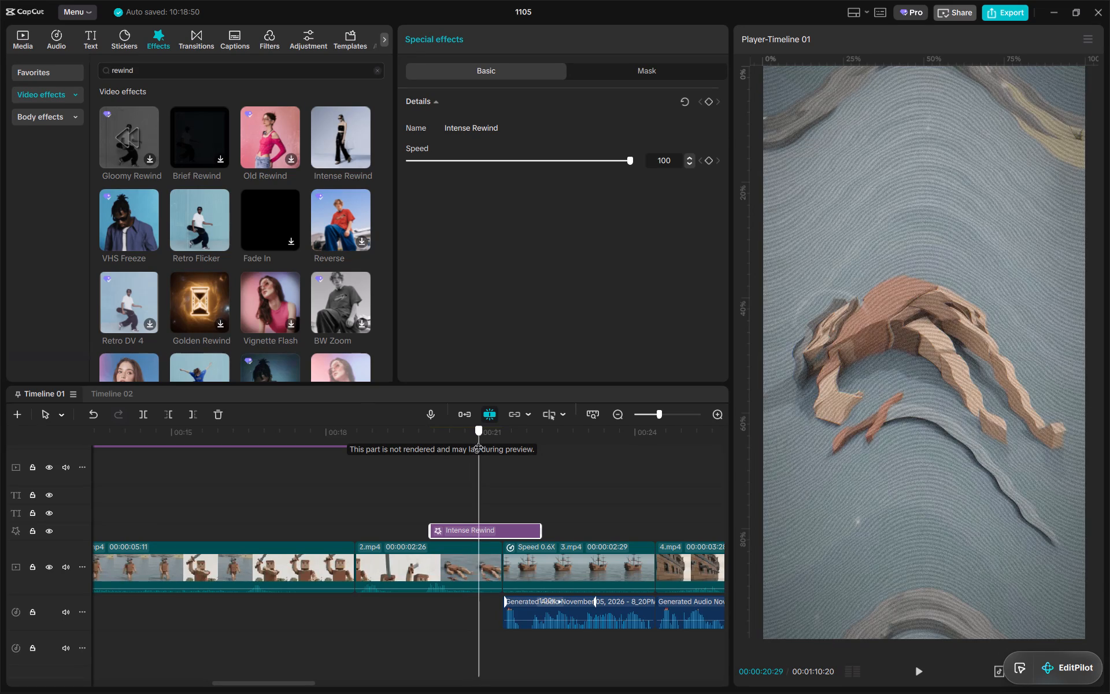
left_click_drag(478, 440, 487, 441)
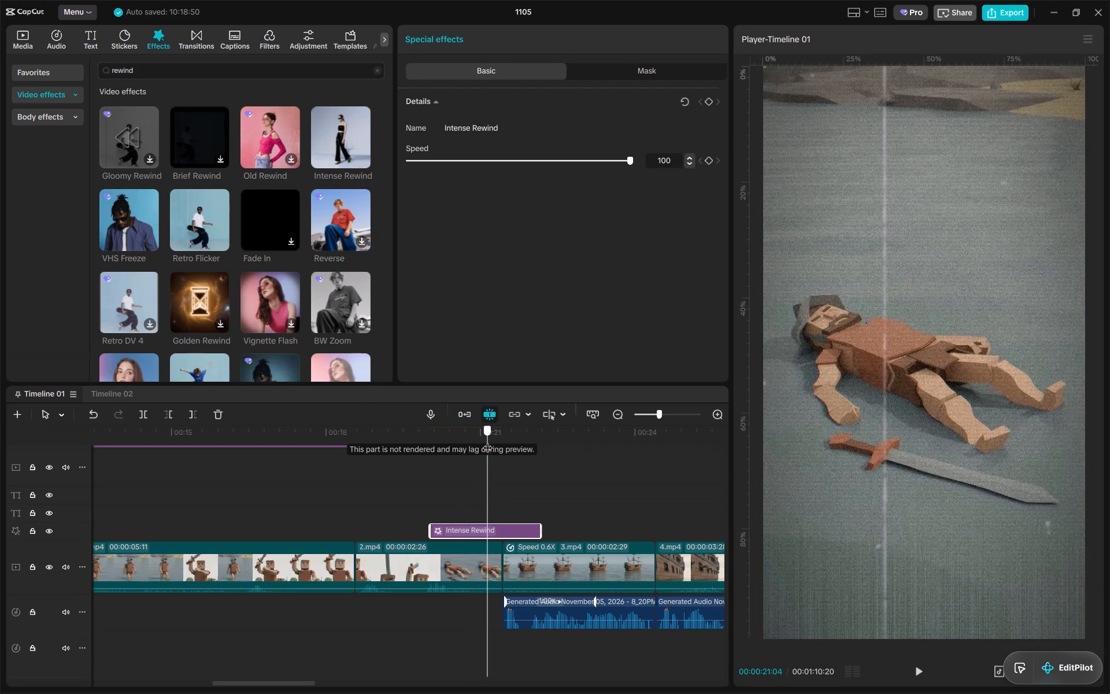
left_click_drag(487, 441, 480, 442)
key("m")
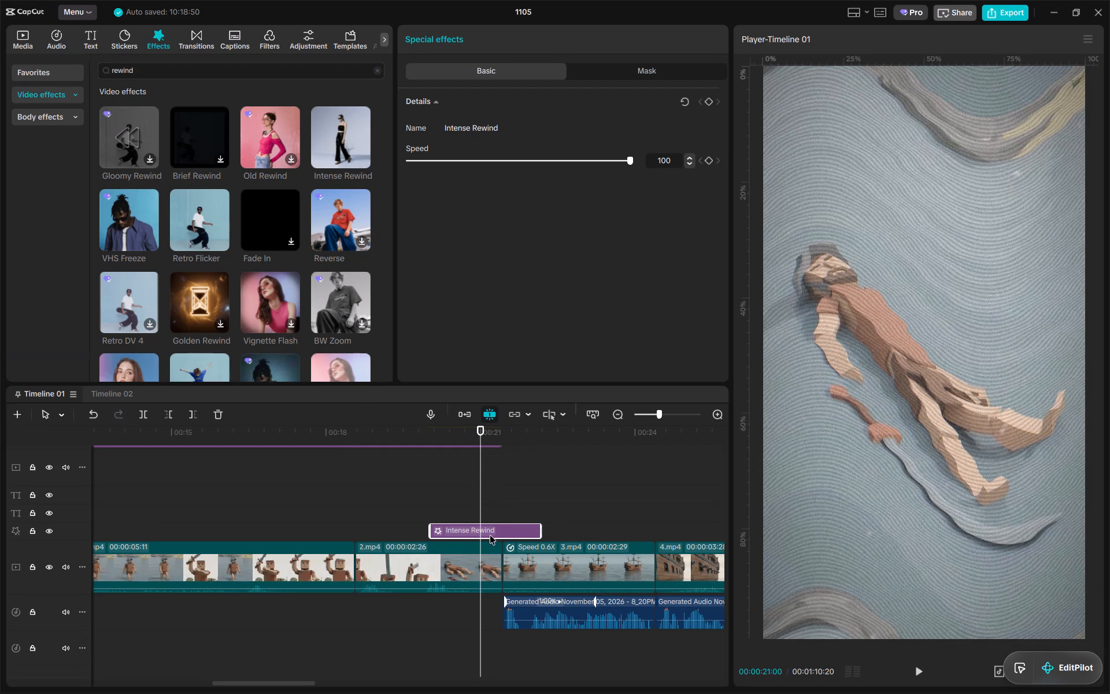
scroll(513, 511, "up", 4, "ctrl")
scroll(508, 531, "up", 10, "alt")
left_click(491, 576)
left_click(487, 595)
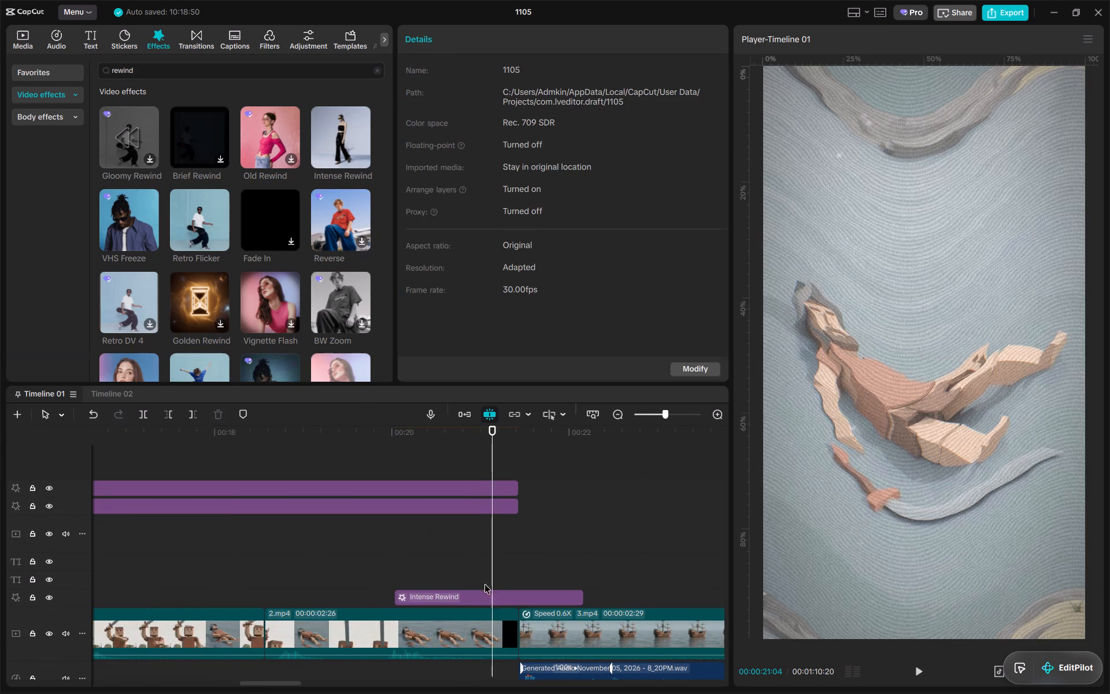
scroll(477, 510, "up", 1)
left_click_drag(506, 434, 561, 429)
key("m")
left_click_drag(580, 598, 624, 596)
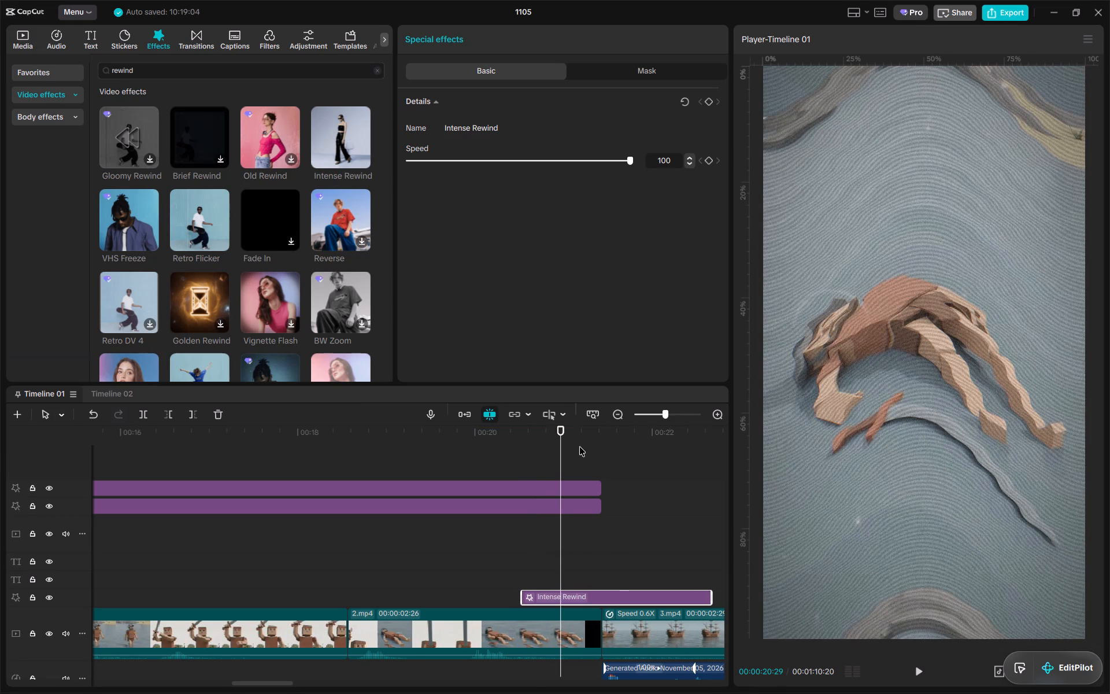
left_click_drag(561, 435, 616, 432)
left_click_drag(612, 597, 605, 597)
Play back the rewind transition and trim the end of the Intense Rewind effect to about 22 s.
left_click(487, 436)
key("space")
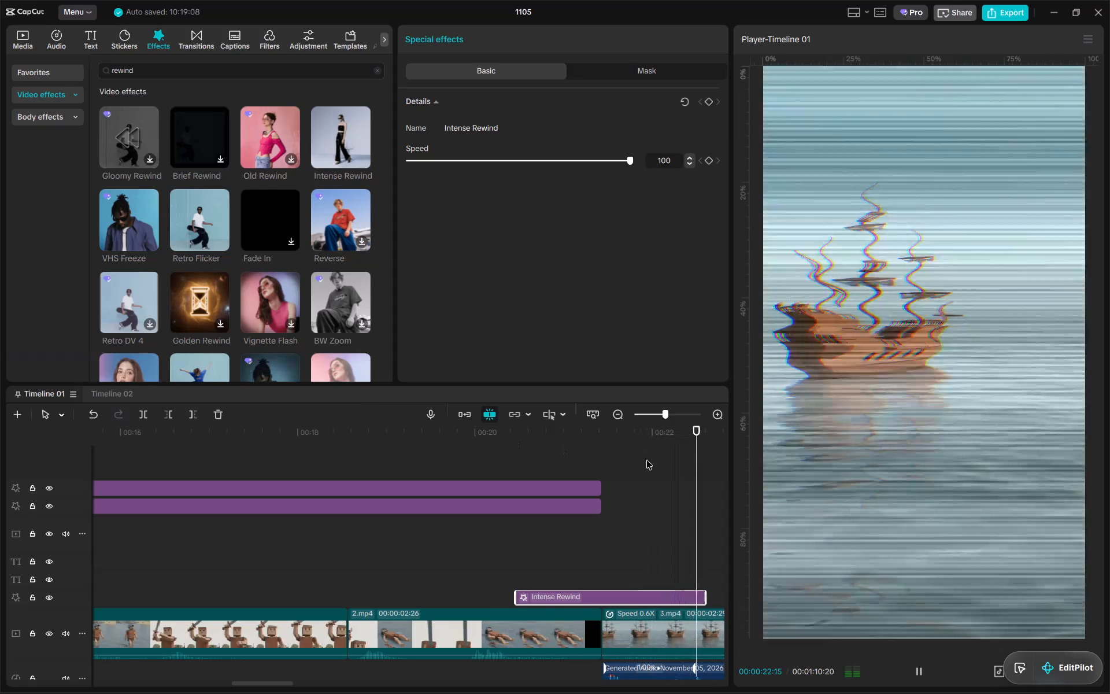
left_click_drag(619, 437, 647, 434)
key("w")
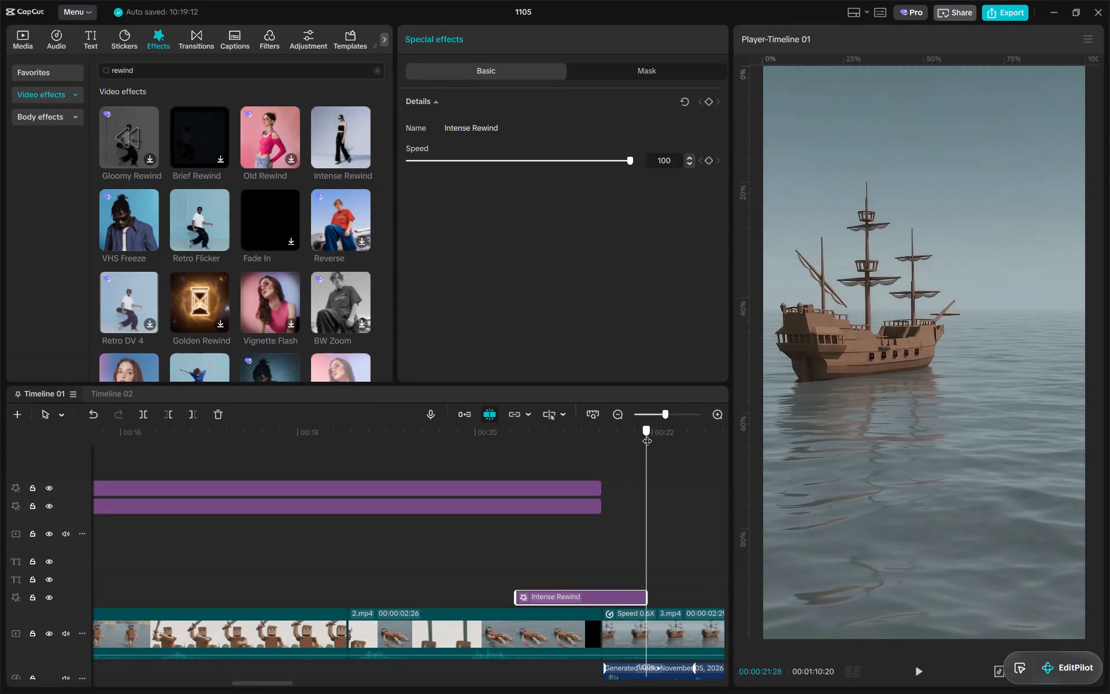
left_click_drag(647, 434, 525, 432)
key("ctrl+z")
key("w")
Play back the trimmed Intense Rewind transition into 3.mp4, and check the opening of the video.
key("space")
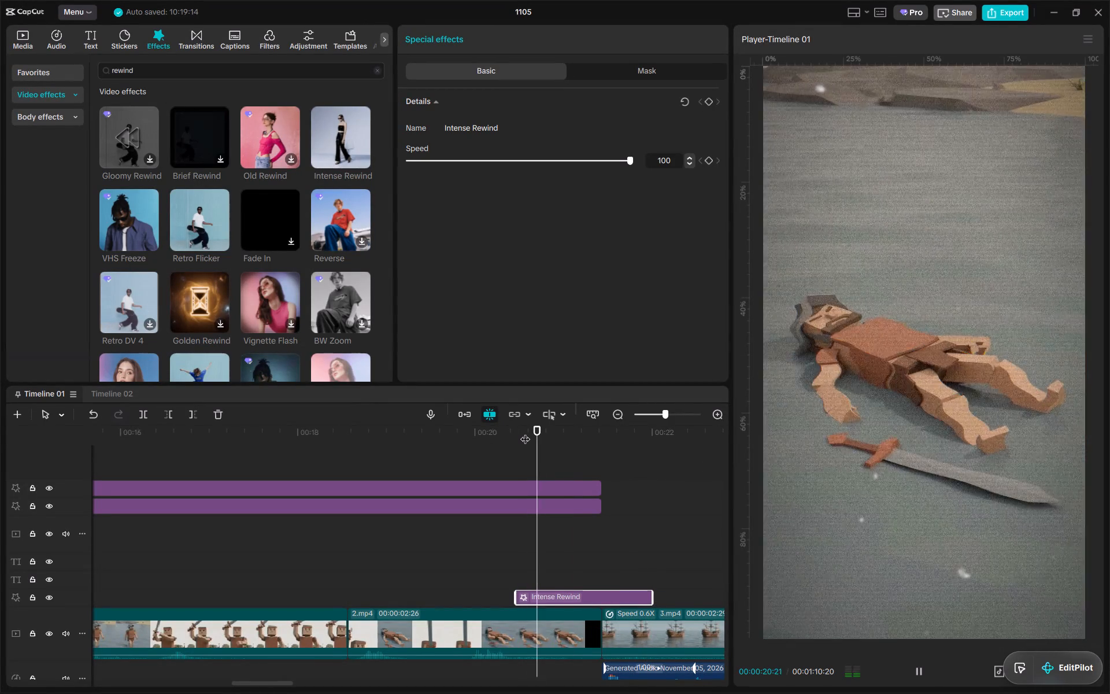
left_click_drag(470, 436, 442, 438)
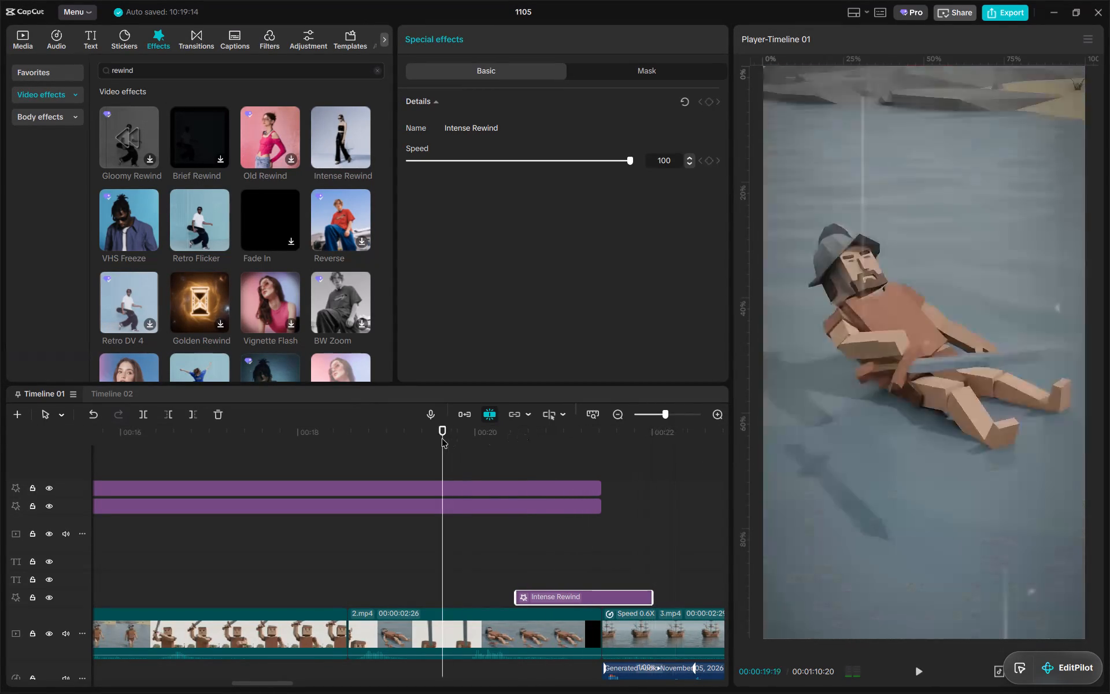
key("space")
scroll(544, 538, "down", 18, "alt")
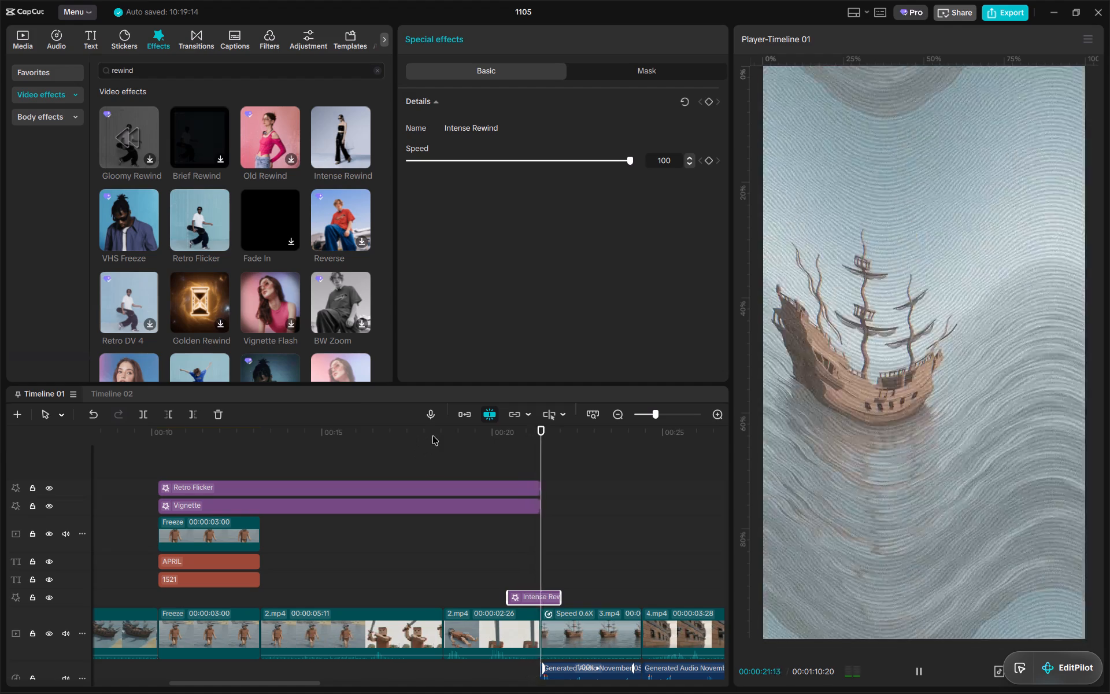
left_click_drag(432, 435, 0, 436)
key("space")
scroll(337, 488, "down", 7, "ctrl")
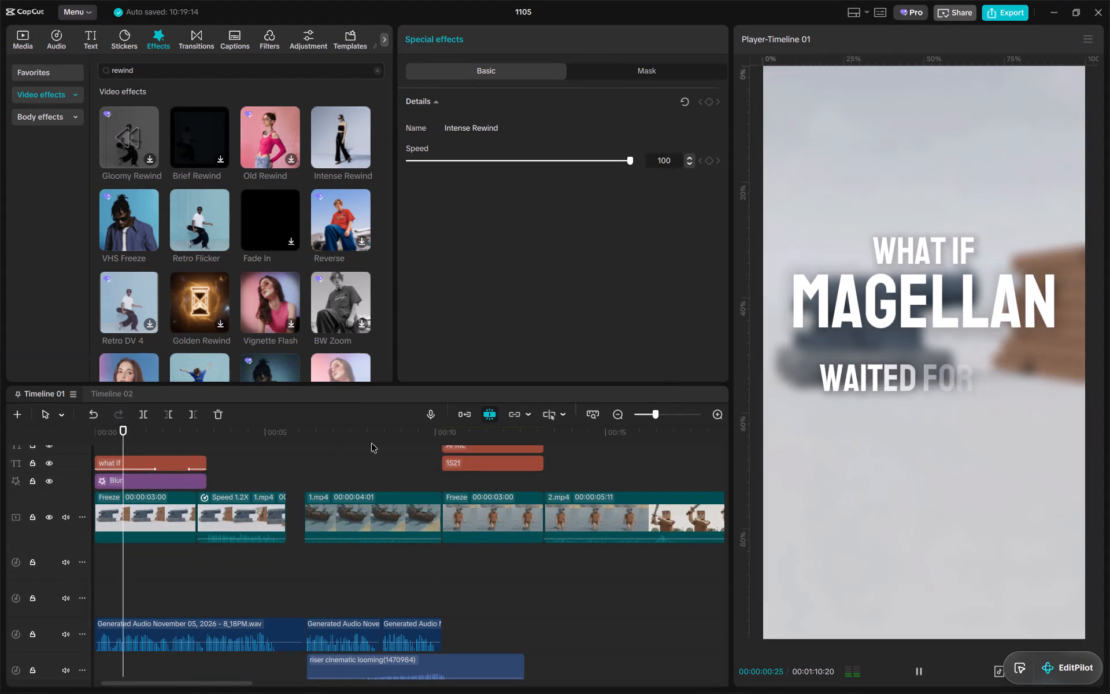
key("space")
Preview the APRIL 1521 title over the freeze frame and apply the Typewriter entrance animation to the APRIL text.
left_click(442, 431)
key("space")
scroll(517, 484, "up", 8, "ctrl")
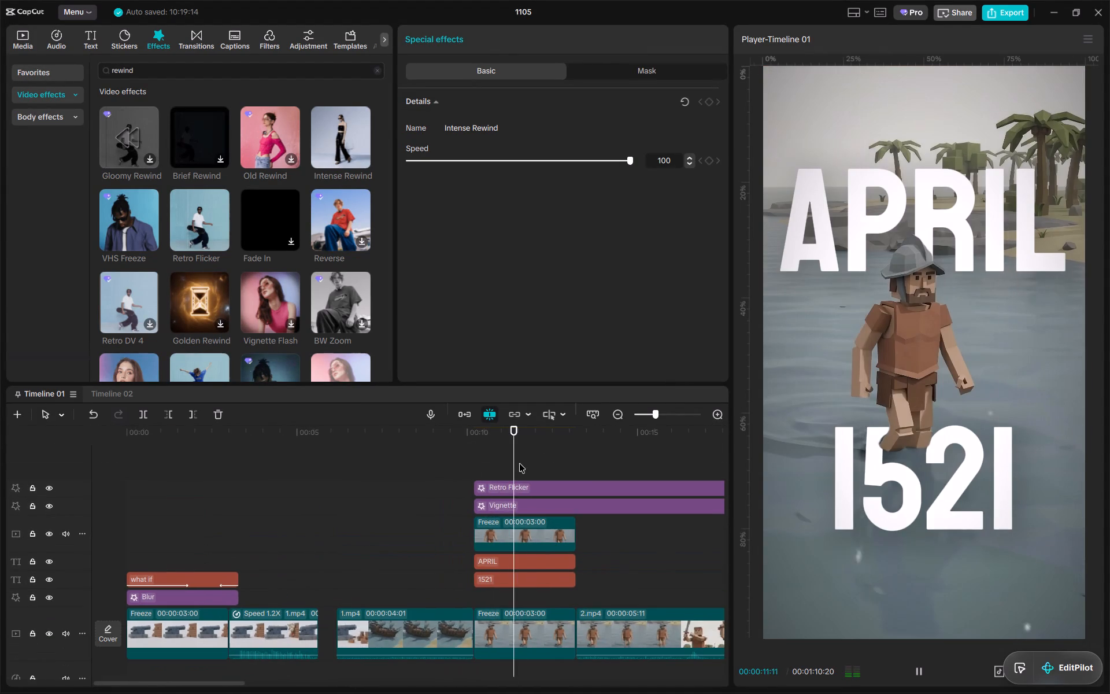
scroll(538, 470, "up", 1, "ctrl")
key("space")
left_click_drag(490, 435, 510, 451)
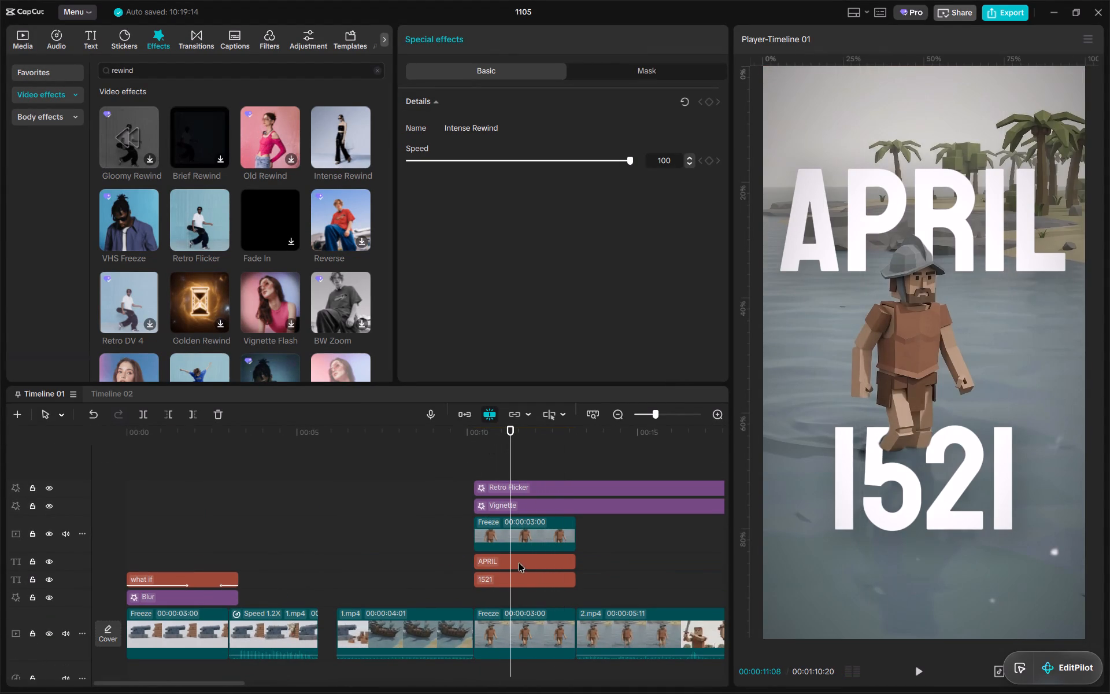
left_click(519, 563)
left_click(476, 36)
left_click(461, 71)
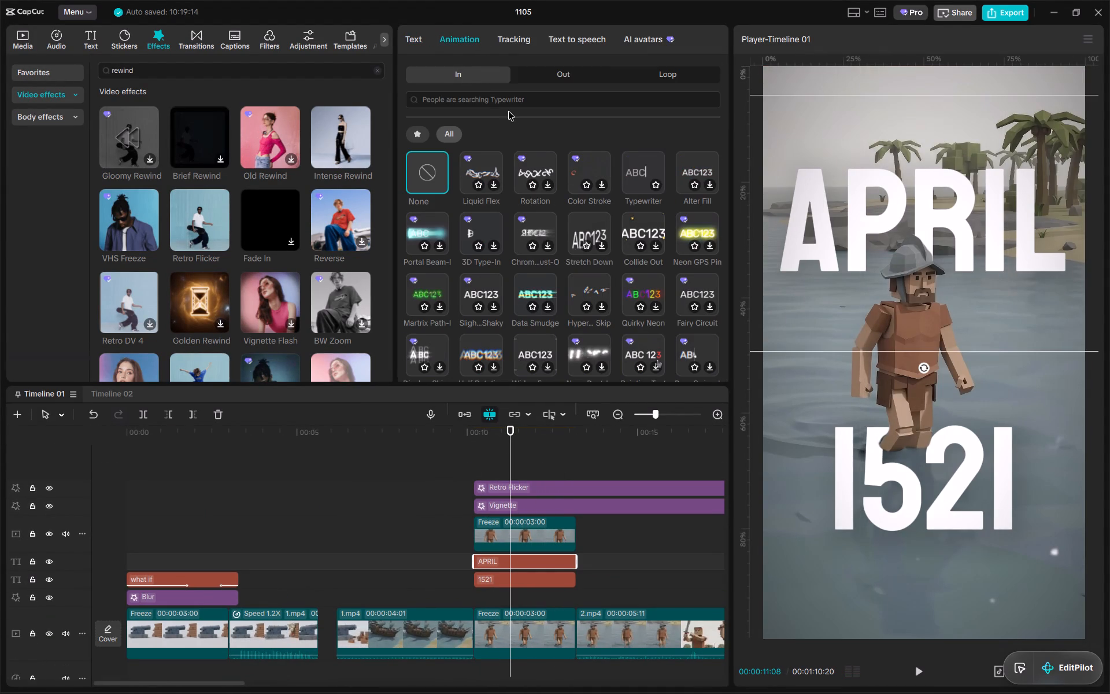
left_click(411, 41)
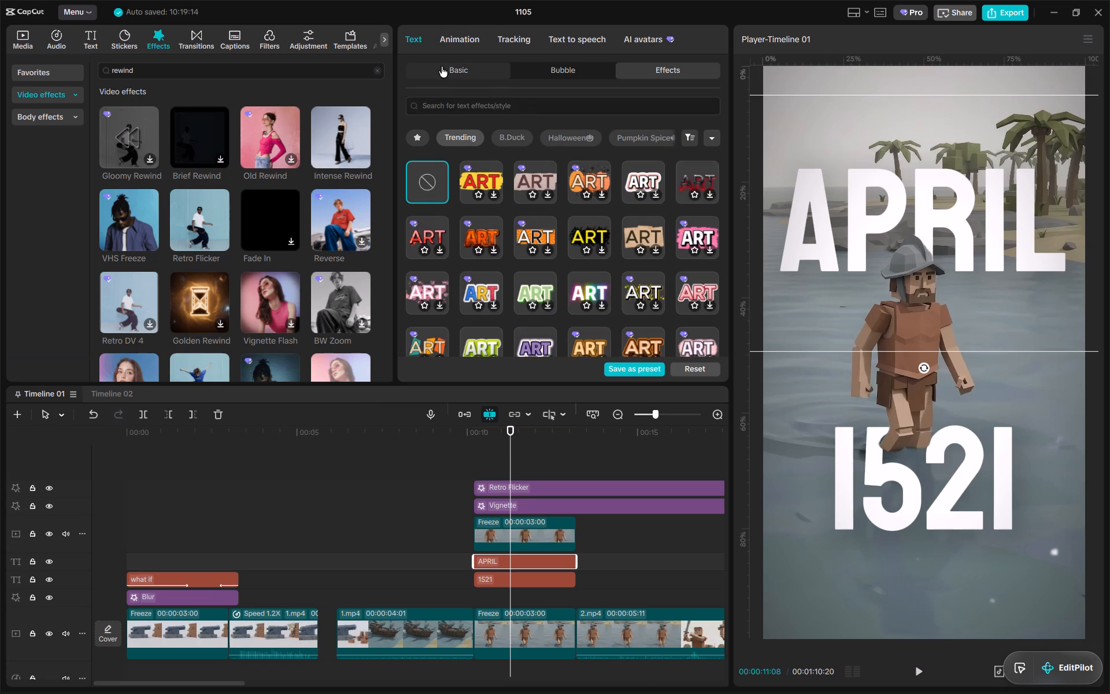
left_click(441, 67)
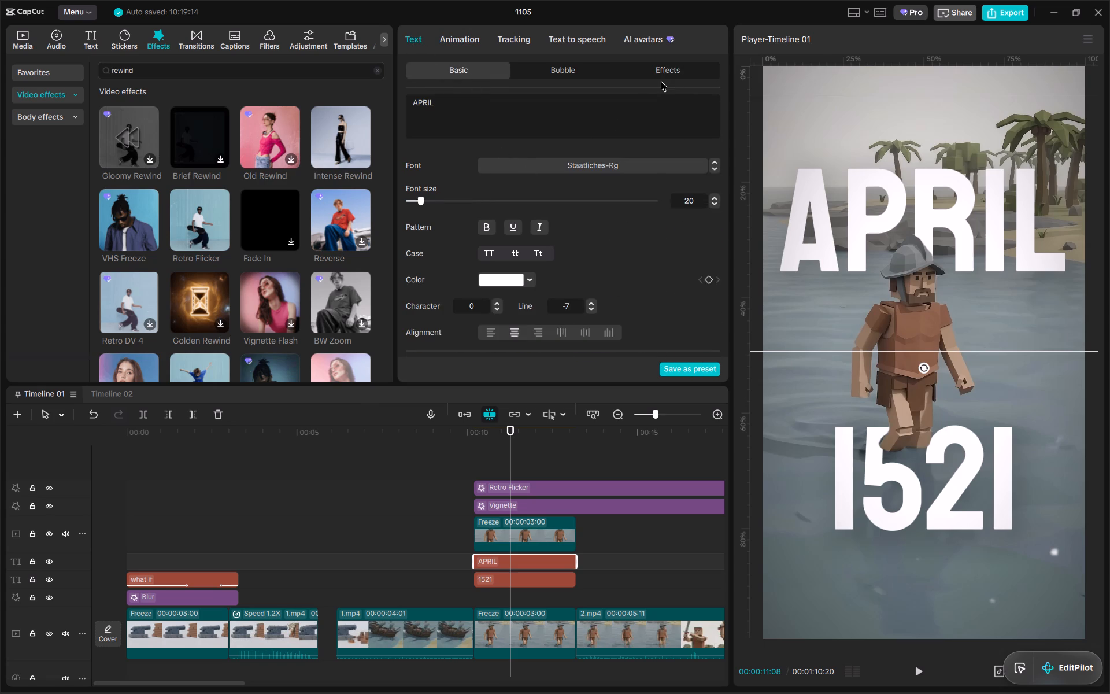
left_click(682, 76)
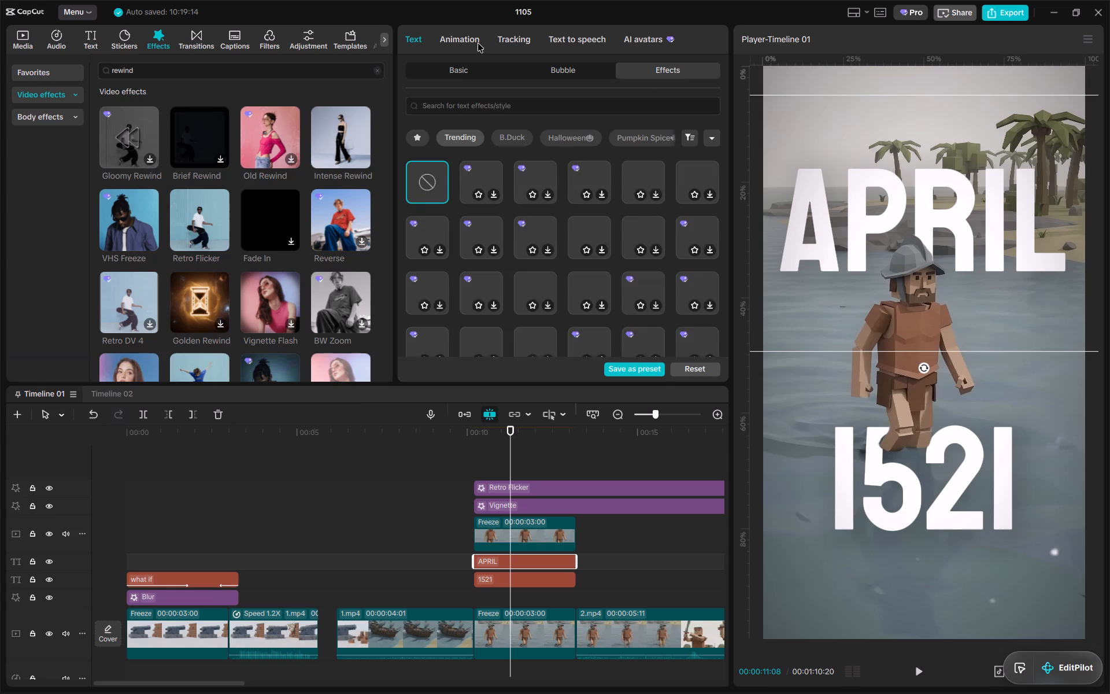
left_click(477, 42)
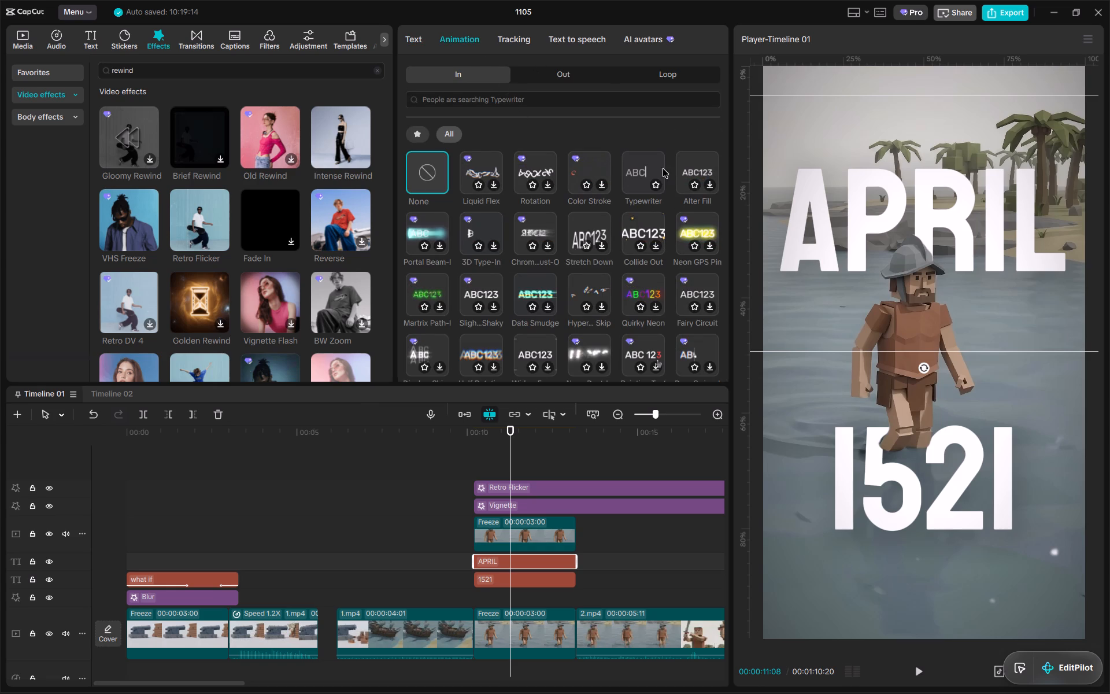
left_click(647, 165)
Trim the start of the 1521 text to about 10.7 s and apply the Typewriter entrance animation to it.
left_click(518, 578)
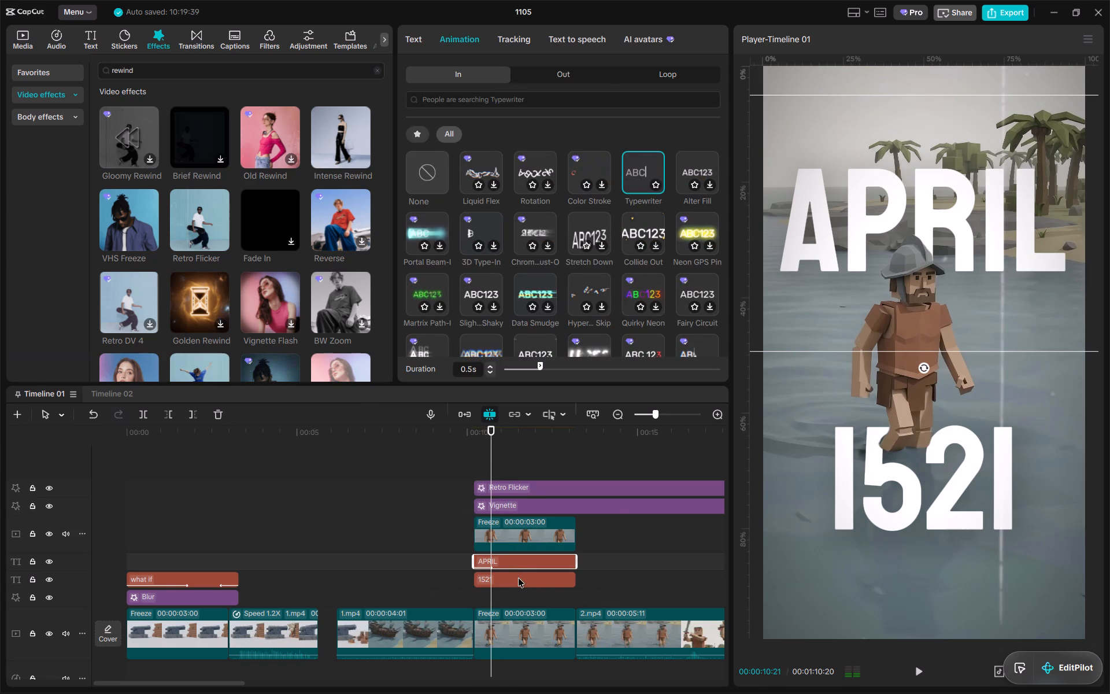
key("q")
left_click(471, 41)
left_click(645, 165)
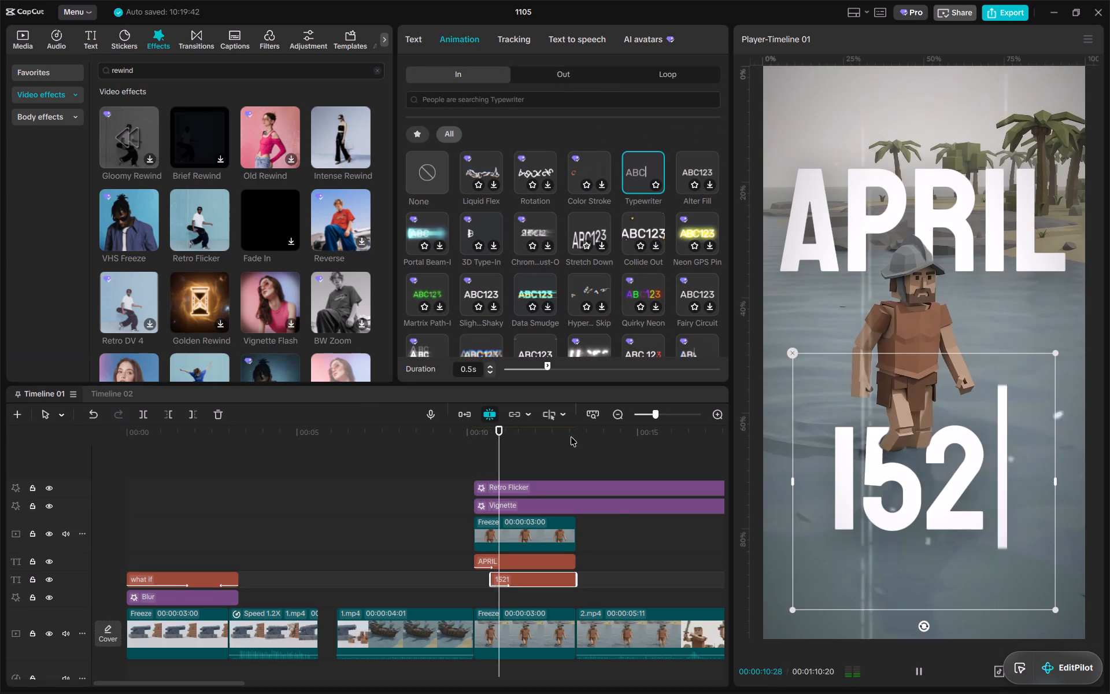
Play back the animated titles, the rewind transition and the 3.mp4 and 4.mp4 clips.
left_click(471, 451)
key("space")
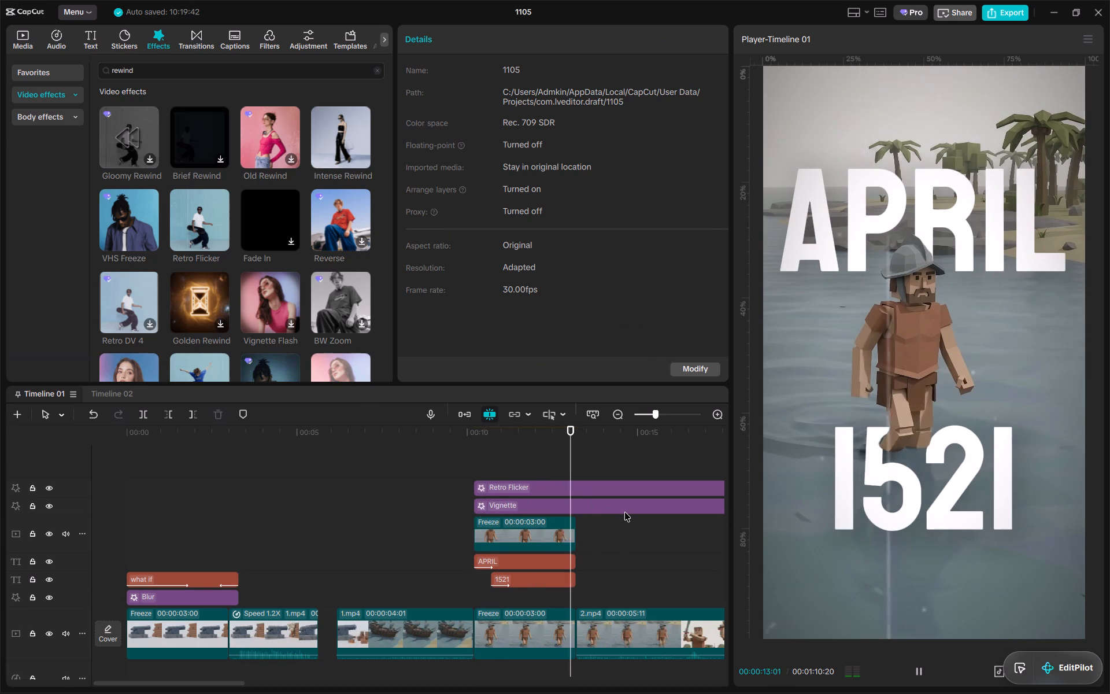
scroll(625, 512, "down", 6, "alt")
key("space")
left_click_drag(517, 429, 528, 424)
key("space")
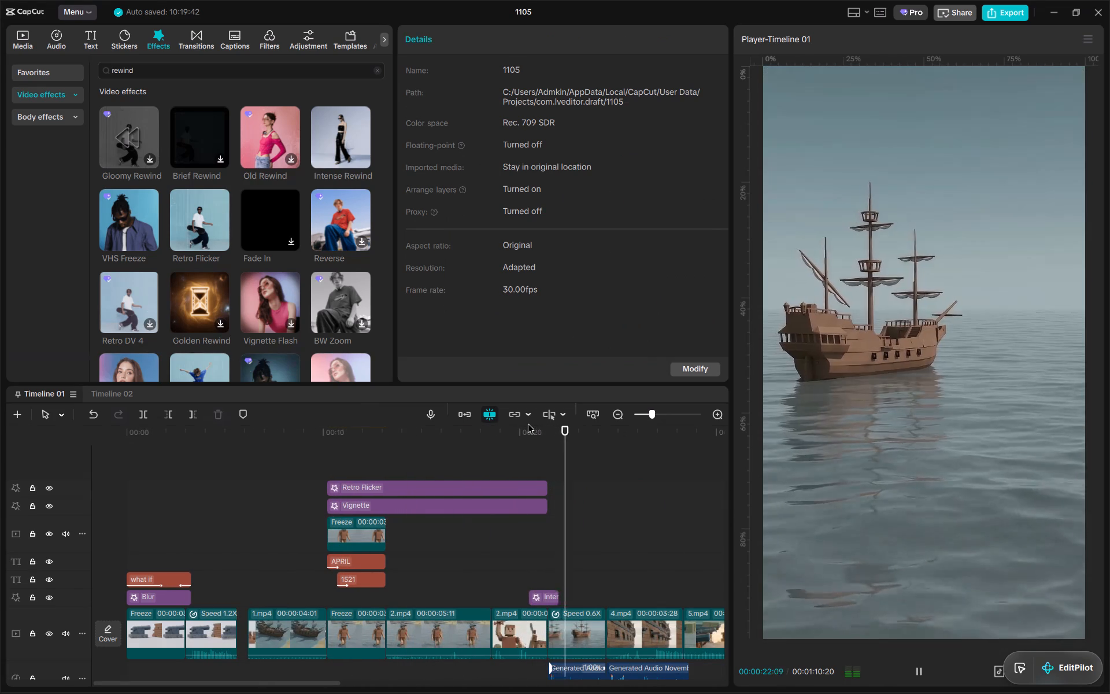
scroll(593, 508, "down", 1, "alt")
scroll(593, 508, "down", 7, "ctrl")
scroll(632, 517, "up", 5, "alt")
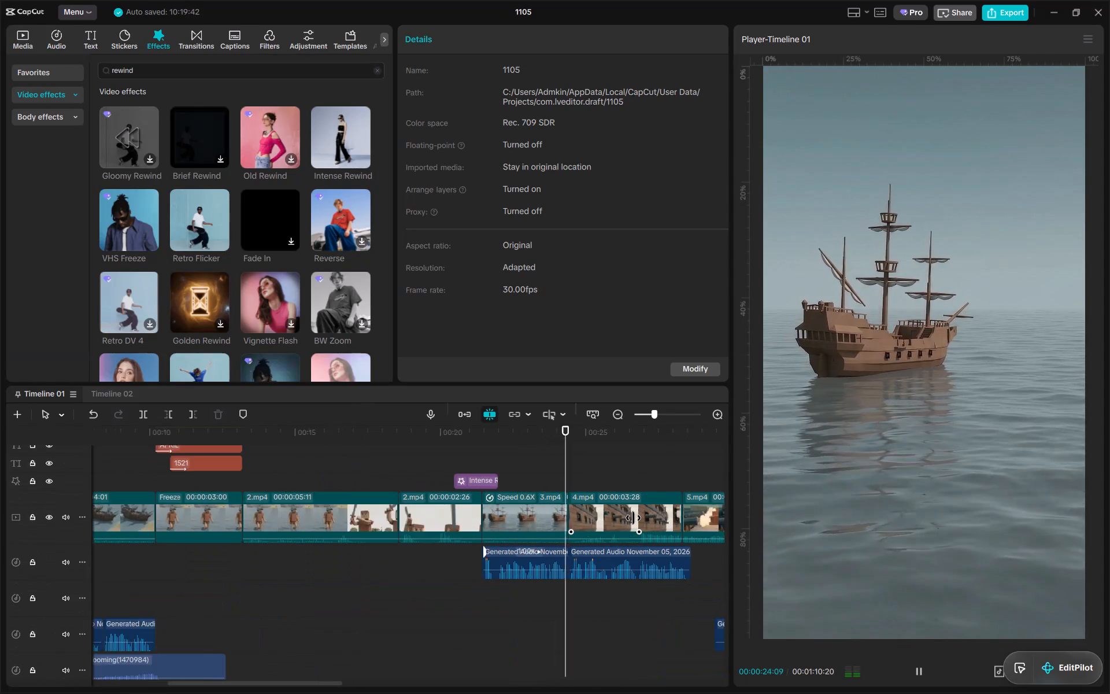
scroll(632, 517, "up", 4, "alt")
scroll(632, 517, "left", 2)
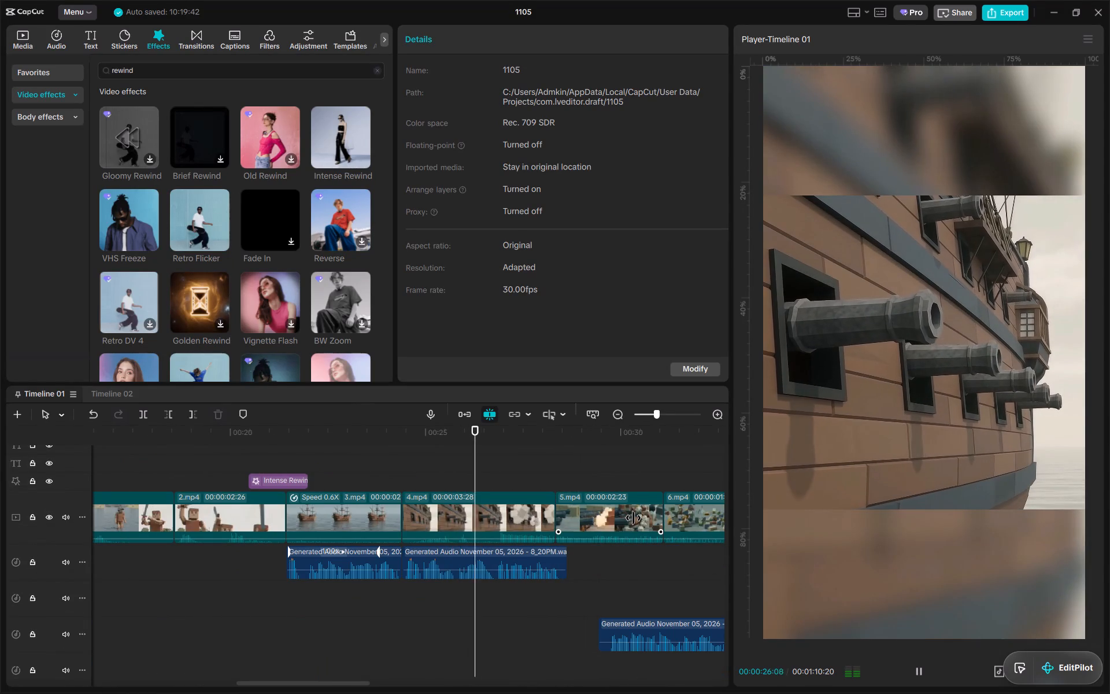
key("space")
left_click(392, 439)
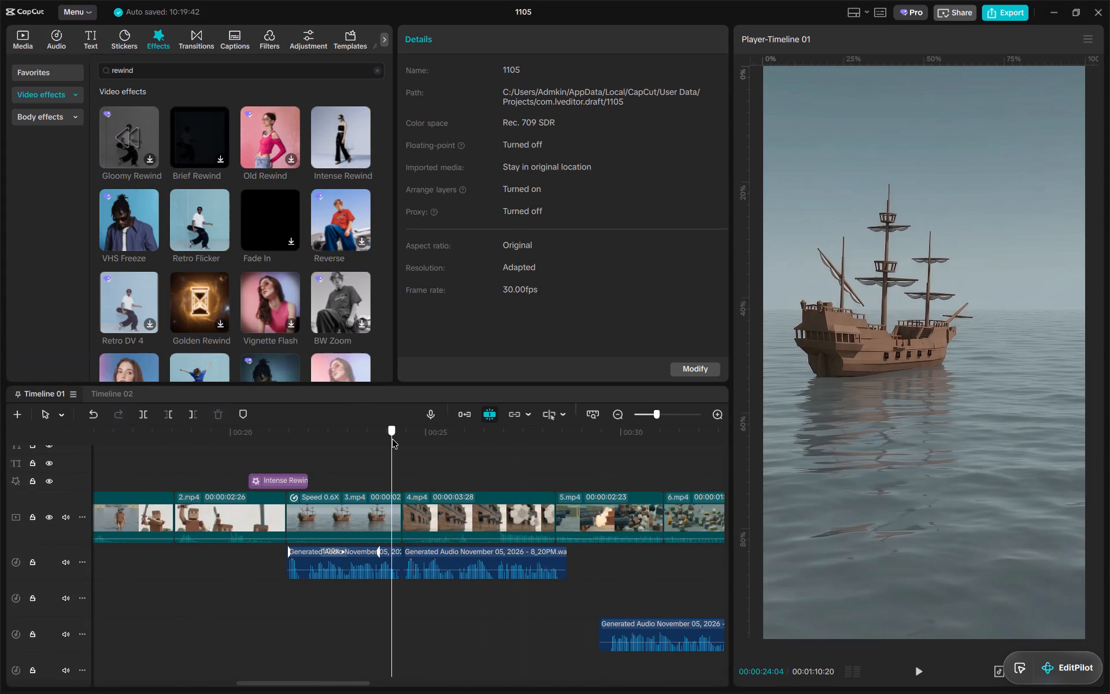
Search the sound effects library for "rewind".
left_click(72, 32)
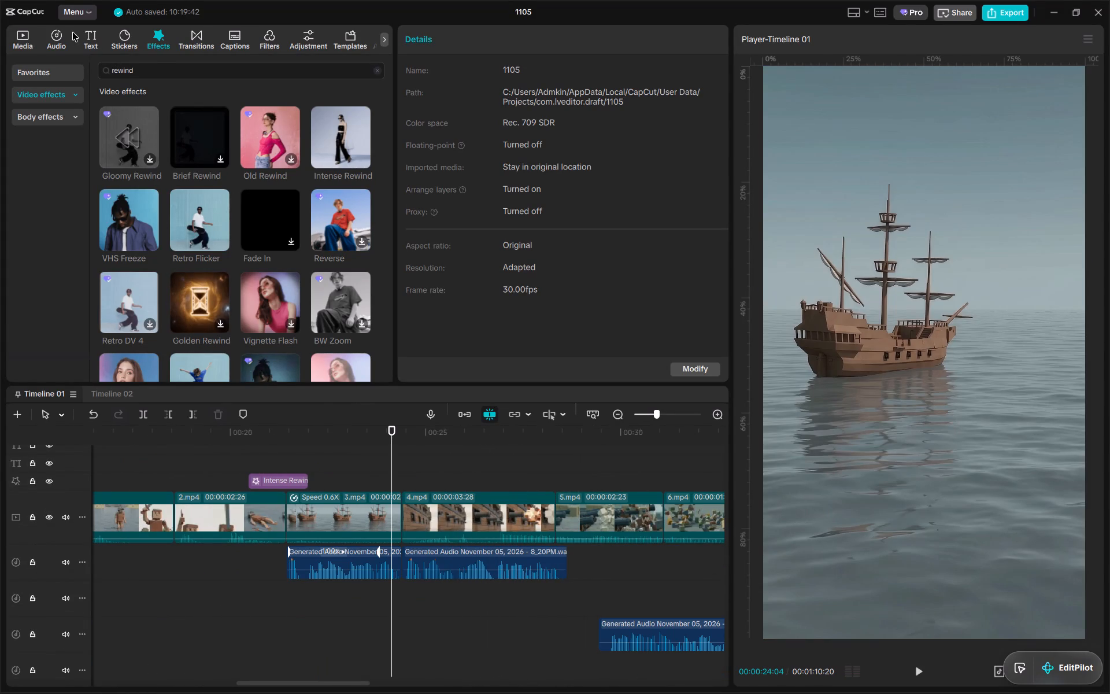
left_click(60, 32)
triple_click(169, 64)
type("rewind")
key("Return")
Audition rewind sounds, including Fast Rewind, DJ tape rewind, Tape rewind and Zap Rewind sound effect 2, to suit the transition.
left_click(177, 102)
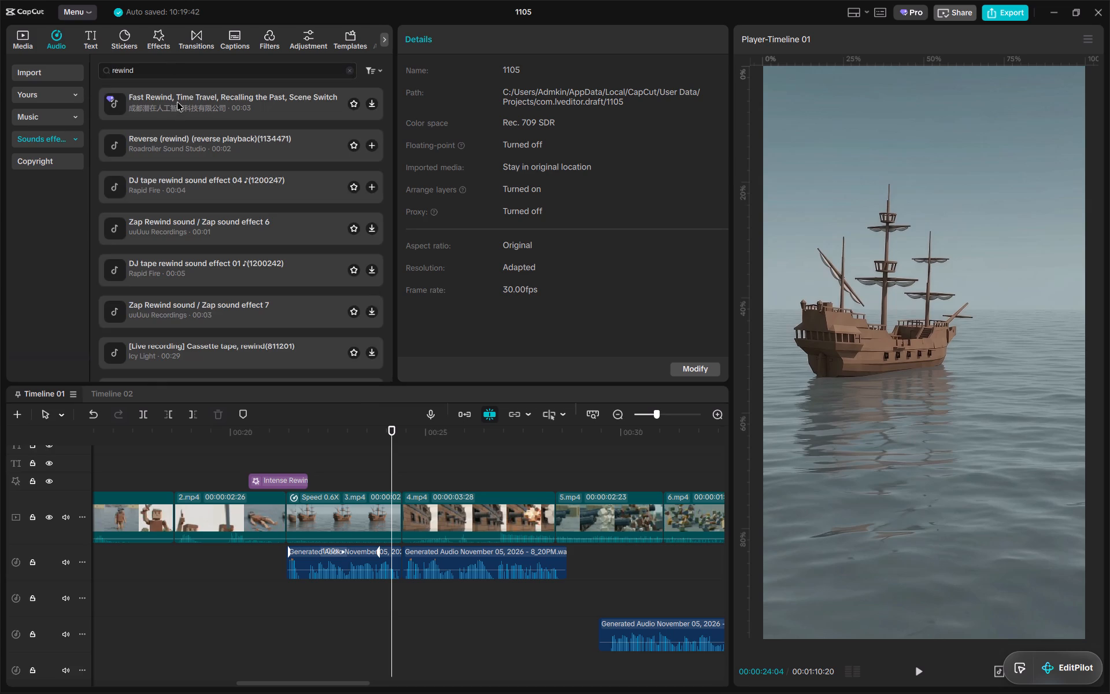
scroll(342, 599, "right", 3)
scroll(531, 616, "down", 7, "ctrl")
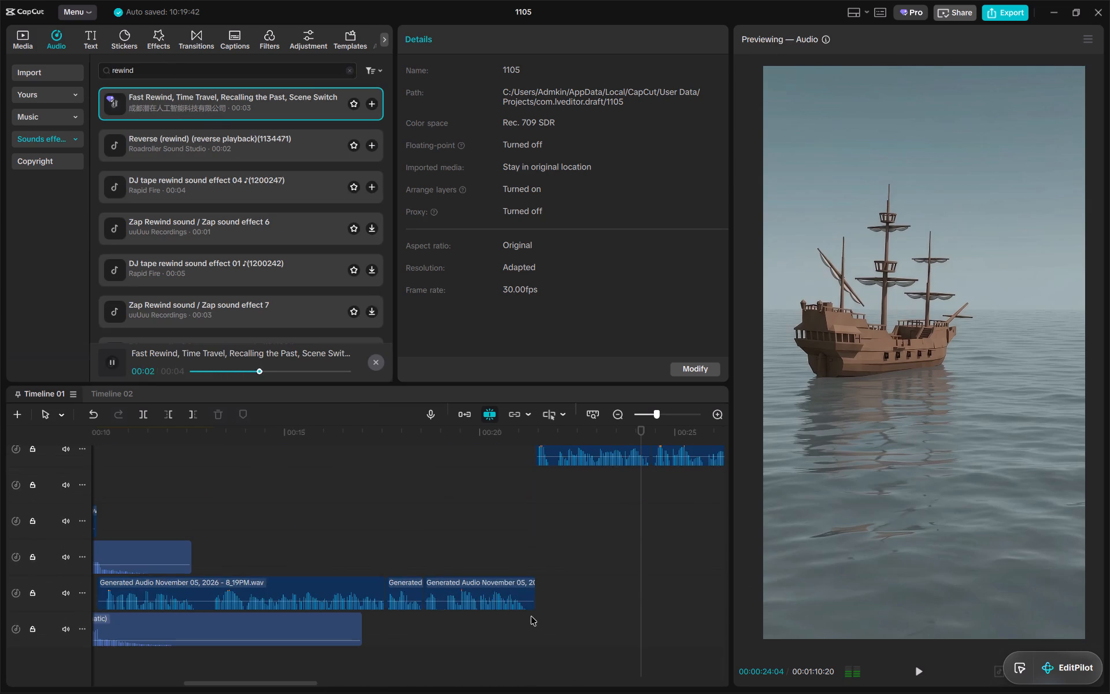
scroll(531, 616, "down", 7, "ctrl")
left_click(301, 186)
left_click(302, 265)
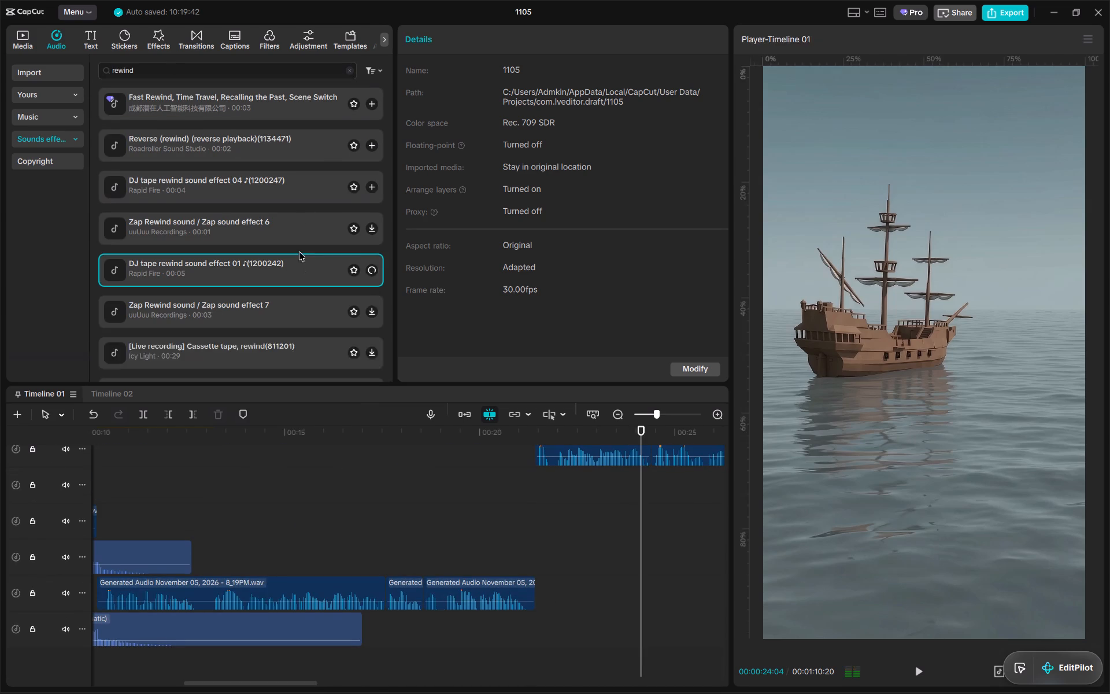
scroll(298, 242, "down", 2)
left_click(290, 252)
left_click(293, 261)
scroll(293, 261, "down", 1)
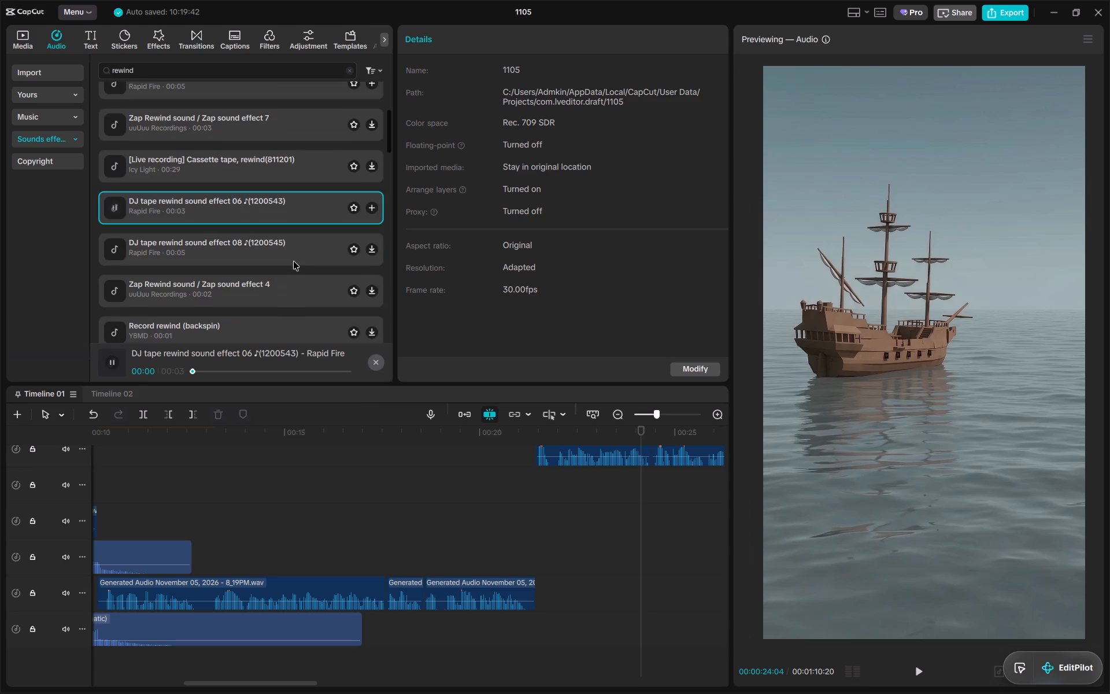
scroll(286, 276, "down", 2)
left_click(295, 253)
scroll(293, 254, "down", 1)
left_click(284, 270)
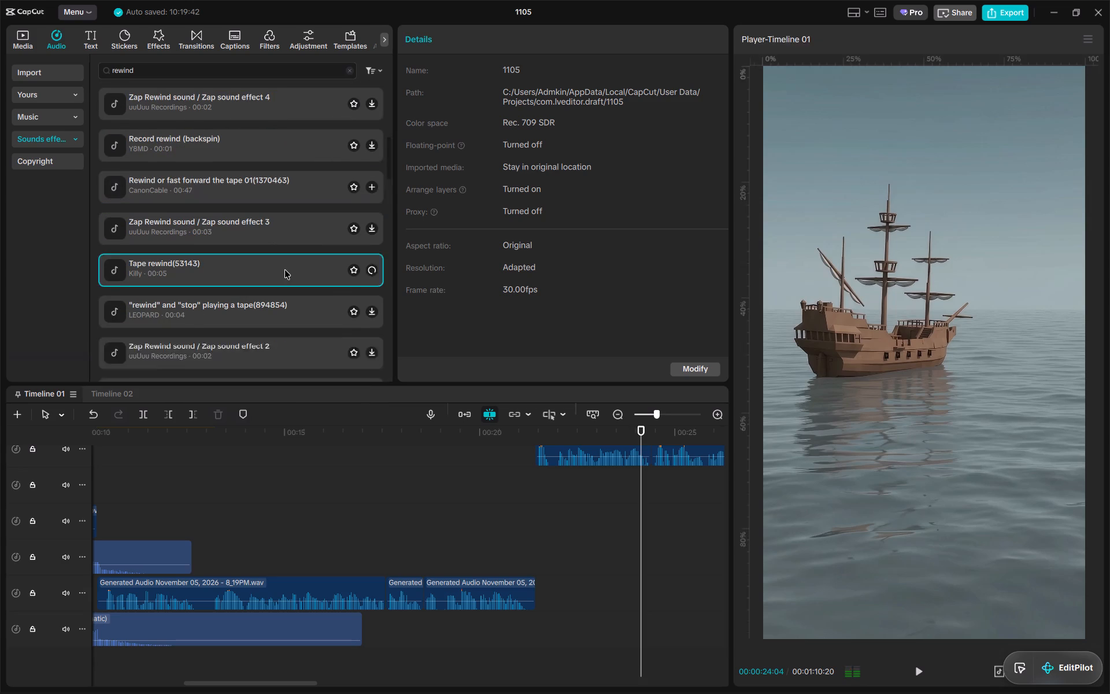
scroll(284, 270, "down", 1)
left_click(289, 287)
scroll(289, 287, "down", 1)
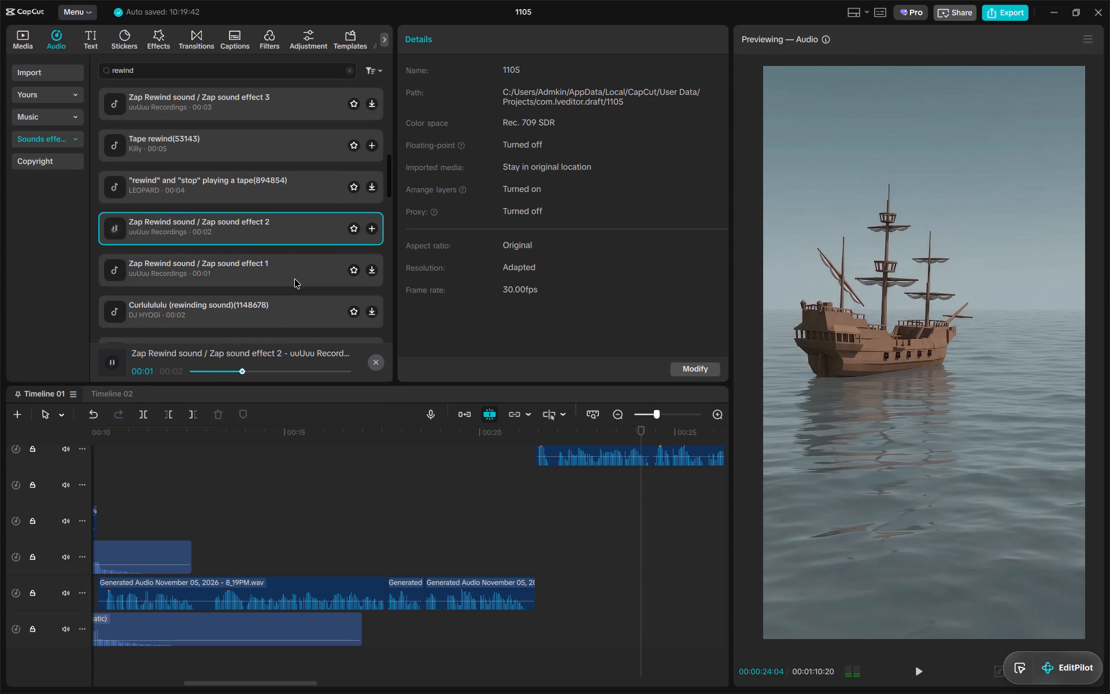
Add Zap Rewind sound / Zap sound effect 2 on a new audio track, starting at about 20 s under Intense Rewind.
left_click_drag(293, 232, 510, 652)
scroll(539, 541, "up", 8, "ctrl")
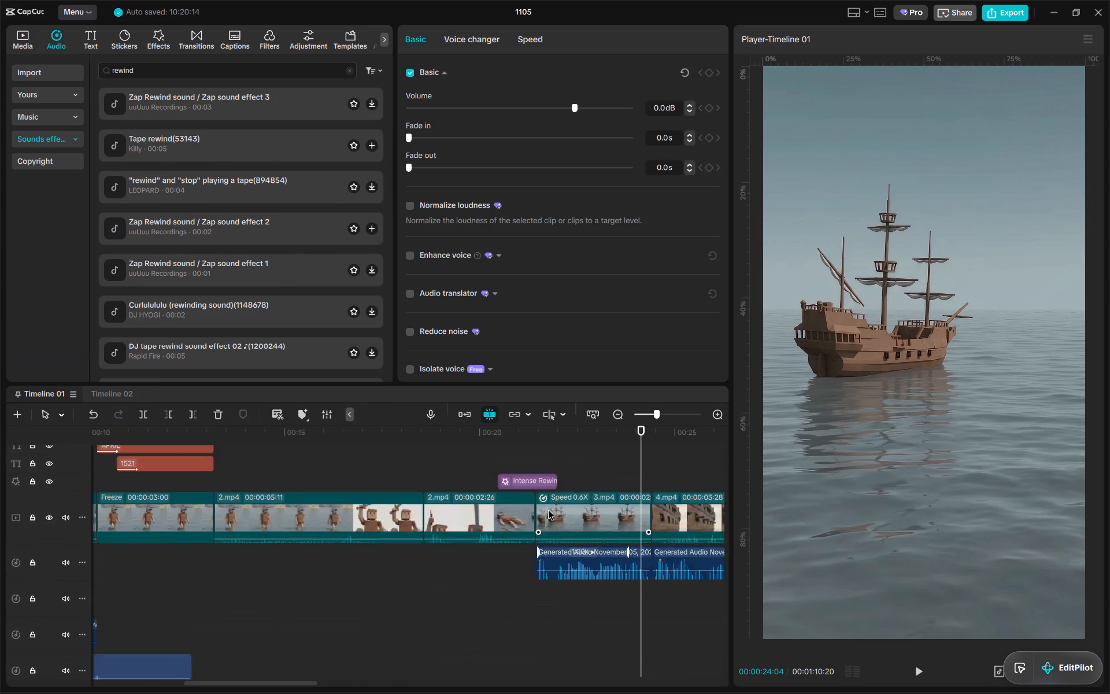
scroll(548, 510, "up", 4, "ctrl")
left_click(494, 444)
scroll(543, 564, "down", 14, "ctrl")
left_click_drag(543, 625, 519, 625)
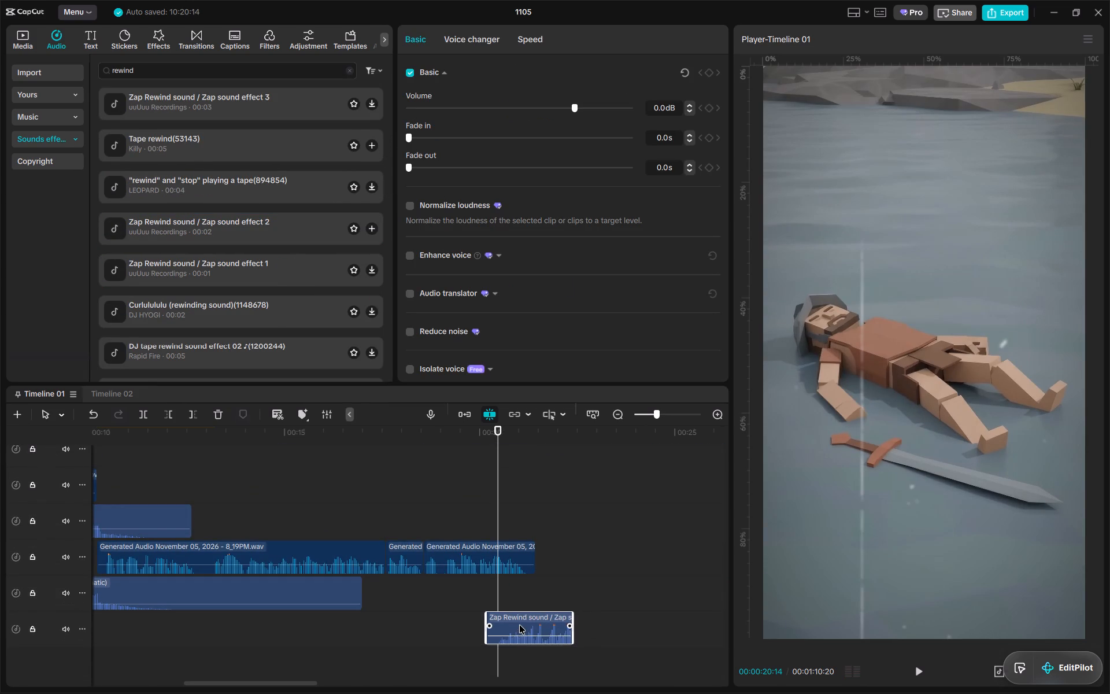
Nudge the Zap Rewind sound slightly earlier, to about 20 s, and preview it with the rewind transition.
left_click_drag(519, 625, 515, 625)
key("space")
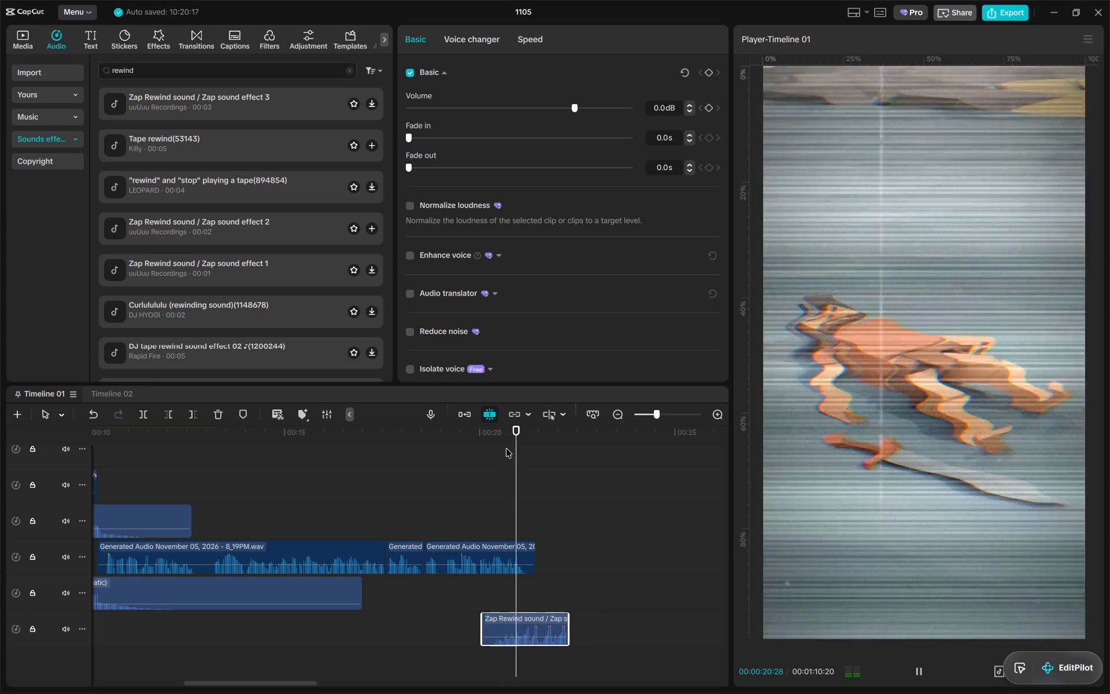
left_click(501, 436)
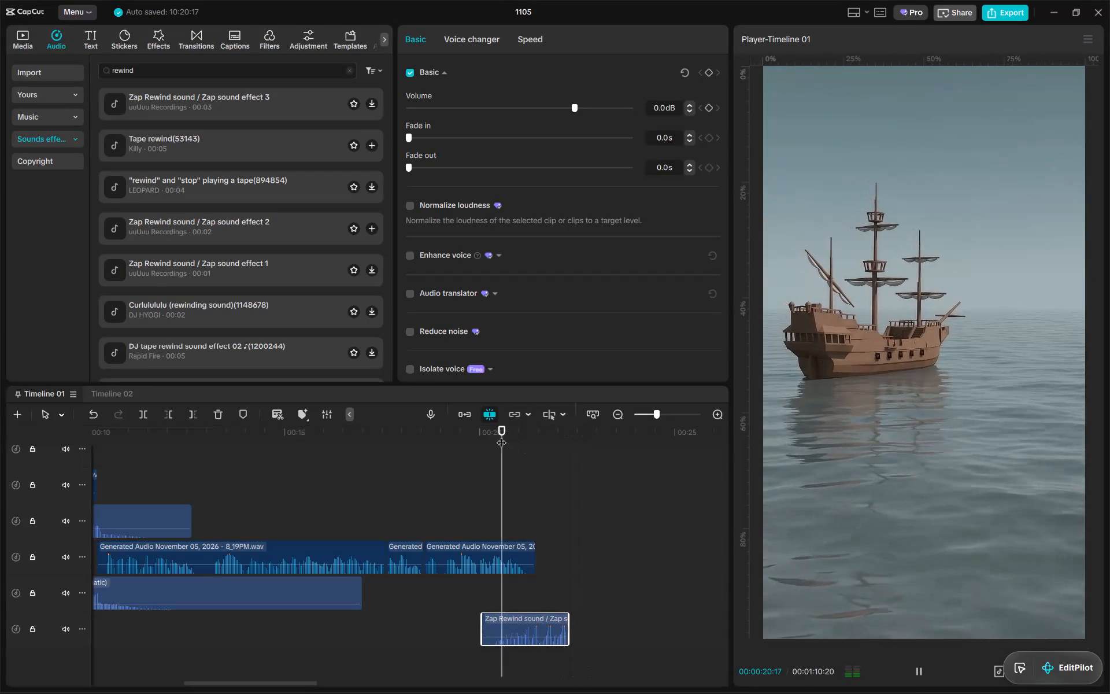
Move 3.mp4 and everything after it, with the narration, about 7 s later to open a gap after 2.mp4.
scroll(545, 505, "up", 10, "ctrl")
key("x")
left_click(626, 608)
scroll(639, 547, "up", 6, "ctrl")
scroll(617, 582, "down", 3, "ctrl")
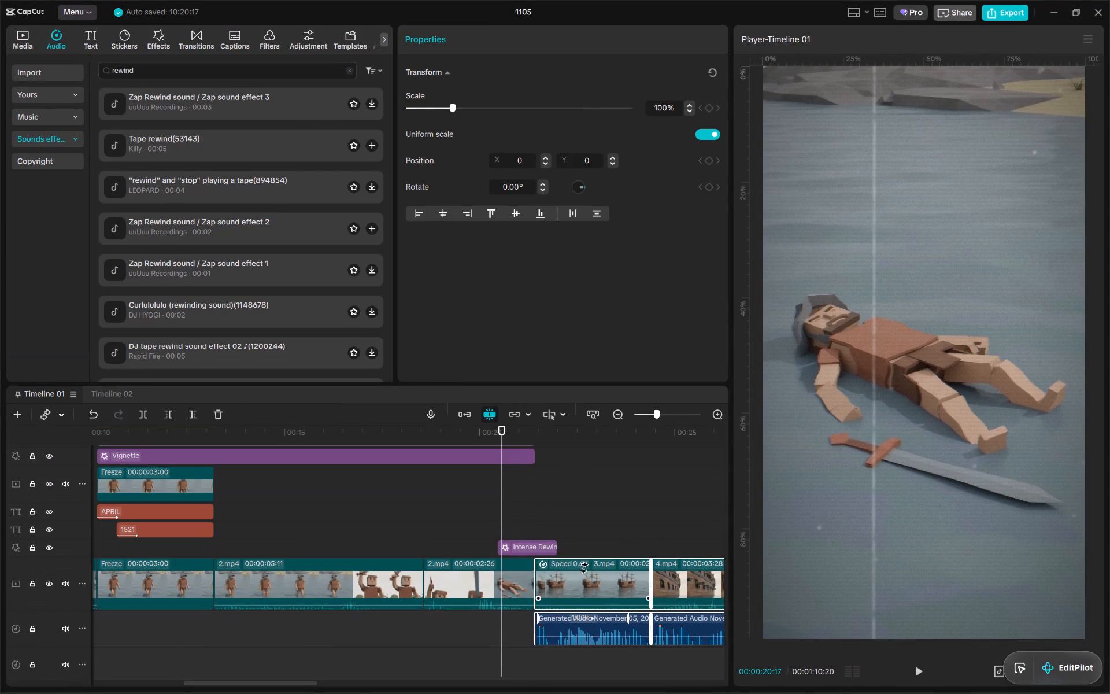
key("a")
left_click(546, 547)
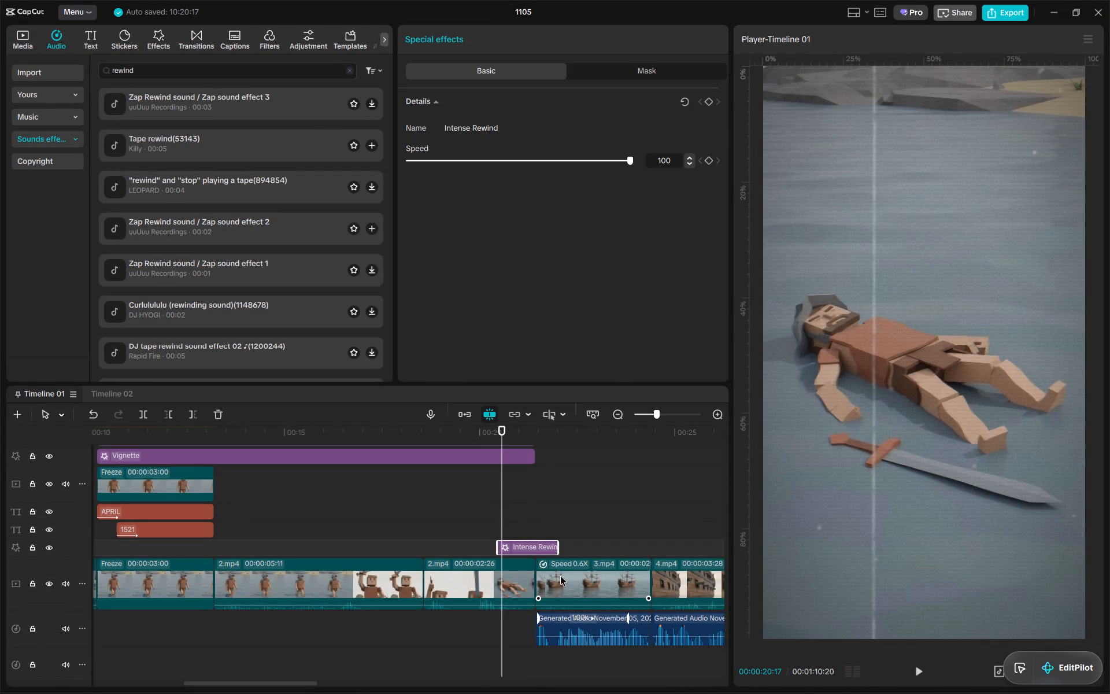
left_click(536, 549)
left_click(560, 560)
key("x")
left_click(637, 651)
key("a")
left_click_drag(565, 573, 710, 592)
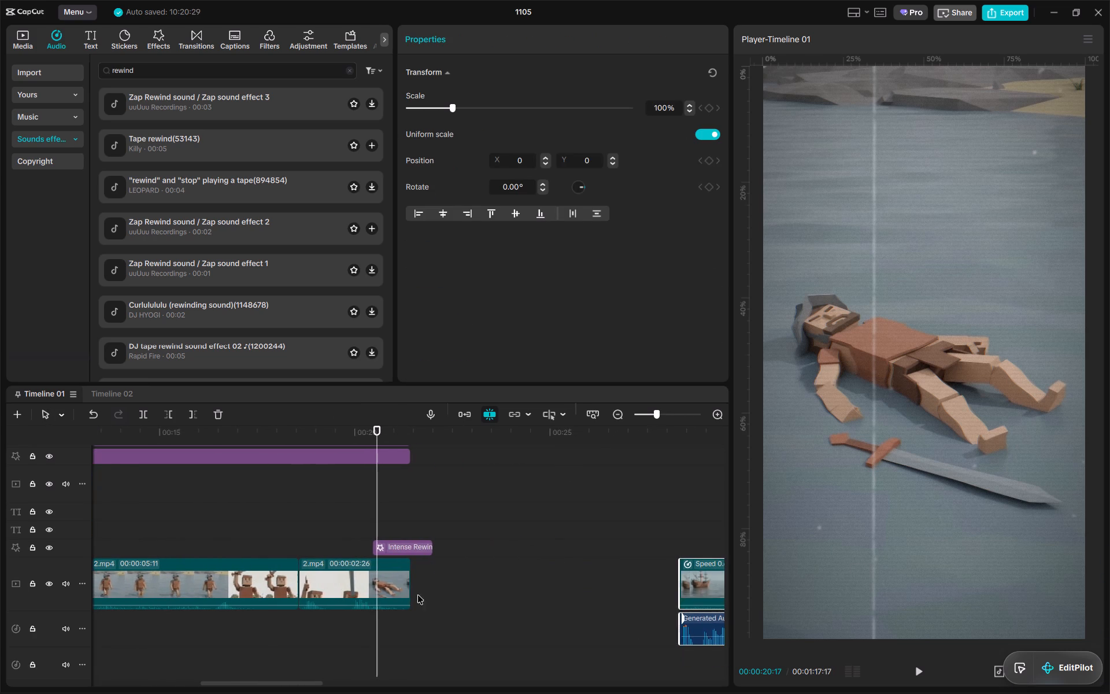
Move the Intense Rewind effect about 2 s later, into the gap after the second 2.mp4 clip.
left_click(377, 588)
left_click_drag(382, 437, 363, 442)
left_click_drag(407, 552, 484, 551)
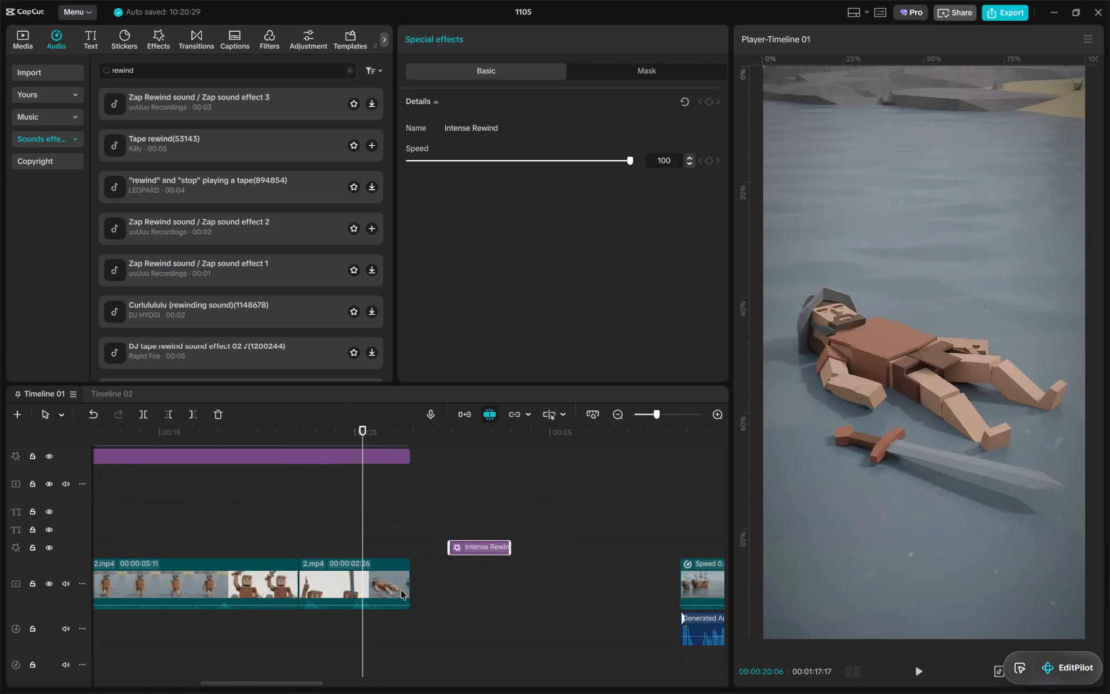
Trim the second 2.mp4 clip to end at 20:22 and add a 3-second freeze frame of its last image.
left_click(386, 592)
key("space")
key("space")
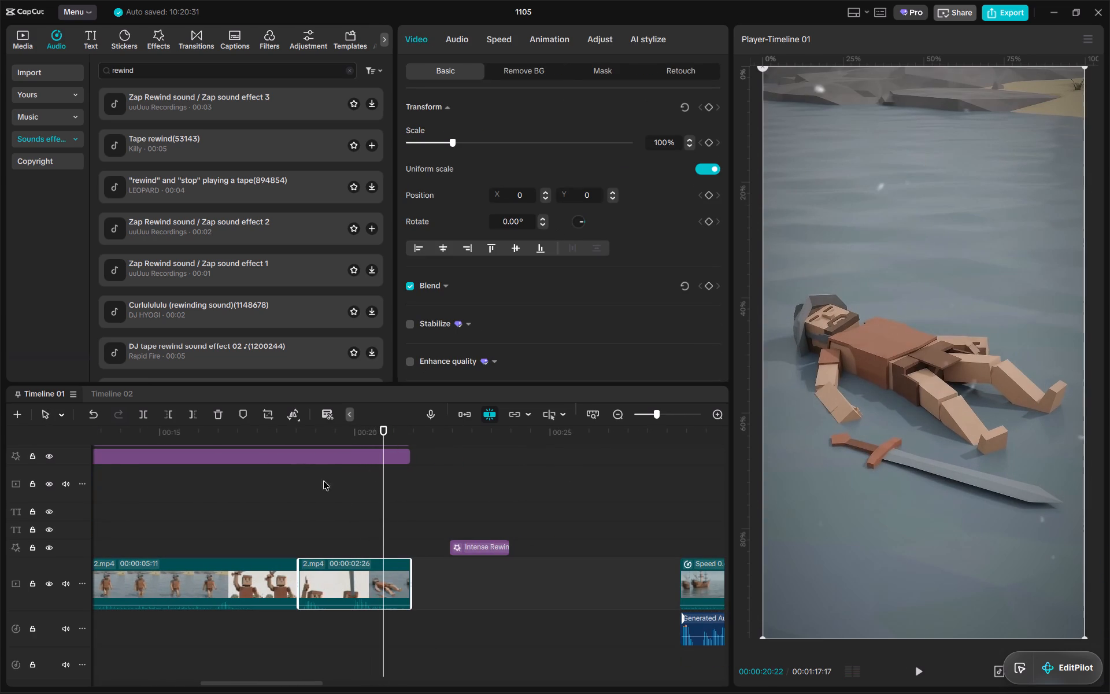
key("w")
left_click(386, 588)
key("w")
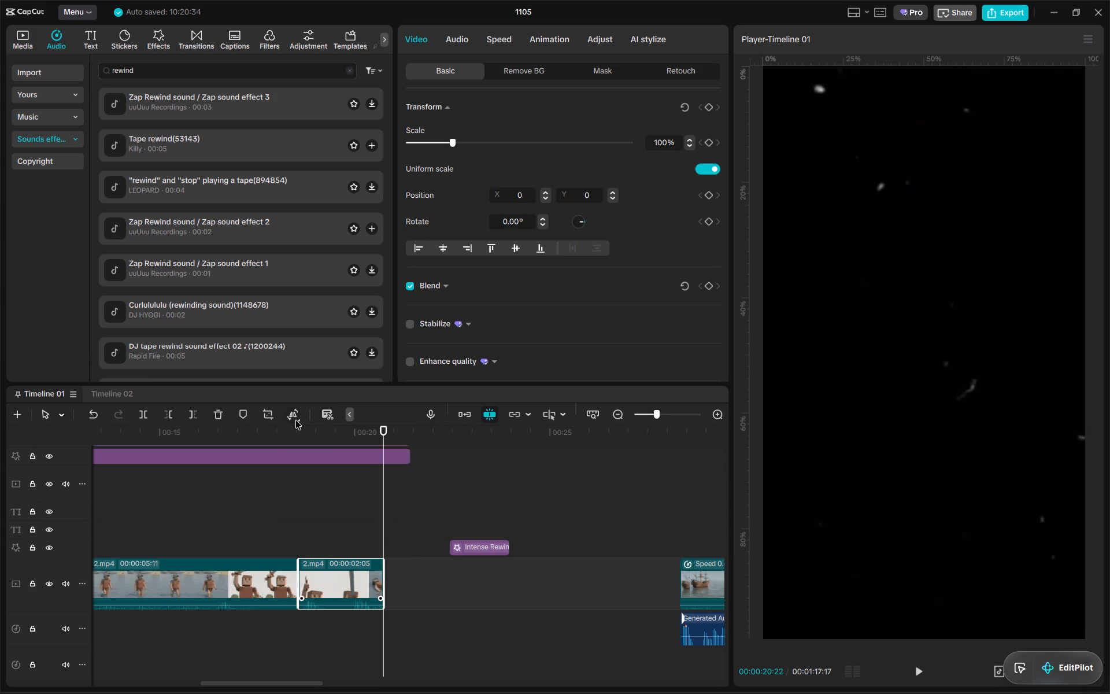
left_click(314, 437)
Select the 3.mp4 to 12.mp4 clips and move them about 3 s earlier to realign them with their narration.
scroll(505, 579, "down", 10, "alt")
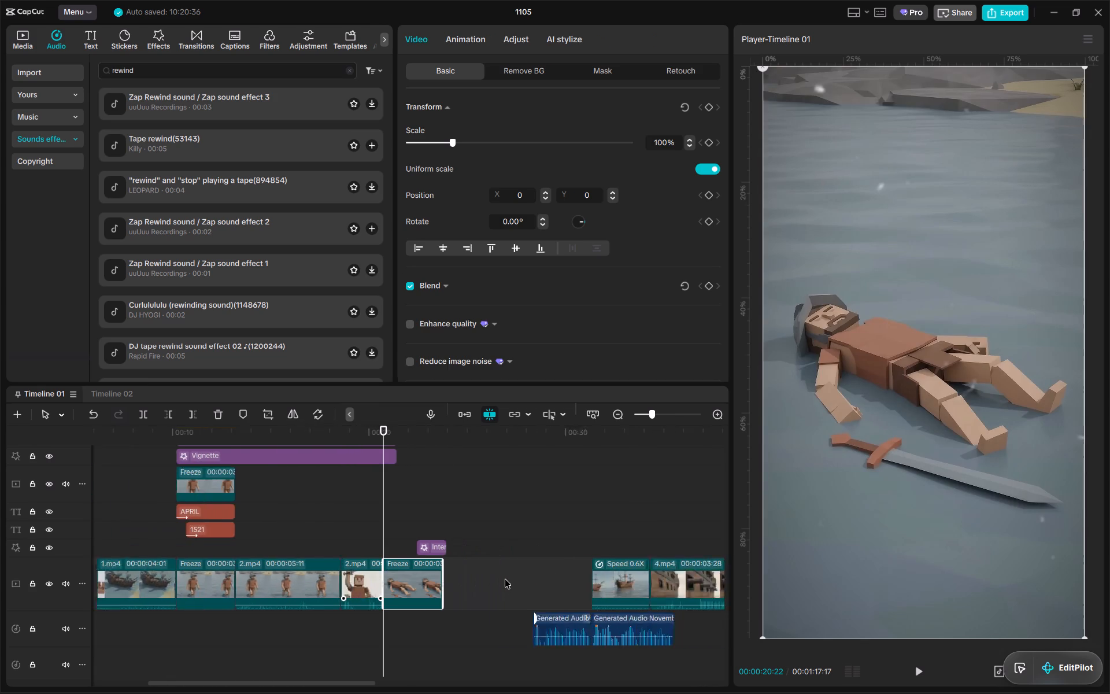
scroll(505, 579, "down", 8, "alt")
scroll(504, 581, "down", 3, "ctrl")
left_click_drag(695, 478, 345, 526)
left_click_drag(346, 533, 339, 531)
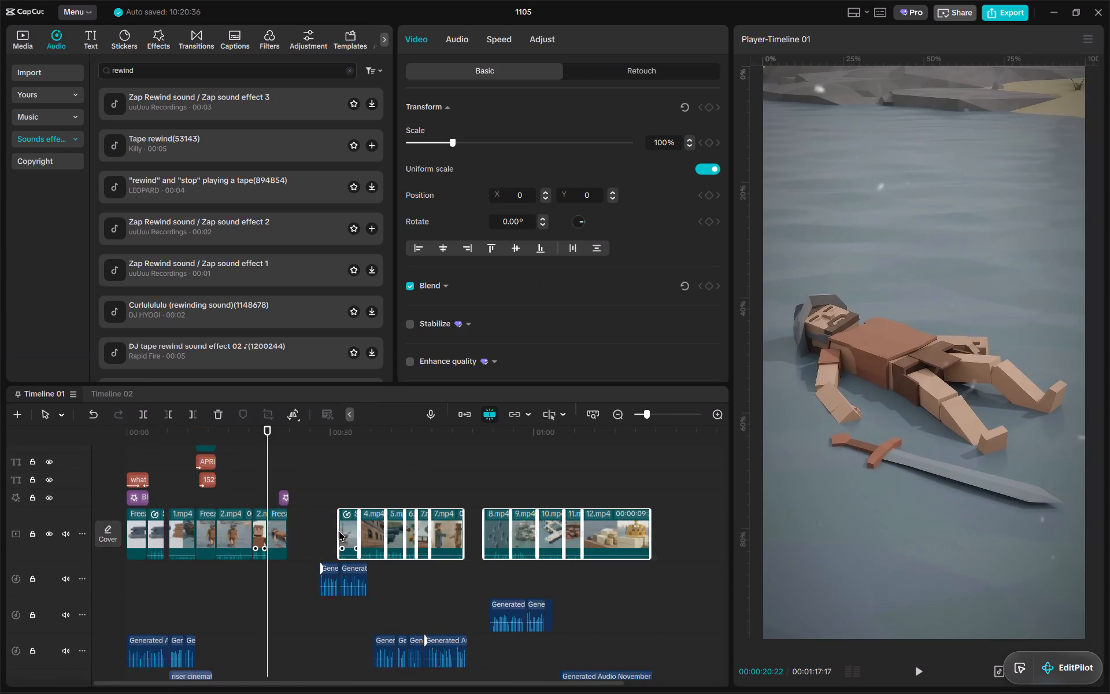
left_click_drag(339, 531, 326, 530)
Play back the freeze frame and move Intense Rewind over it, starting at about 21:09.
scroll(284, 503, "up", 14, "alt")
key("space")
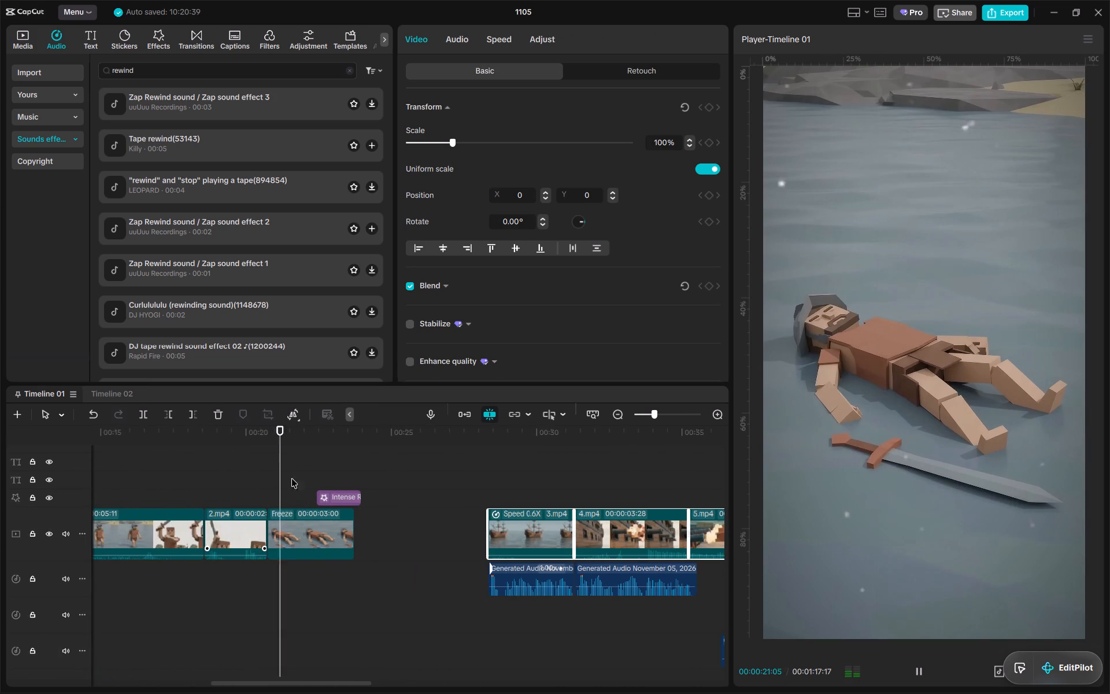
key("space")
left_click(255, 435)
key("space")
scroll(278, 475, "up", 5, "ctrl")
key("space")
left_click_drag(331, 582, 301, 579)
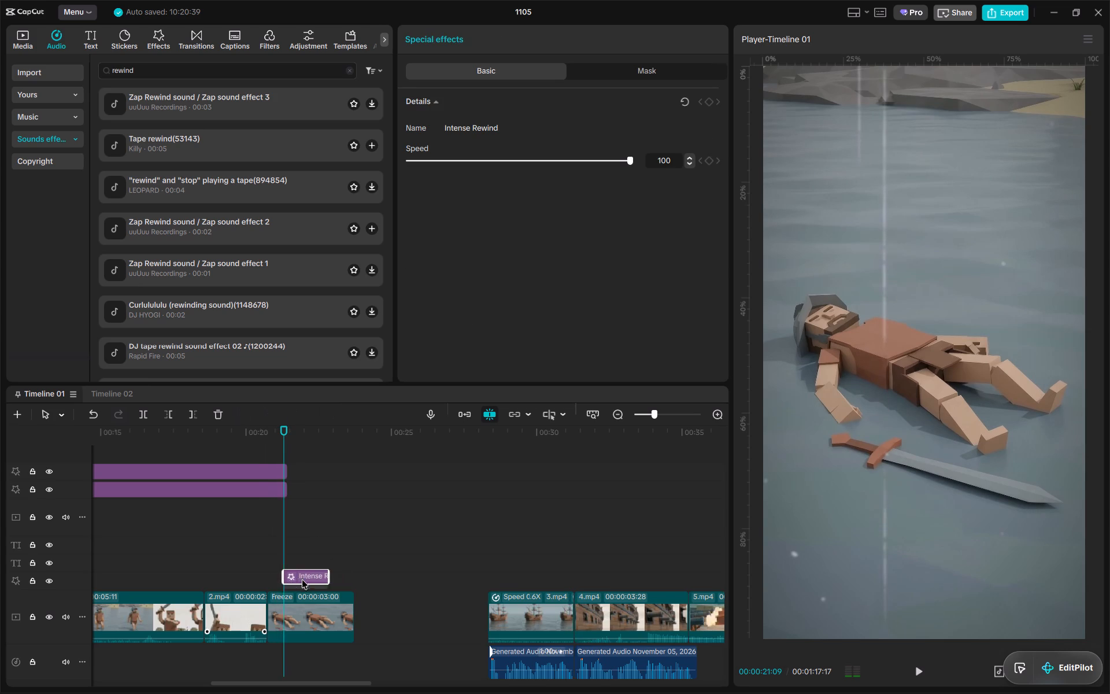
Trim the end of the narration clip under the freeze frame to 21:09, where Intense Rewind starts.
scroll(302, 579, "down", 14, "ctrl")
scroll(278, 527, "up", 6, "ctrl")
scroll(302, 501, "up", 12, "alt")
scroll(302, 503, "down", 5, "alt")
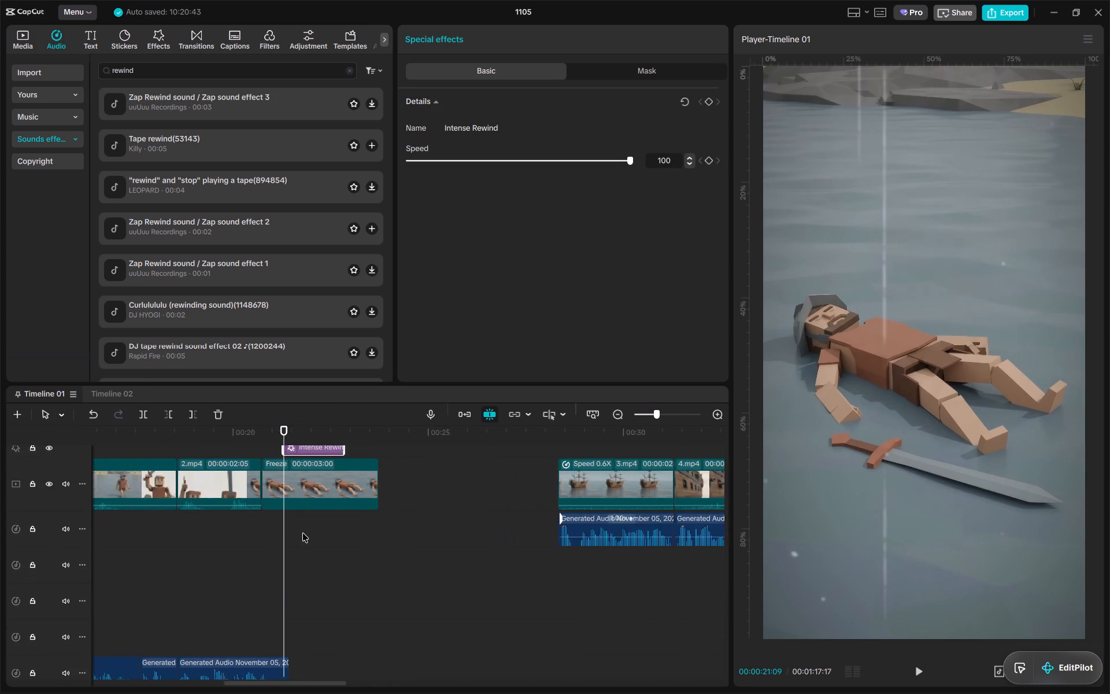
scroll(302, 533, "up", 7, "ctrl")
scroll(302, 534, "down", 6)
scroll(305, 617, "down", 7, "ctrl")
scroll(302, 614, "right", 1)
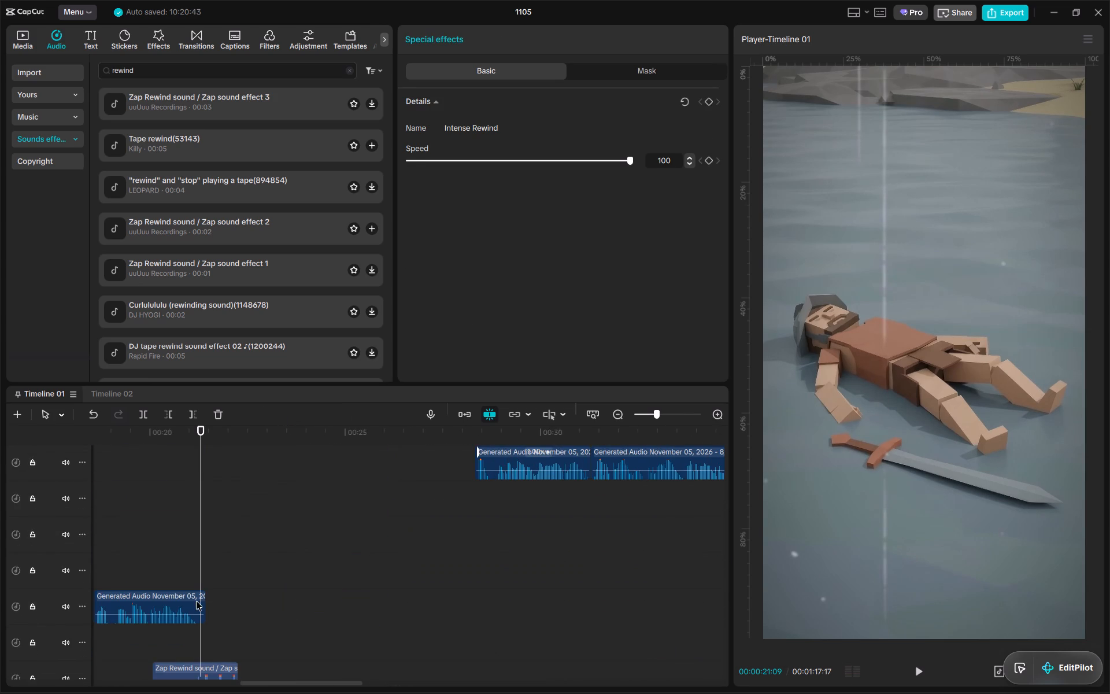
left_click(196, 601)
key("w")
Move the Zap Rewind sound later so it starts at about 21 s, under the freeze frame.
scroll(196, 601, "down", 2, "ctrl")
left_click_drag(168, 636, 202, 632)
scroll(211, 544, "up", 6, "alt")
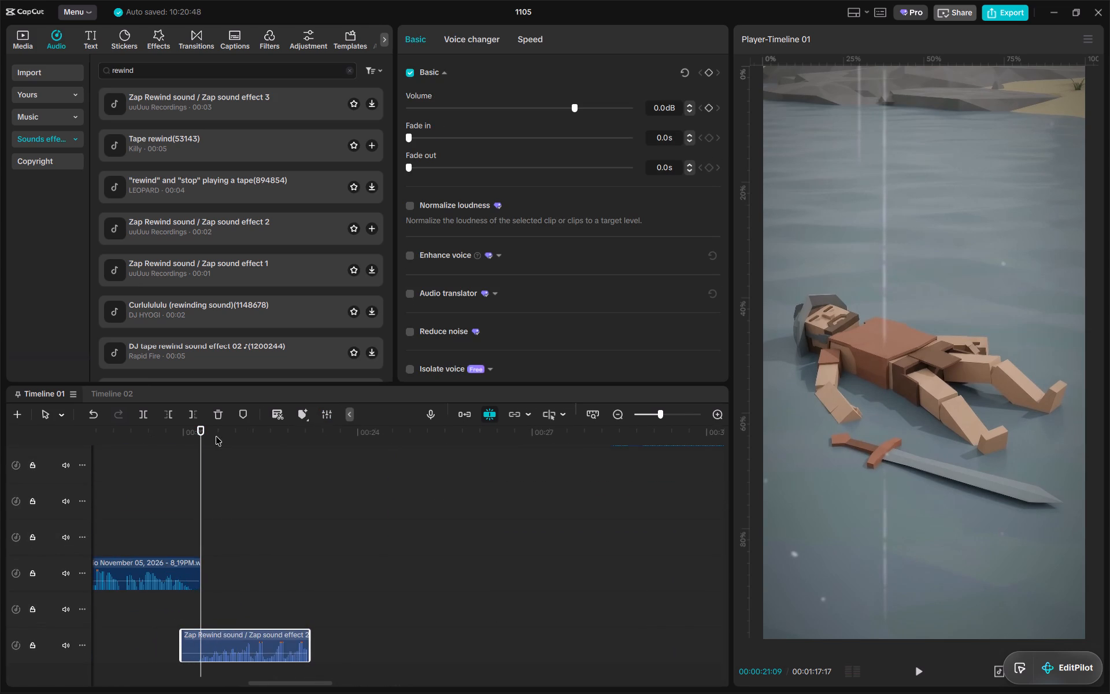
Lower the Intense Rewind speed to 70 and extend the effect to end with the rewind sound at about 23:05.
left_click_drag(201, 435, 293, 423)
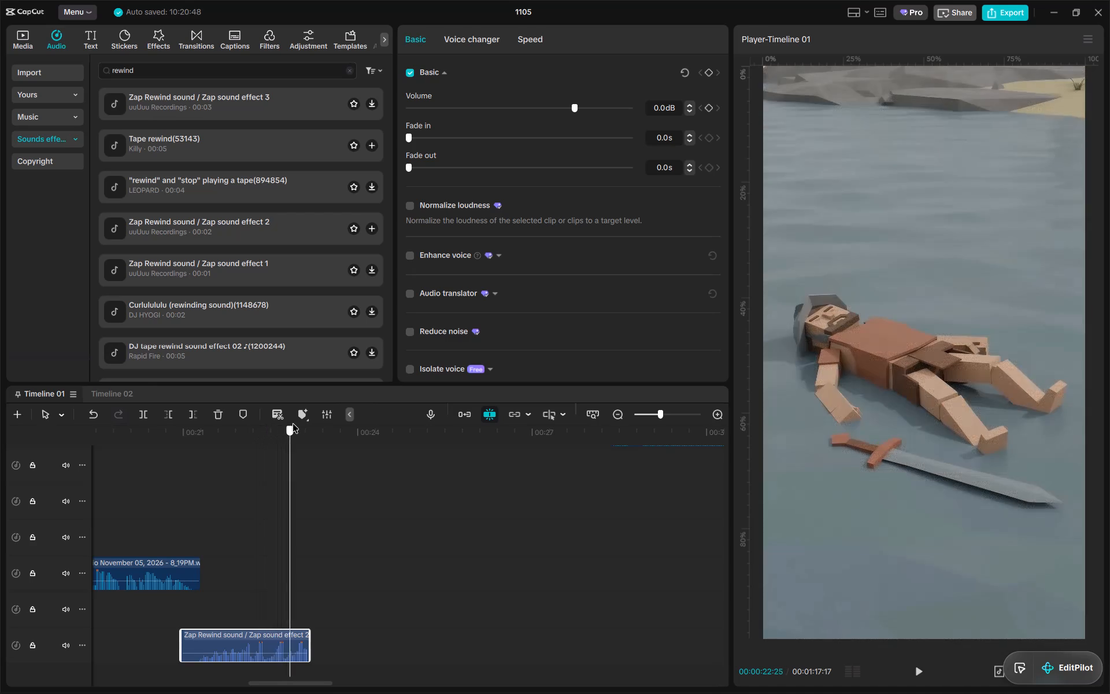
left_click_drag(293, 423, 277, 423)
scroll(305, 463, "up", 9, "ctrl")
scroll(314, 474, "down", 7, "ctrl")
left_click_drag(271, 429, 299, 436)
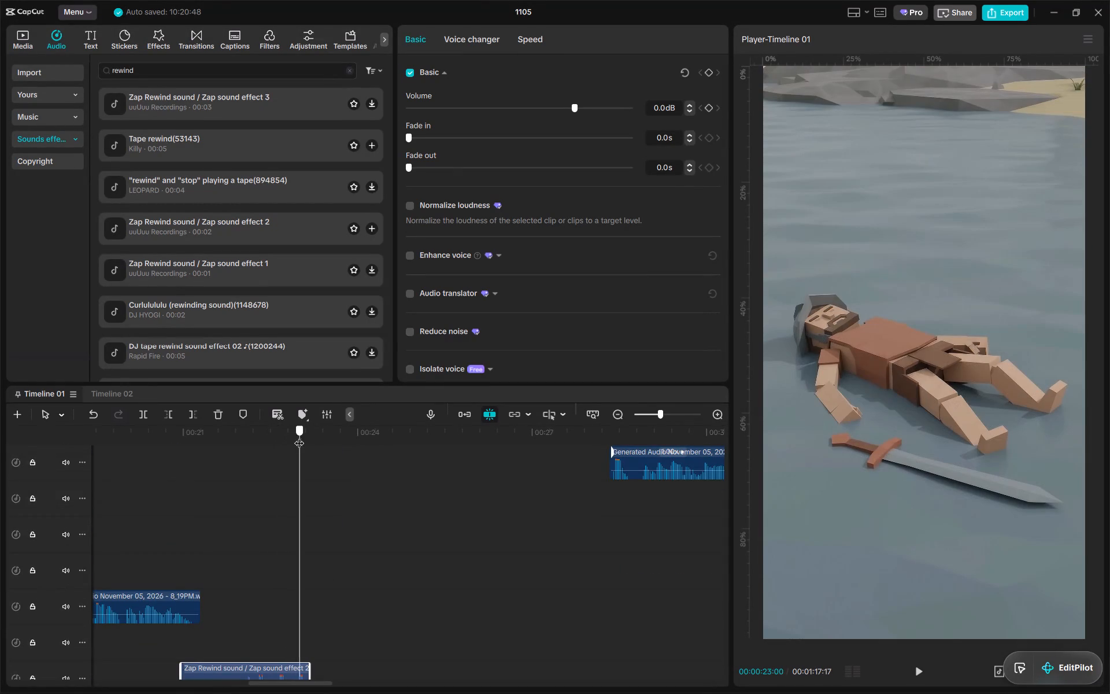
left_click_drag(299, 436, 305, 438)
scroll(317, 477, "up", 4, "ctrl")
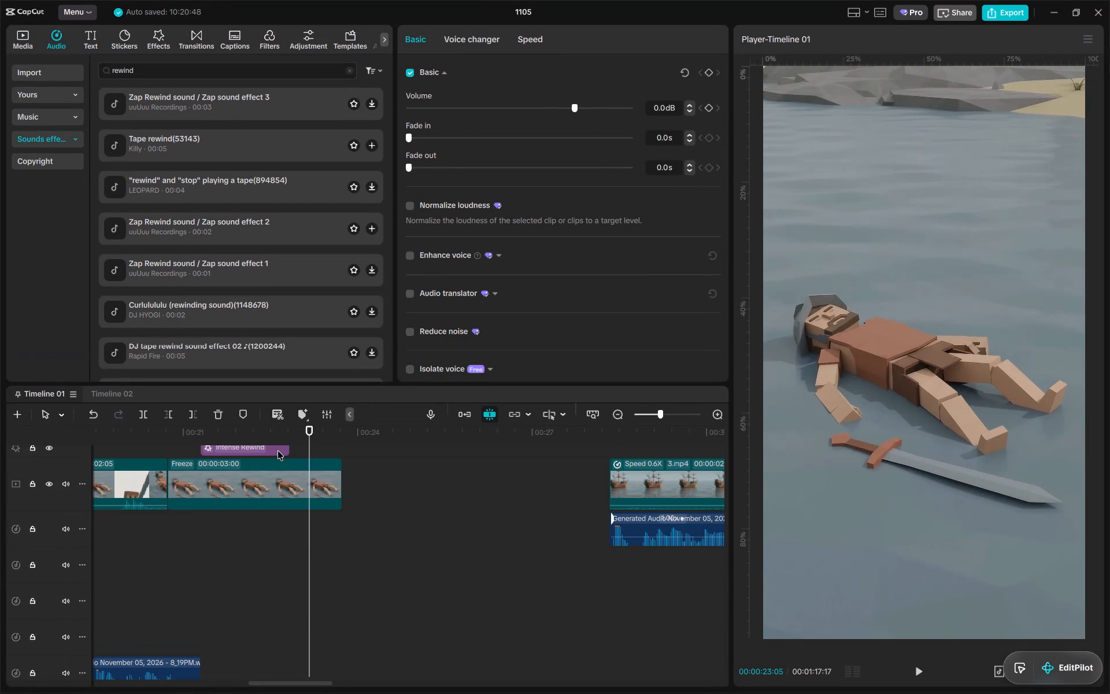
left_click(277, 451)
left_click_drag(621, 156, 567, 164)
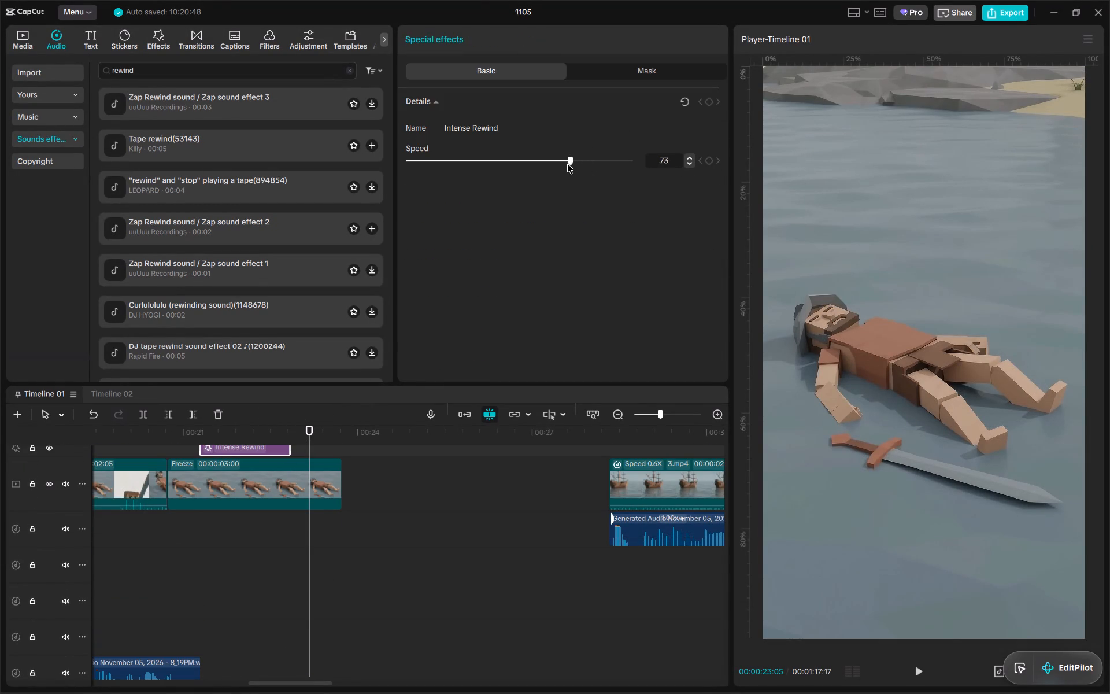
left_click_drag(567, 164, 565, 167)
left_click_drag(288, 451, 308, 456)
Try Intense Rewind speeds of 77, 84 and 87, checking frames near the effect's end, and settle on 93.
left_click_drag(288, 434, 290, 434)
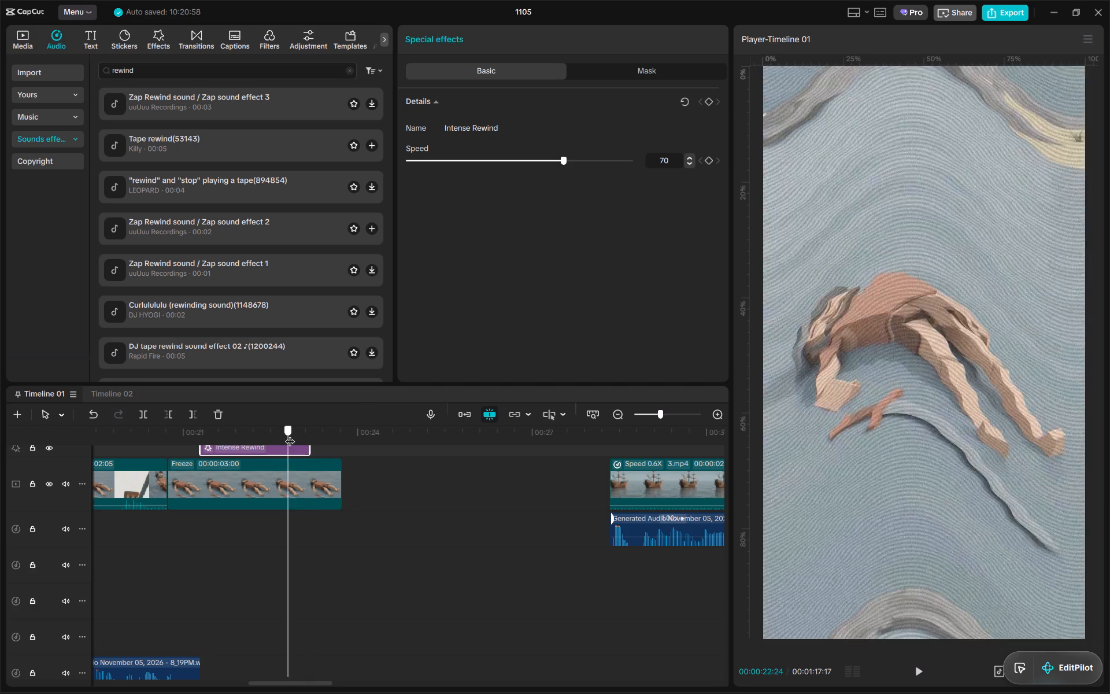
left_click_drag(290, 434, 308, 443)
left_click_drag(565, 162, 580, 165)
left_click(305, 436)
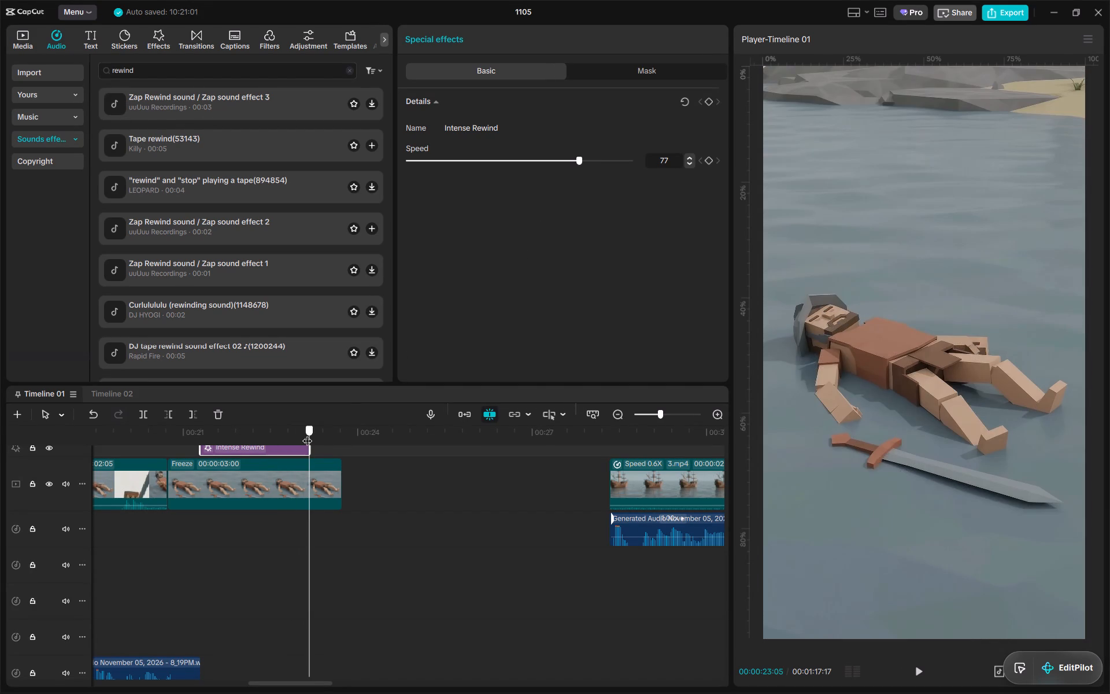
left_click_drag(585, 159, 595, 160)
left_click_drag(293, 432, 303, 432)
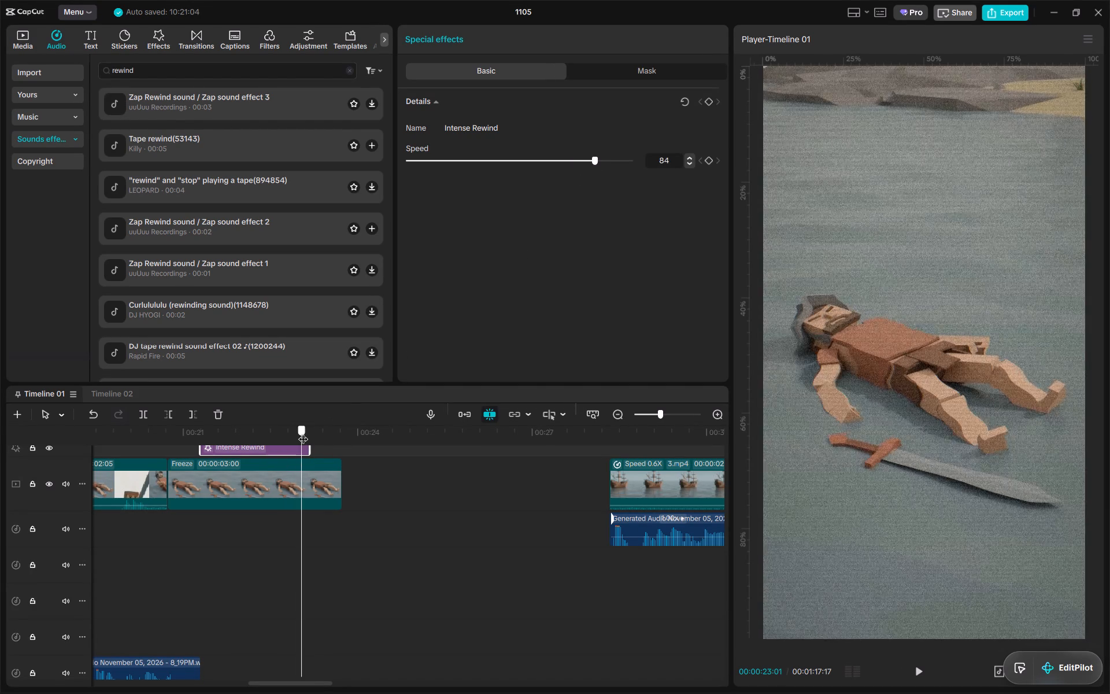
left_click_drag(303, 432, 306, 433)
left_click_drag(594, 163, 601, 161)
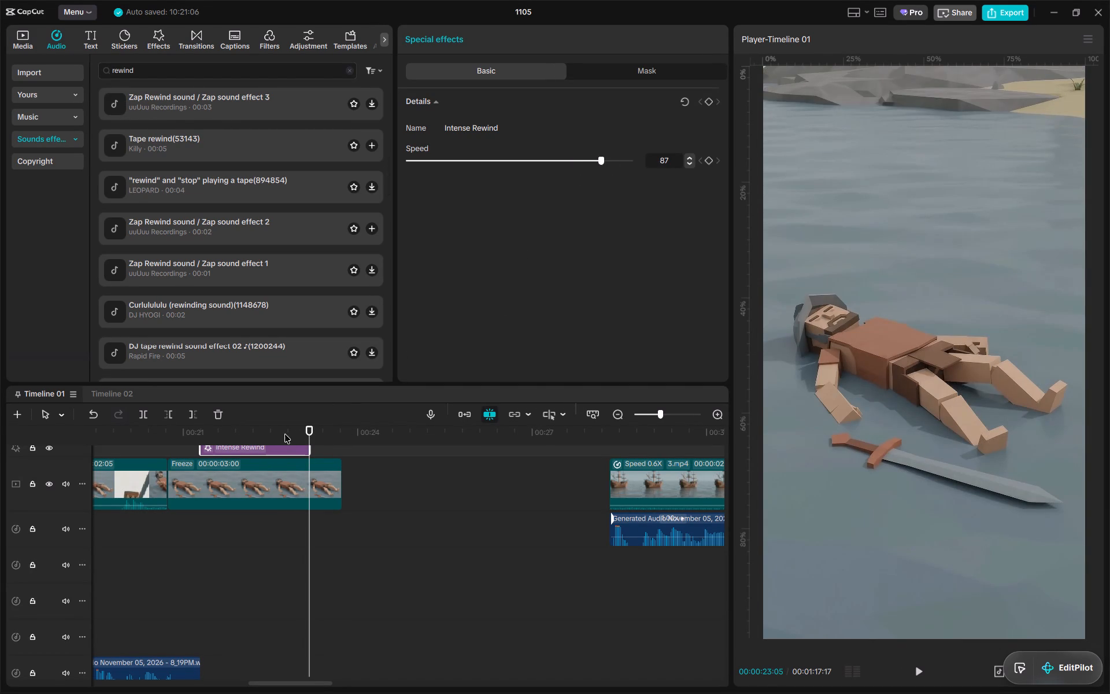
left_click_drag(283, 430, 299, 429)
left_click_drag(603, 160, 616, 158)
left_click_drag(294, 436, 308, 434)
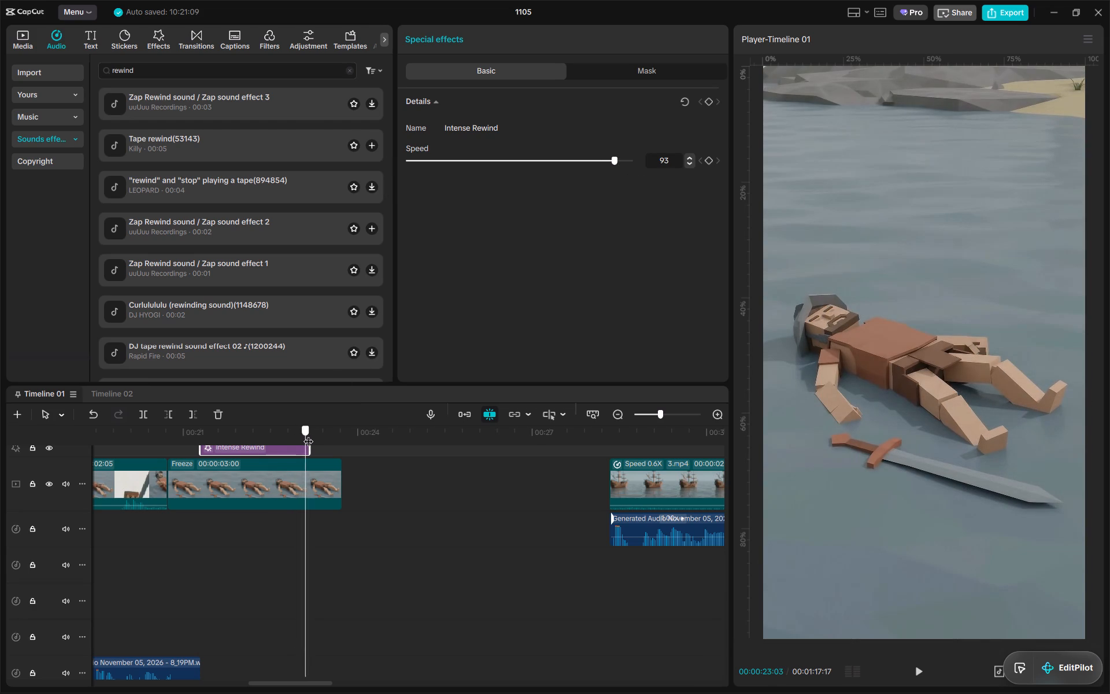
left_click_drag(308, 434, 309, 434)
Move 3.mp4 and everything after it, with the narration, about 4.5 s earlier to sit near the freeze frame.
scroll(314, 533, "down", 6)
middle_click(312, 541)
scroll(289, 510, "up", 6)
scroll(341, 490, "down", 7, "ctrl")
scroll(390, 423, "up", 14, "ctrl")
key("x")
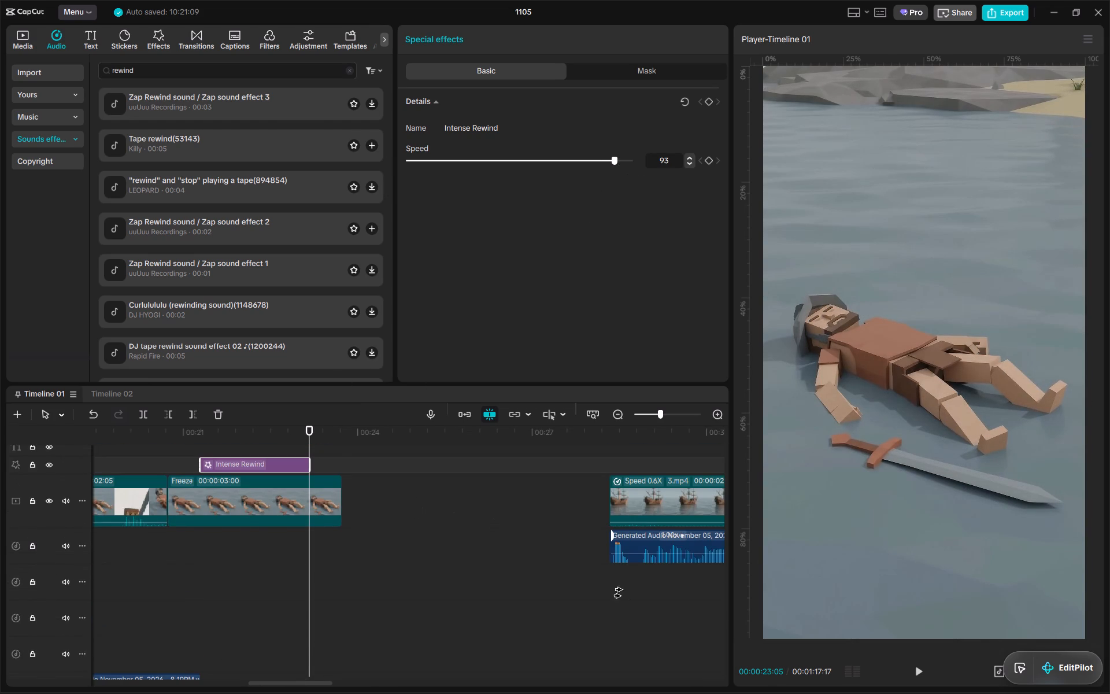
left_click(630, 601)
key("a")
left_click_drag(646, 492, 388, 494)
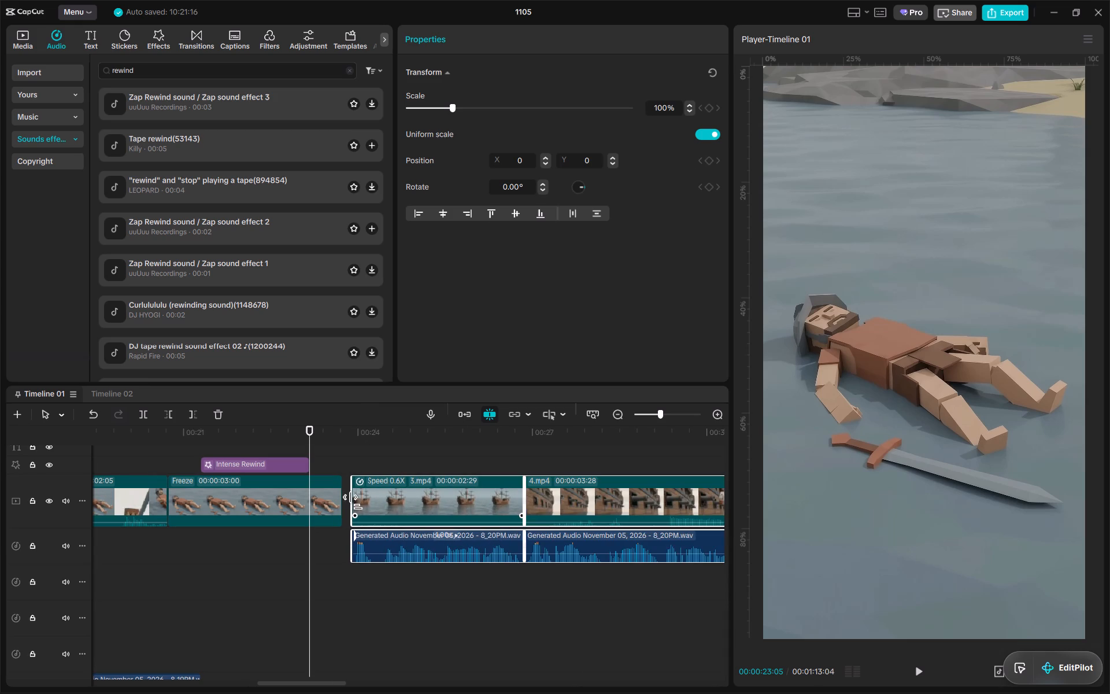
Trim the freeze frame to end at 23:05 and move 3.mp4 and all later clips and narration against it.
left_click(324, 499)
key("w")
key("x")
left_click(406, 587)
key("a")
left_click_drag(395, 513, 355, 511)
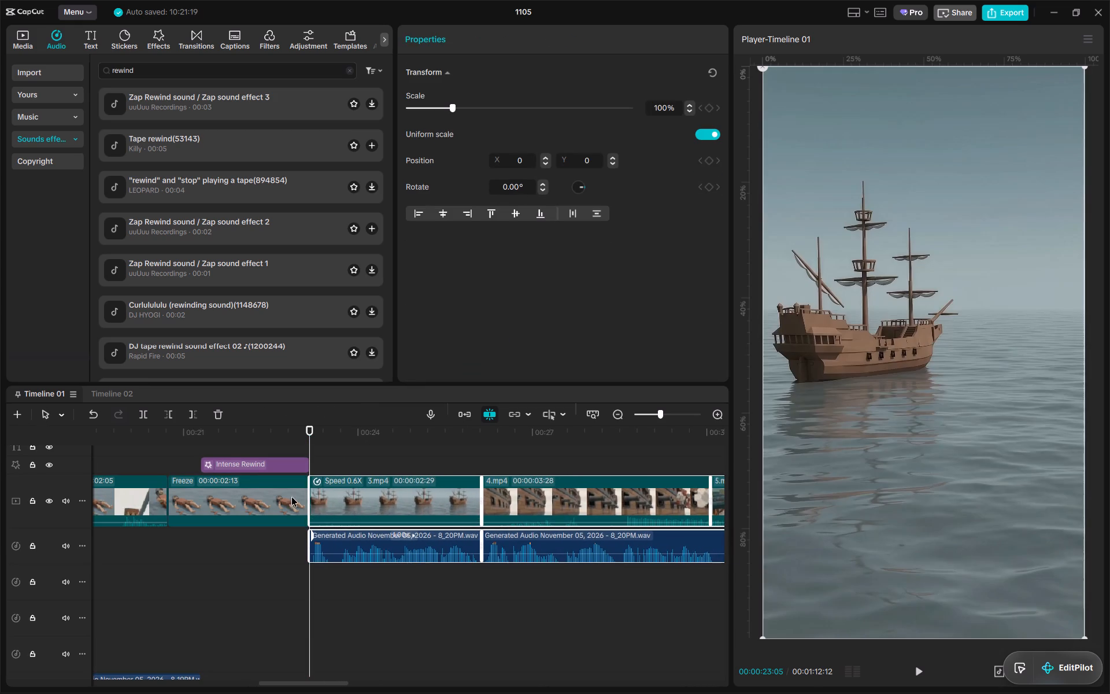
Play back and scrub the rewind transition to find where the effect and sound should end.
left_click(162, 433)
key("space")
scroll(221, 520, "down", 6, "ctrl")
left_click(233, 662)
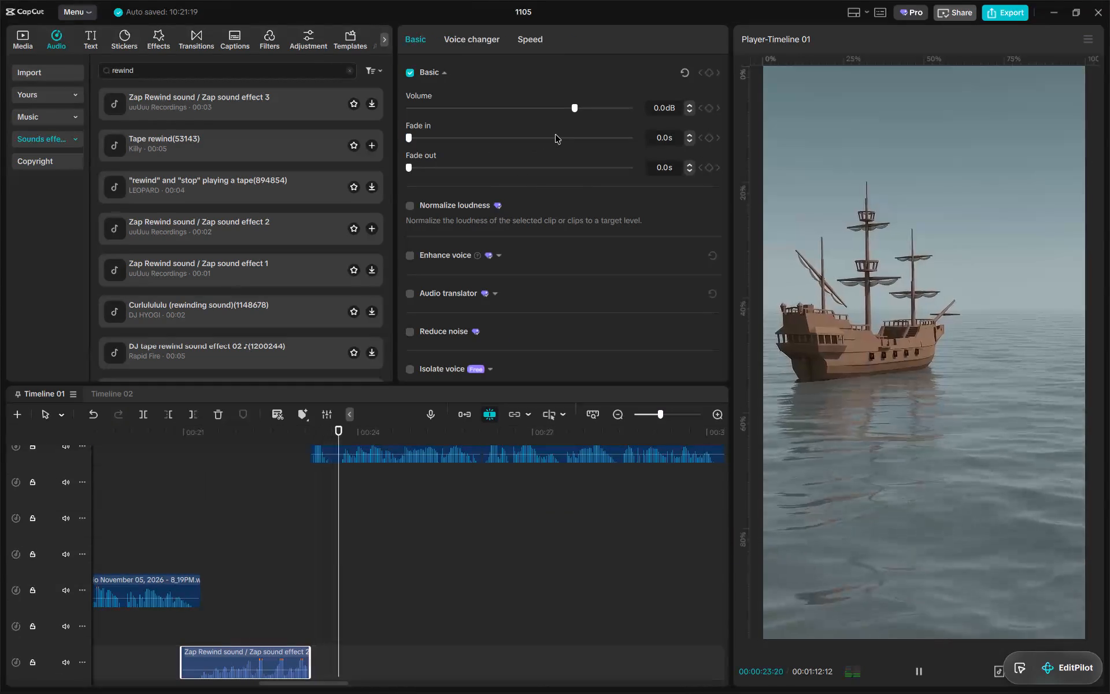
key("space")
scroll(326, 501, "up", 5, "ctrl")
scroll(357, 530, "down", 6, "ctrl")
left_click_drag(240, 432, 260, 434)
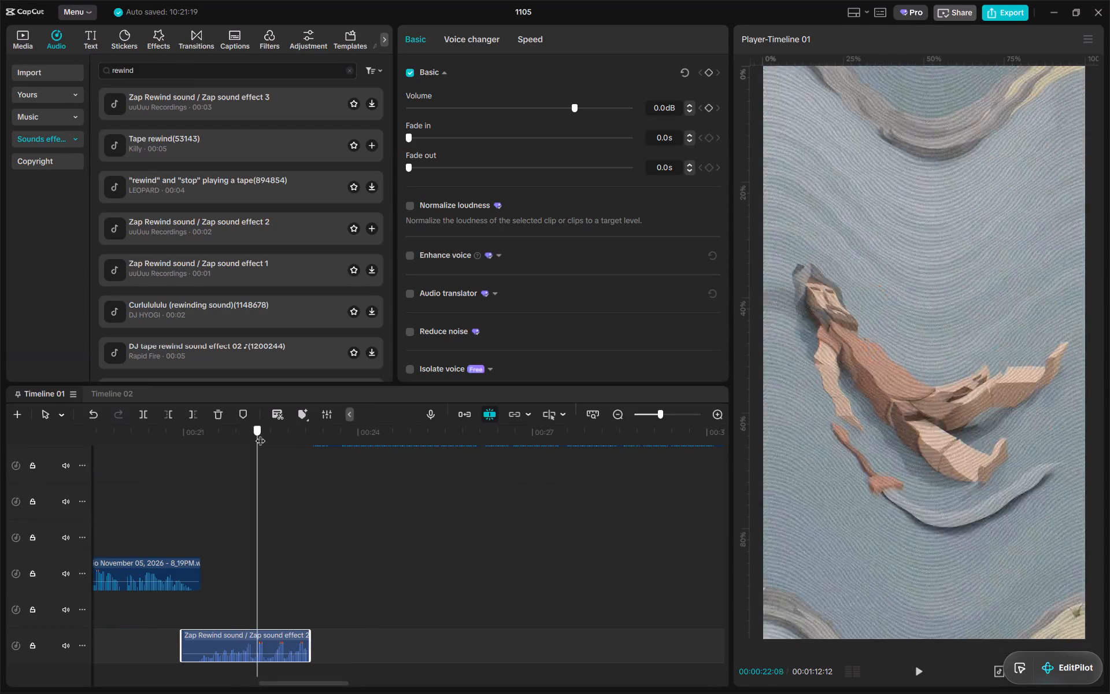
left_click_drag(260, 434, 289, 436)
scroll(310, 483, "up", 8, "ctrl")
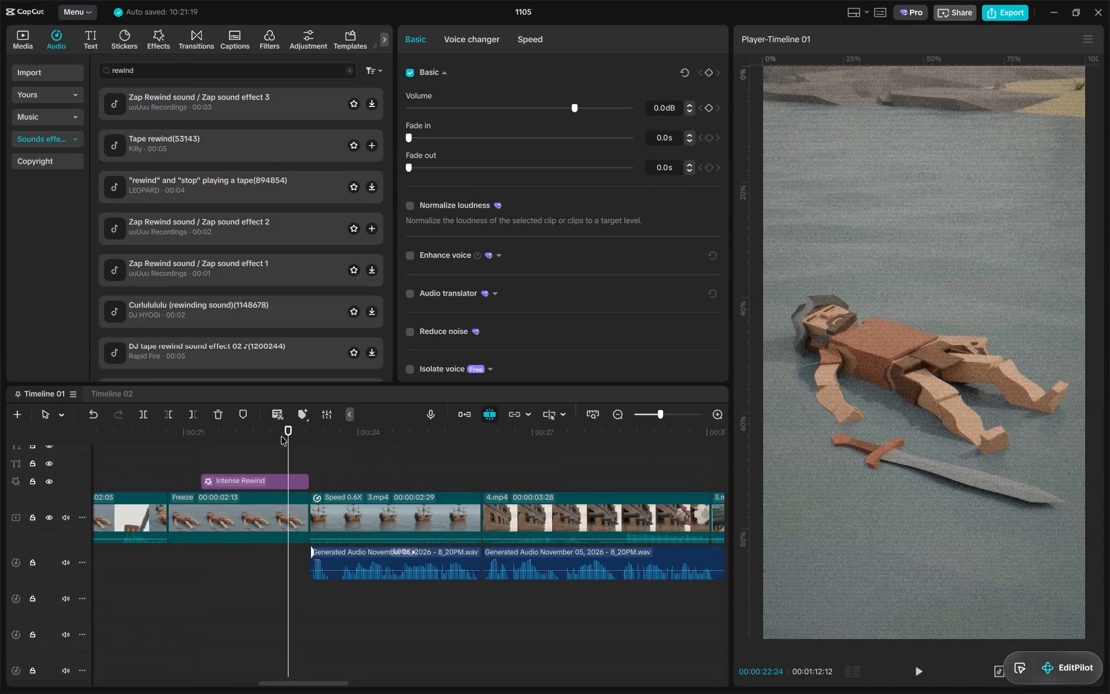
left_click(272, 430)
left_click_drag(286, 569, 284, 463)
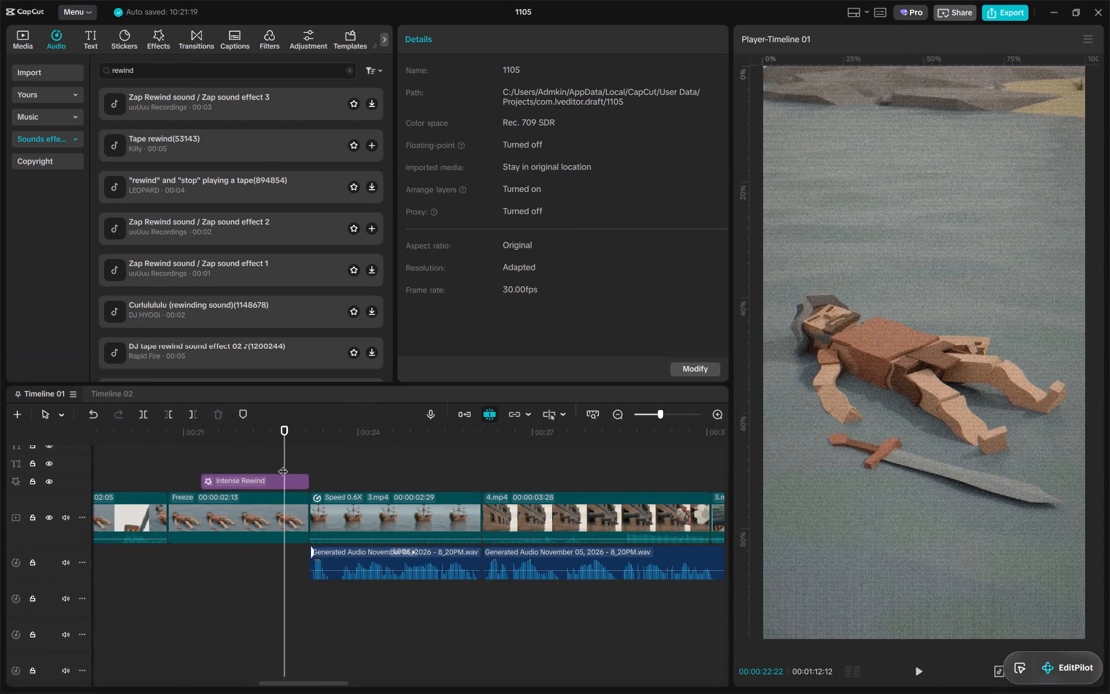
scroll(274, 510, "down", 5, "ctrl")
left_click_drag(234, 433, 272, 434)
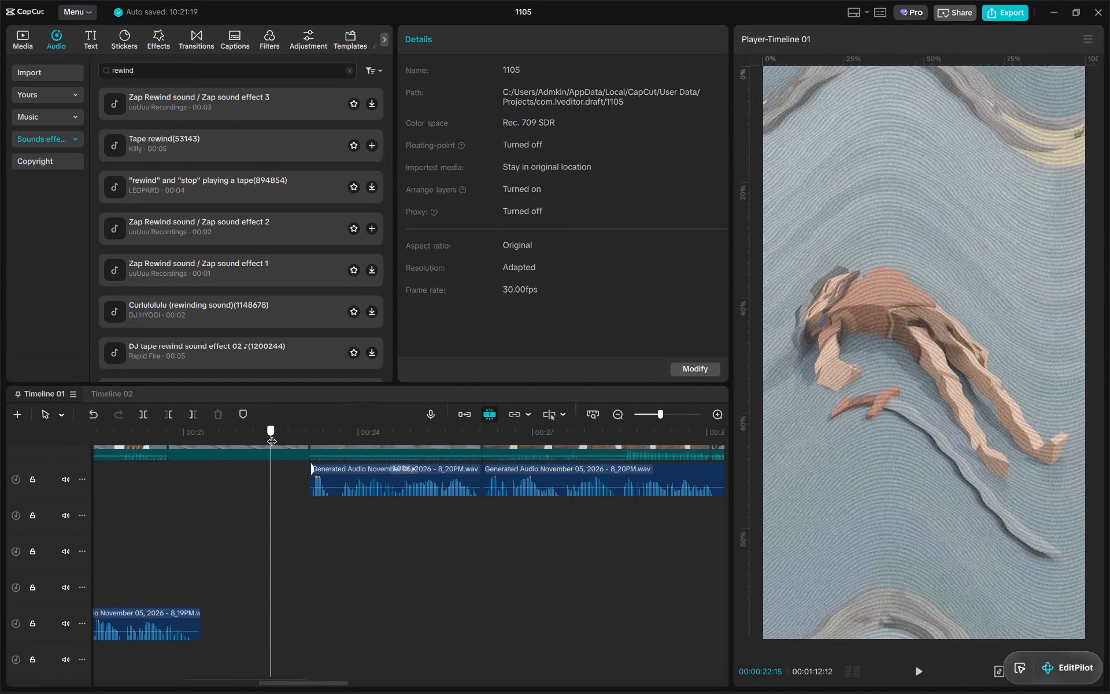
left_click_drag(272, 434, 273, 434)
Trim the ends of both the freeze frame and the Intense Rewind effect to about 22:15.
scroll(284, 522, "up", 5, "ctrl")
left_click(284, 482)
left_click(285, 508, "ctrl")
scroll(291, 522, "down", 7, "ctrl")
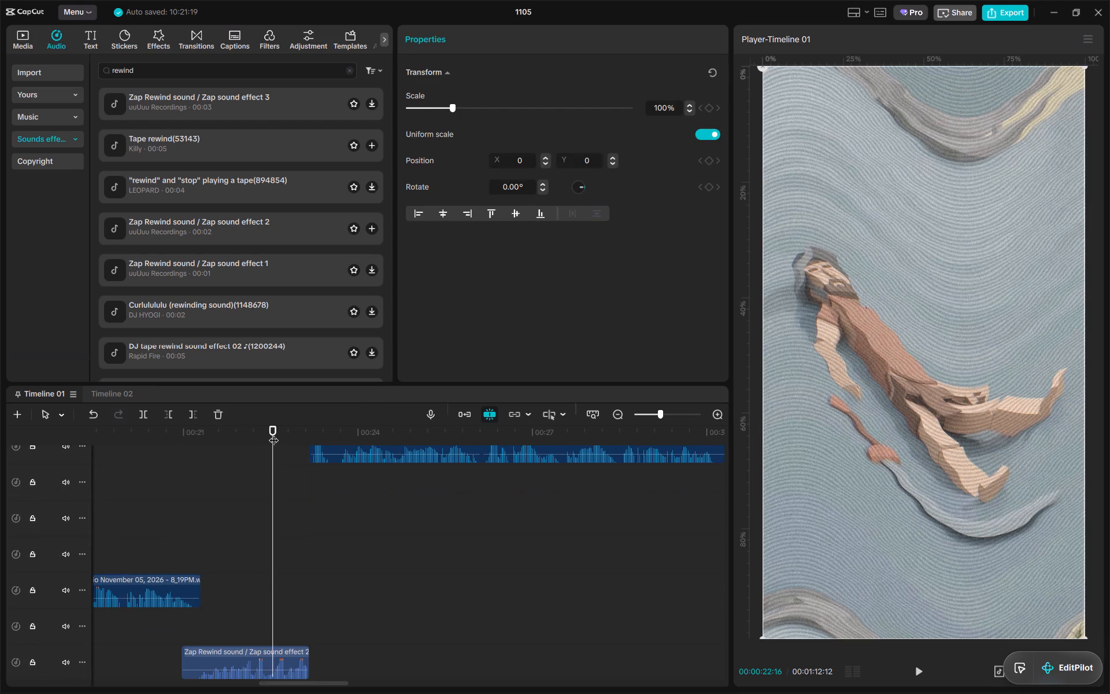
left_click(273, 433)
key("w")
scroll(299, 514, "up", 6, "ctrl")
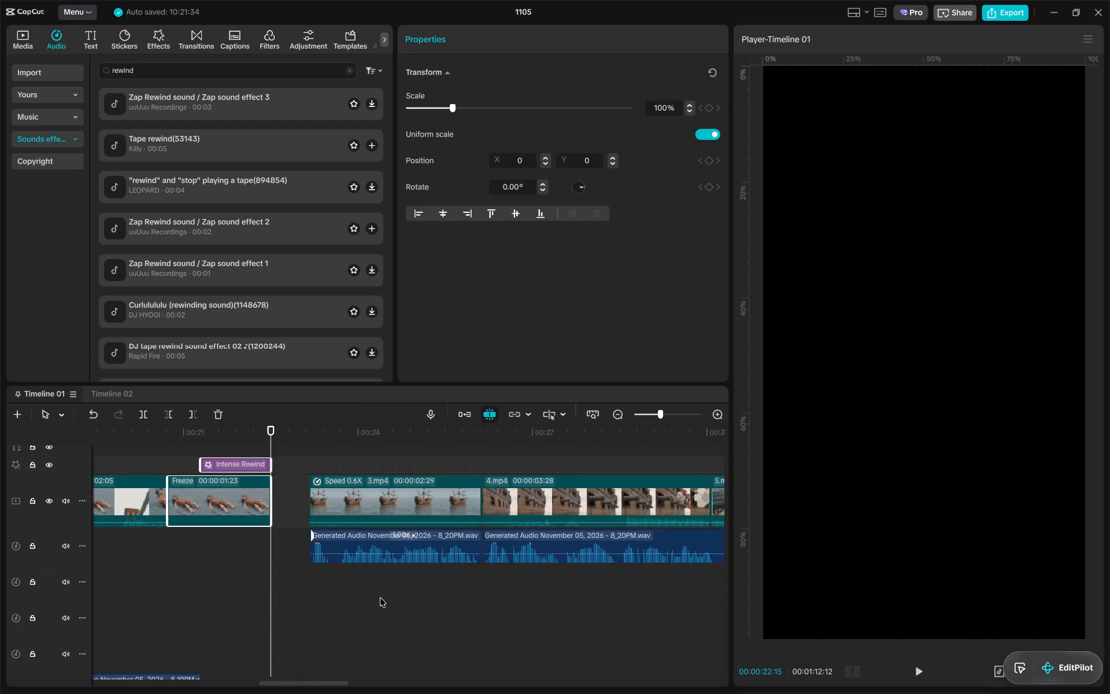
Move 3.mp4 and all later clips, with their narration, earlier to meet the end of the freeze frame at 22:15.
left_click_drag(432, 606, 392, 507)
key("x")
left_click(414, 593)
key("a")
scroll(379, 510, "down", 4, "ctrl")
scroll(320, 517, "up", 4, "ctrl")
left_click_drag(343, 492, 317, 492)
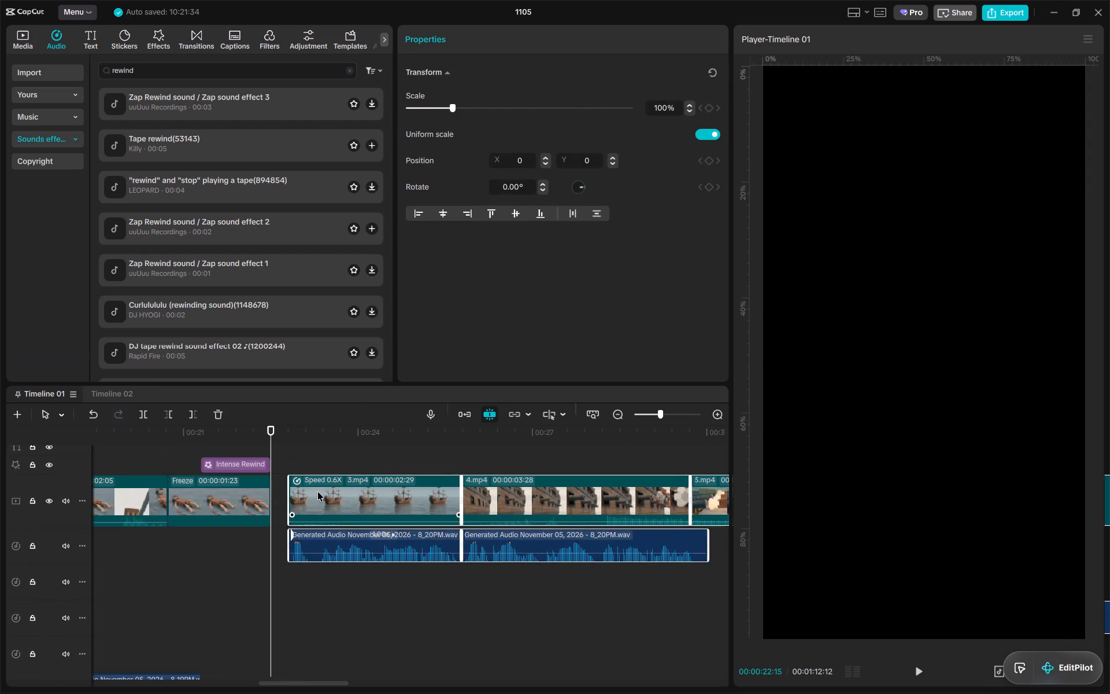
left_click_drag(317, 492, 306, 490)
Extend the end of the Intense Rewind effect over the start of 3.mp4, to about 23:02.
left_click(257, 468)
left_click_drag(272, 466, 309, 462)
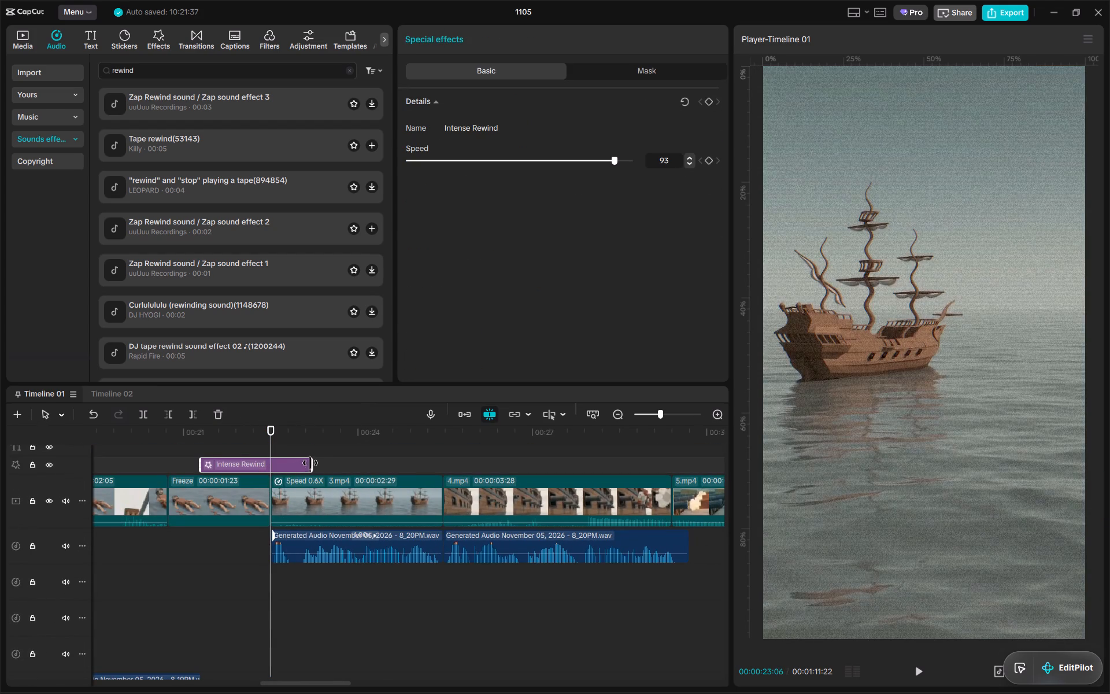
left_click_drag(309, 462, 302, 463)
Play back the rewind transition into 3.mp4 and 4.mp4 and examine how the effect, sound and narration line up.
left_click(203, 435)
key("space")
scroll(331, 491, "down", 2, "ctrl")
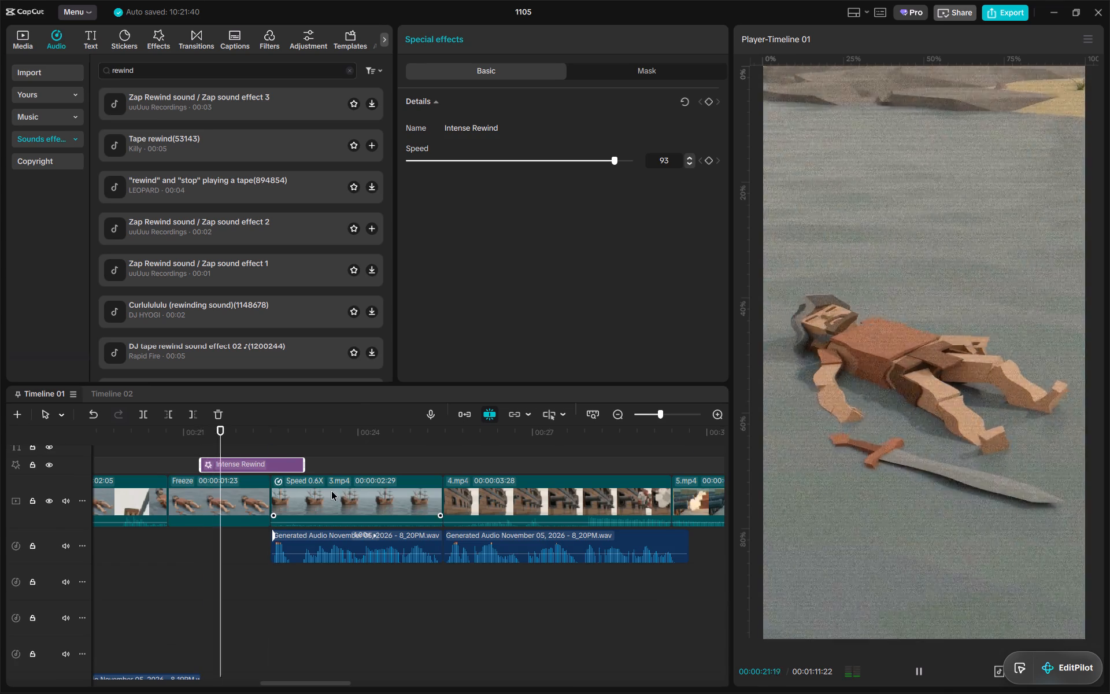
scroll(331, 491, "down", 9, "ctrl")
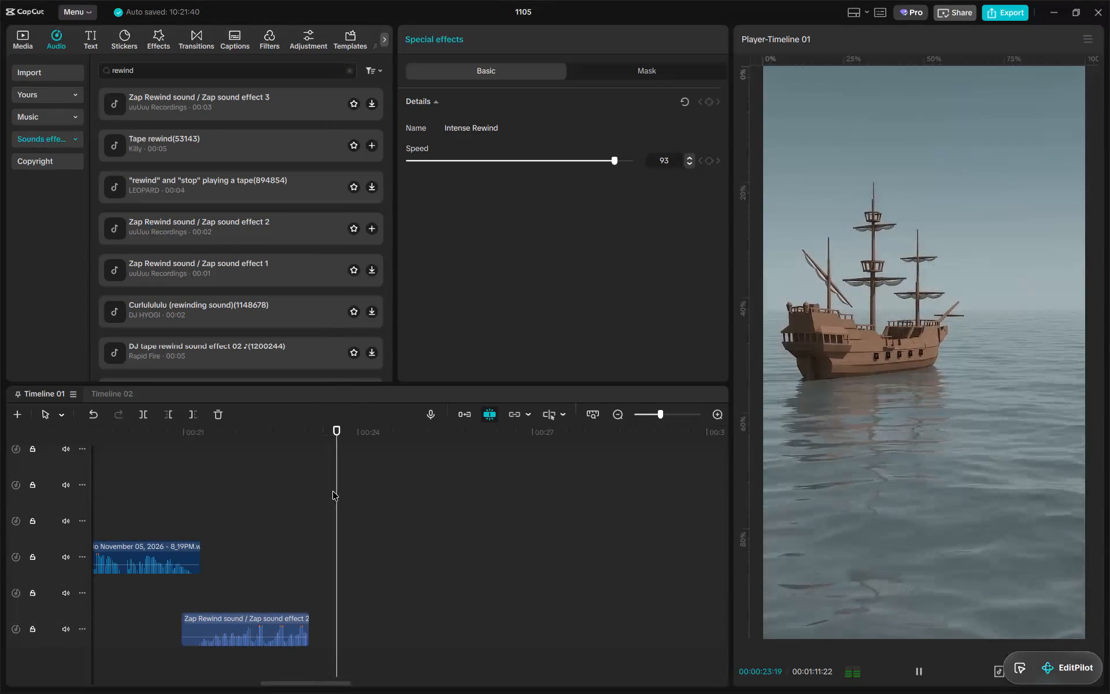
scroll(336, 508, "up", 6, "ctrl")
scroll(465, 523, "down", 1, "ctrl")
scroll(465, 523, "down", 6, "alt")
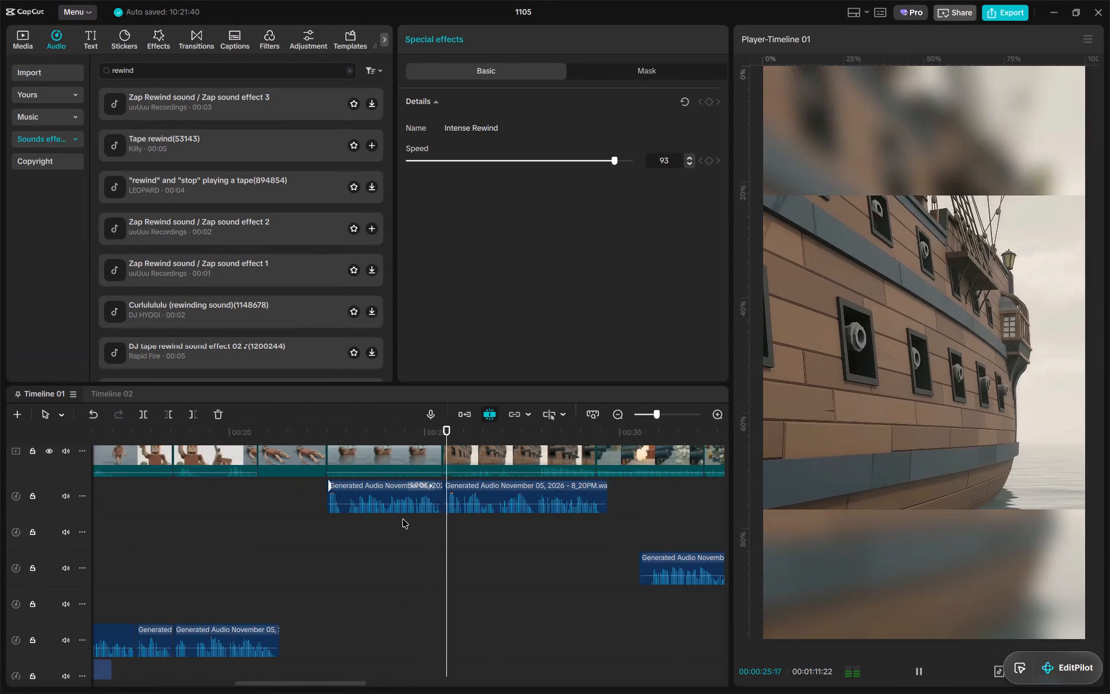
scroll(402, 519, "down", 6, "alt")
key("space")
Lower the volume of the Zap Rewind sound under the rewind transition to -5.5 dB.
left_click(195, 437)
left_click(238, 639)
left_click_drag(567, 104, 561, 105)
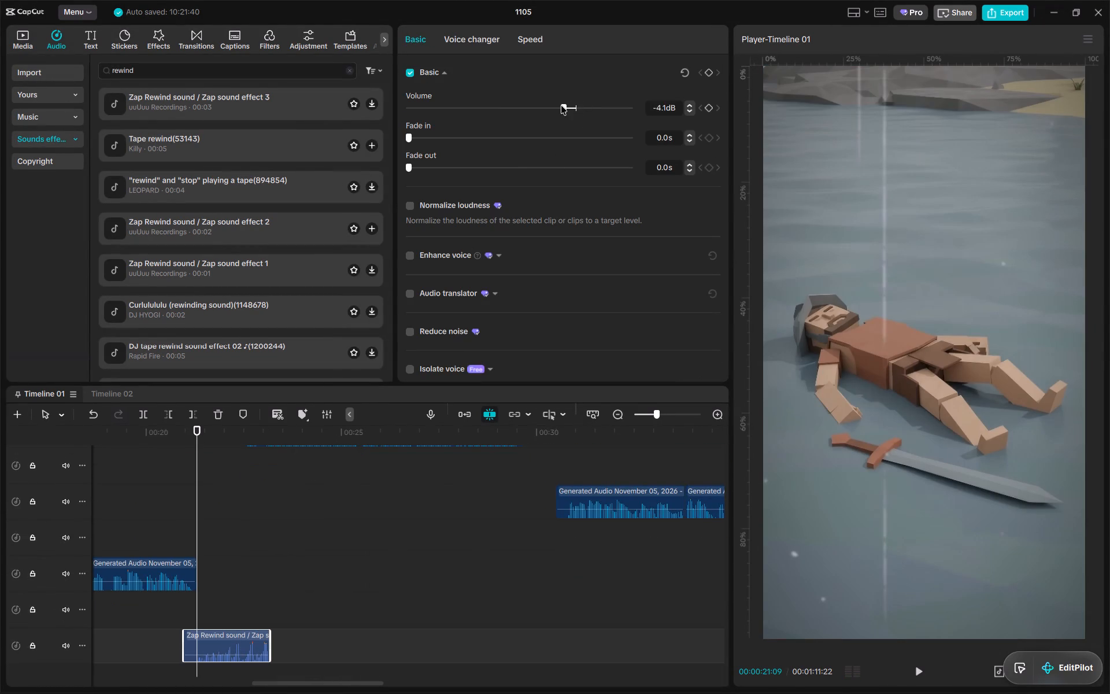
left_click_drag(561, 105, 557, 106)
Move the Zap Rewind sound earlier so that it ends at about 22:24, near the end of the rewind effect.
key("space")
scroll(299, 516, "right", 3)
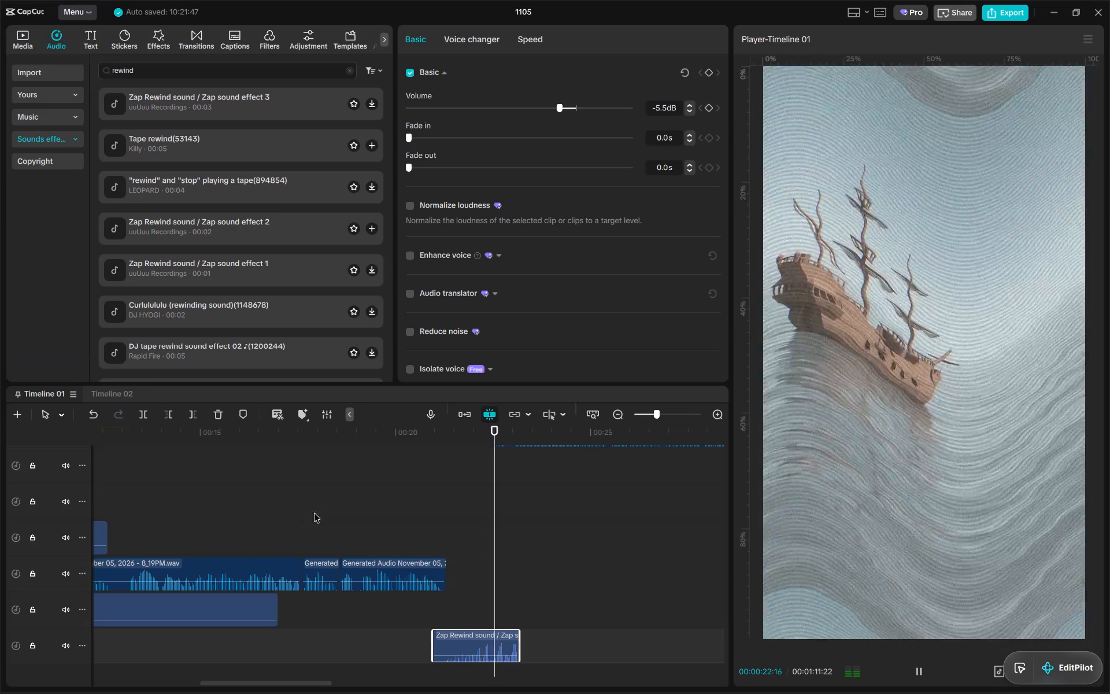
key("space")
left_click_drag(465, 427, 472, 430)
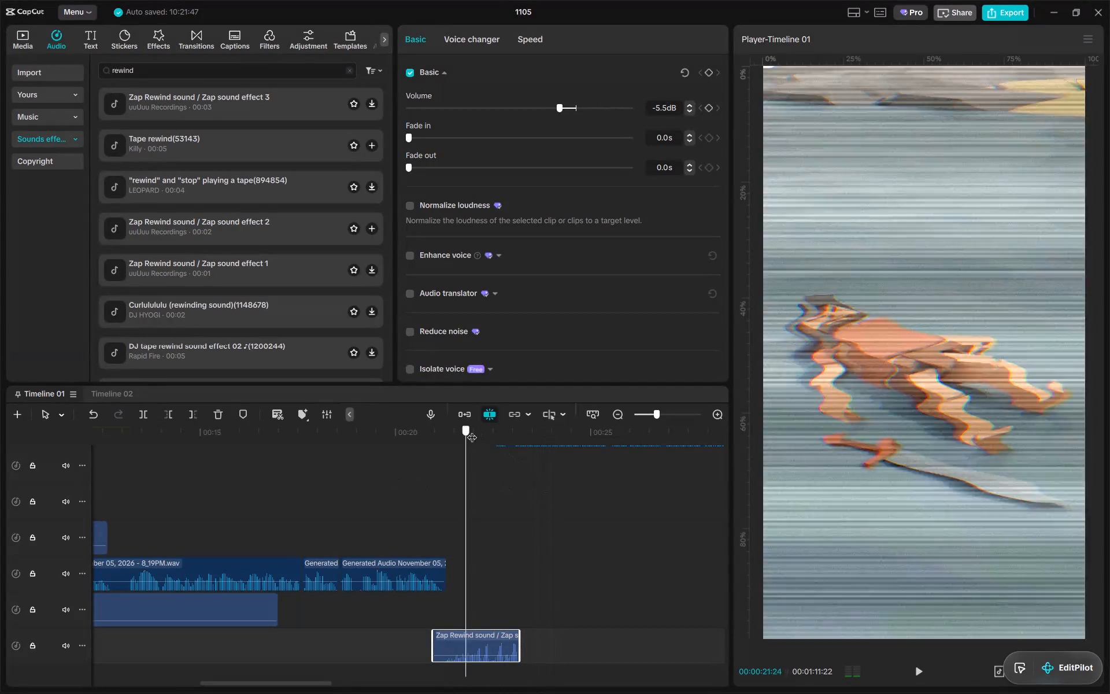
left_click_drag(472, 430, 505, 429)
scroll(515, 483, "up", 5, "ctrl")
scroll(515, 487, "down", 5, "ctrl")
left_click_drag(486, 637, 474, 634)
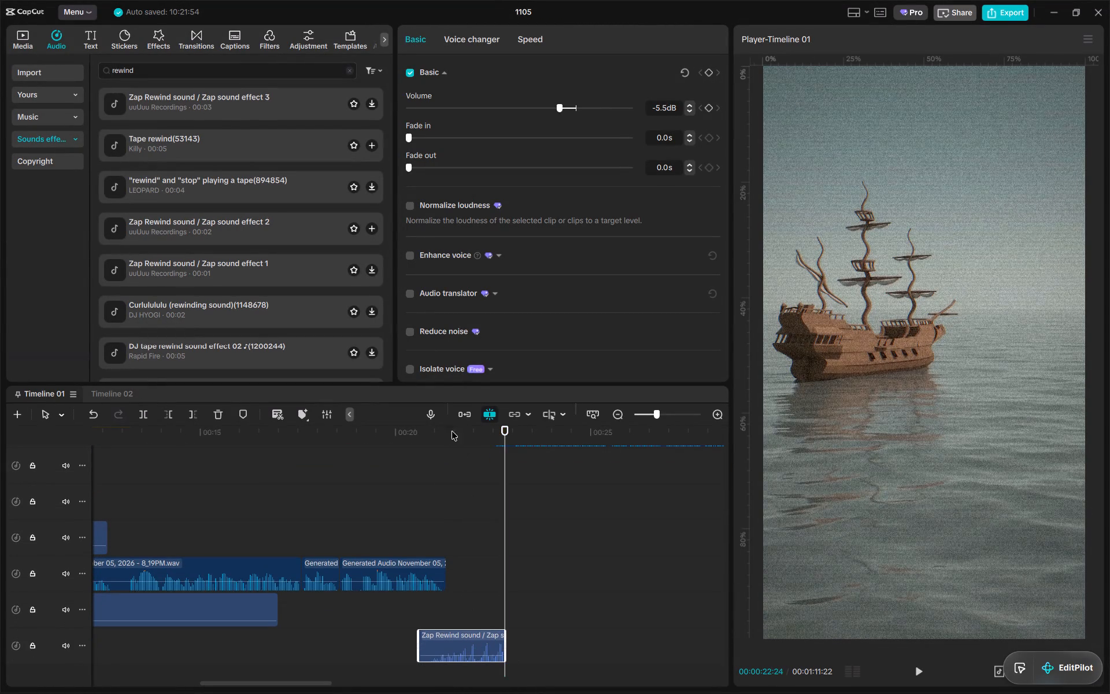
Play back the rewind transition and the video's opening, and examine the clips and narration along the timeline.
left_click(439, 430)
key("space")
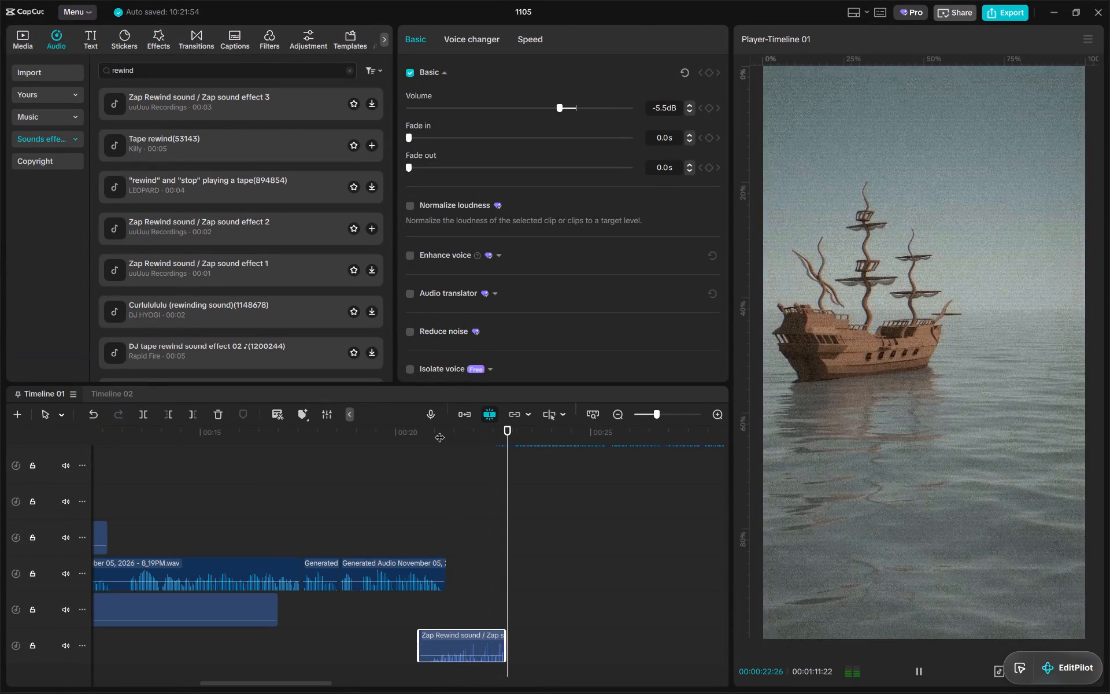
scroll(552, 563, "up", 8, "ctrl")
key("space")
left_click_drag(490, 430, 0, 444)
key("space")
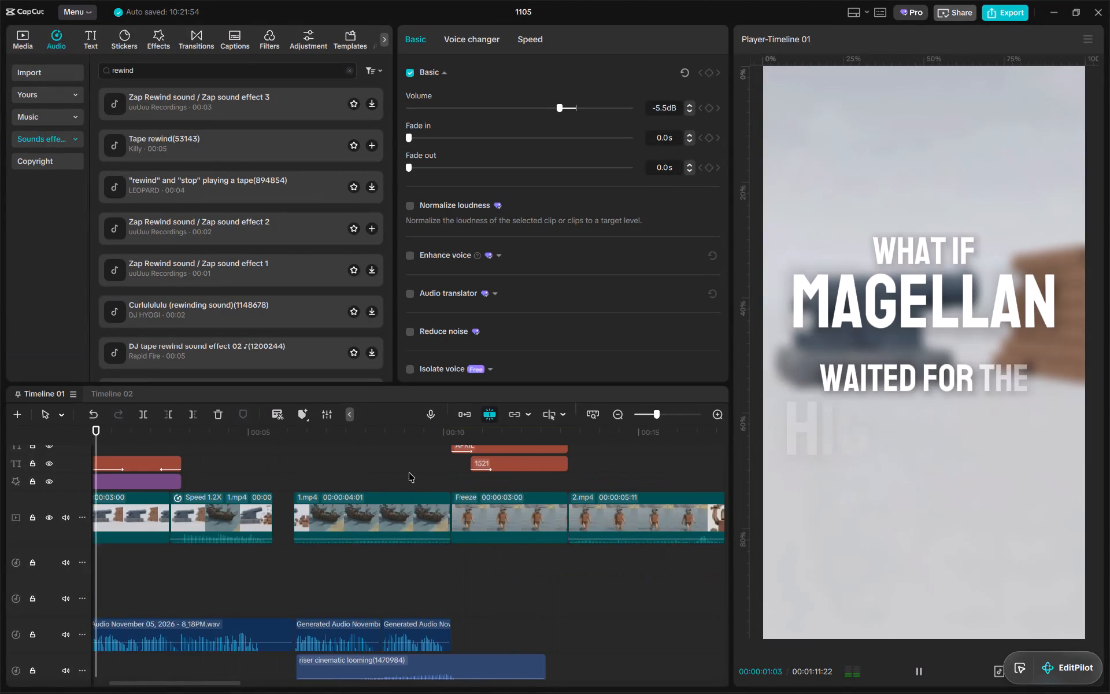
scroll(409, 472, "down", 6, "ctrl")
scroll(409, 472, "up", 4, "ctrl")
scroll(417, 487, "down", 18, "alt")
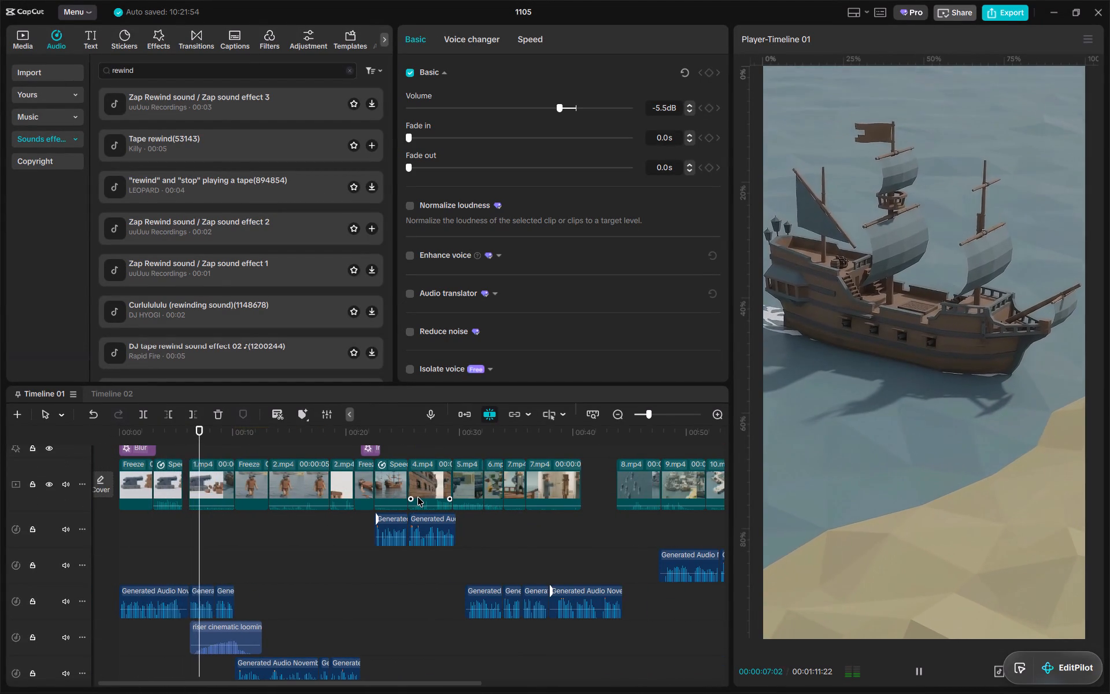
Set the speed of the 1.mp4 clip following the opening freeze frame to 1.00x, closing the gap before the second 1.mp4 clip.
scroll(171, 534, "up", 13, "alt")
scroll(210, 559, "right", 4)
left_click(291, 499)
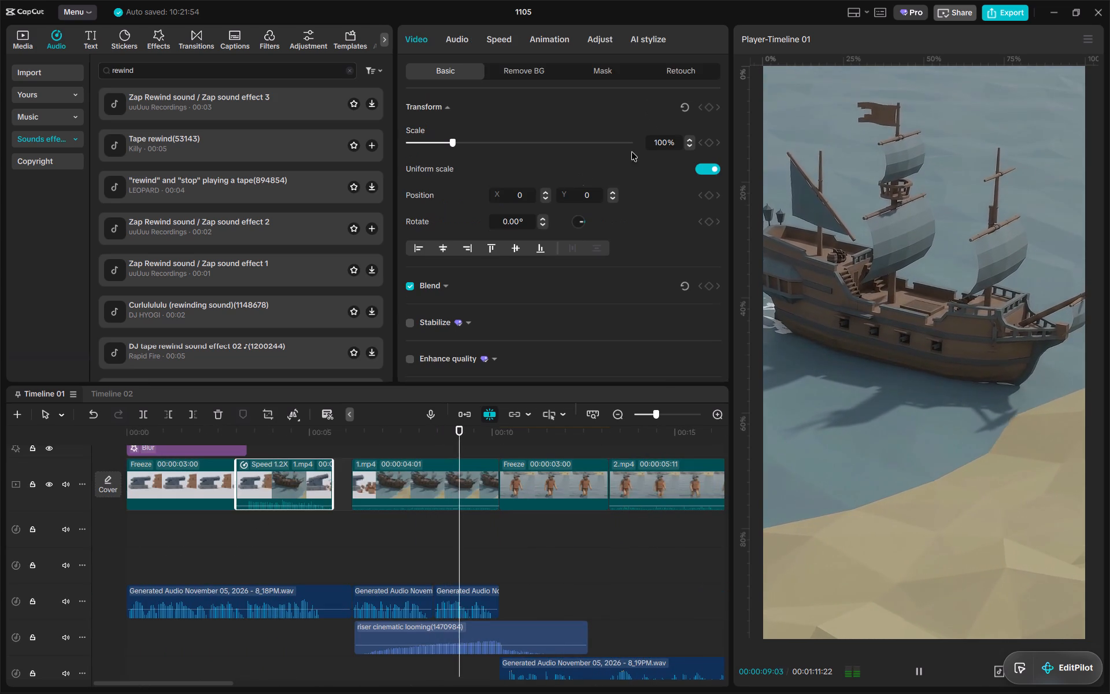
left_click(477, 40)
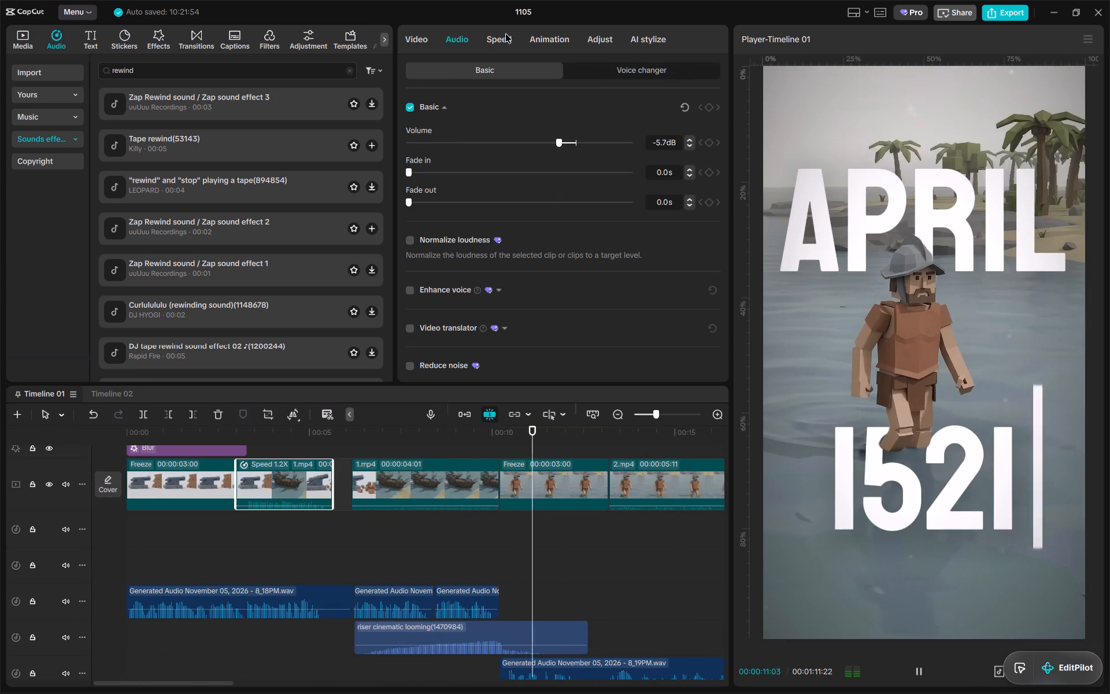
left_click(505, 33)
triple_click(686, 121)
key("1")
key("Return")
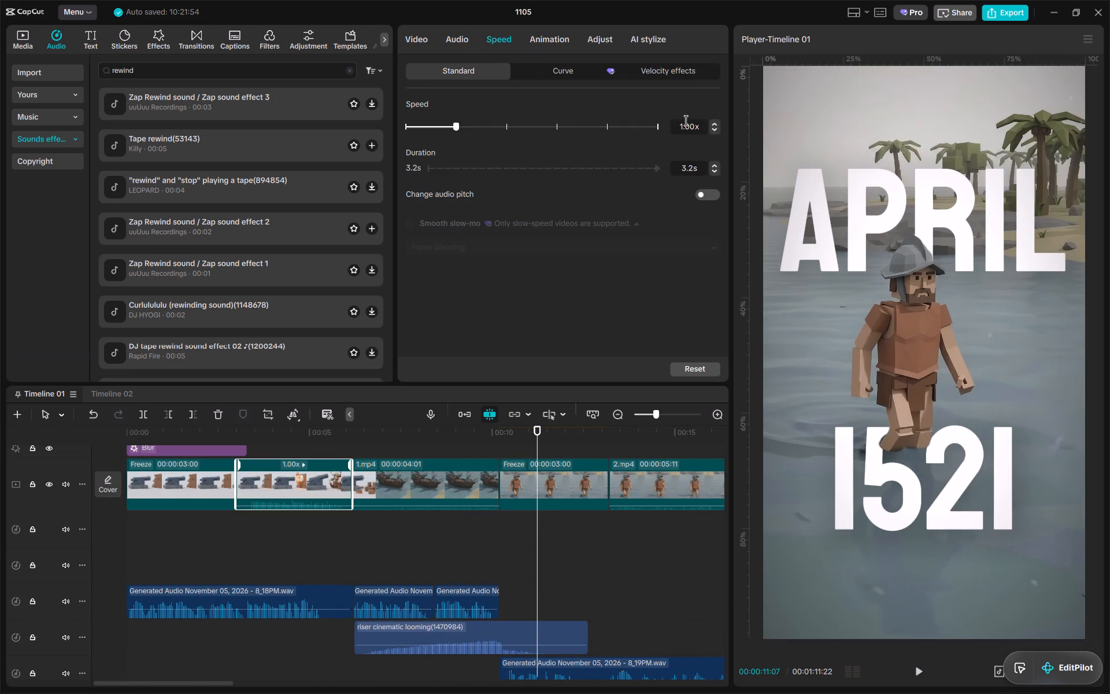
Play back from the start of the second 1.mp4 clip through the rewind transition, reviewing timing and sound.
left_click(352, 431)
key("space")
scroll(516, 541, "down", 3, "ctrl")
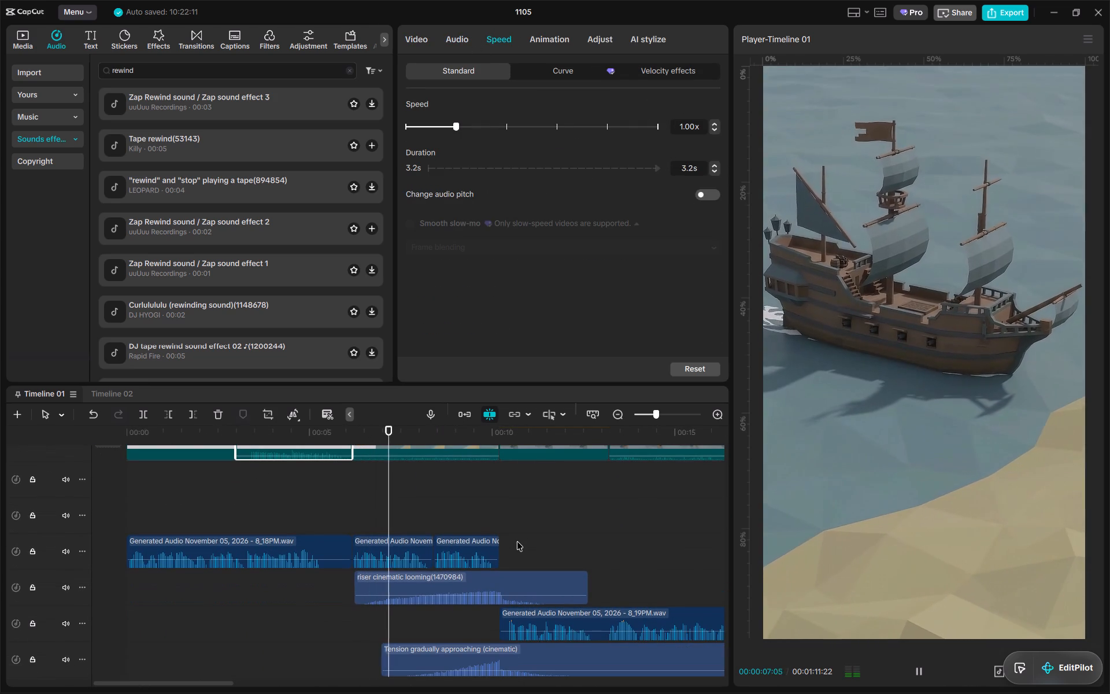
scroll(531, 541, "up", 2, "ctrl")
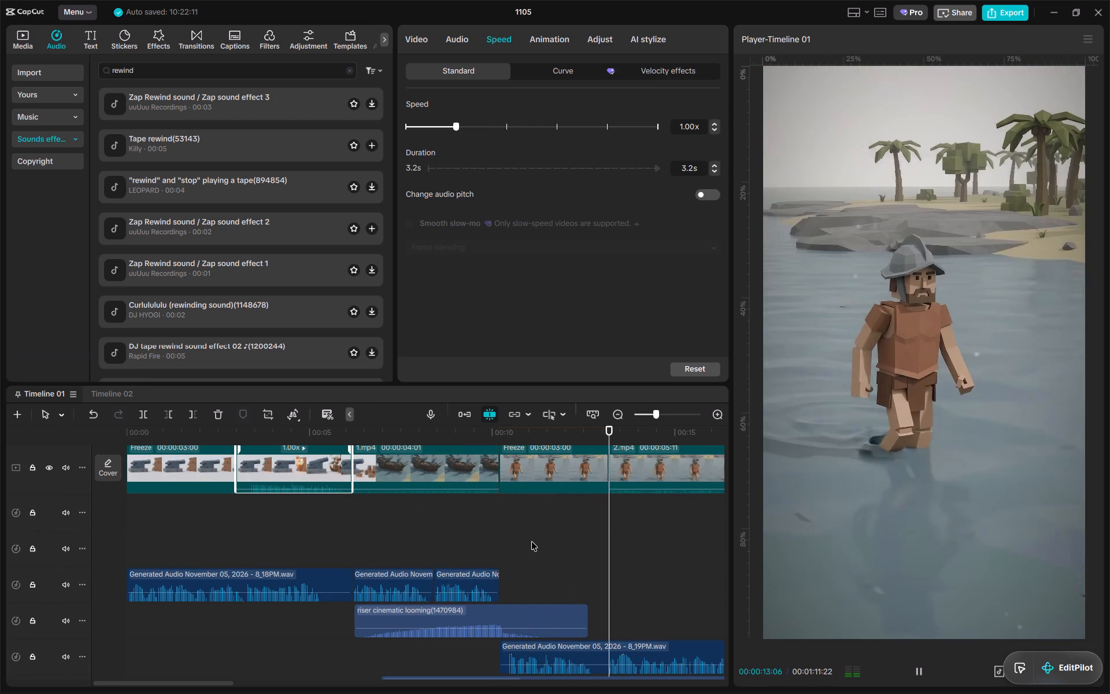
scroll(588, 576, "down", 3, "alt")
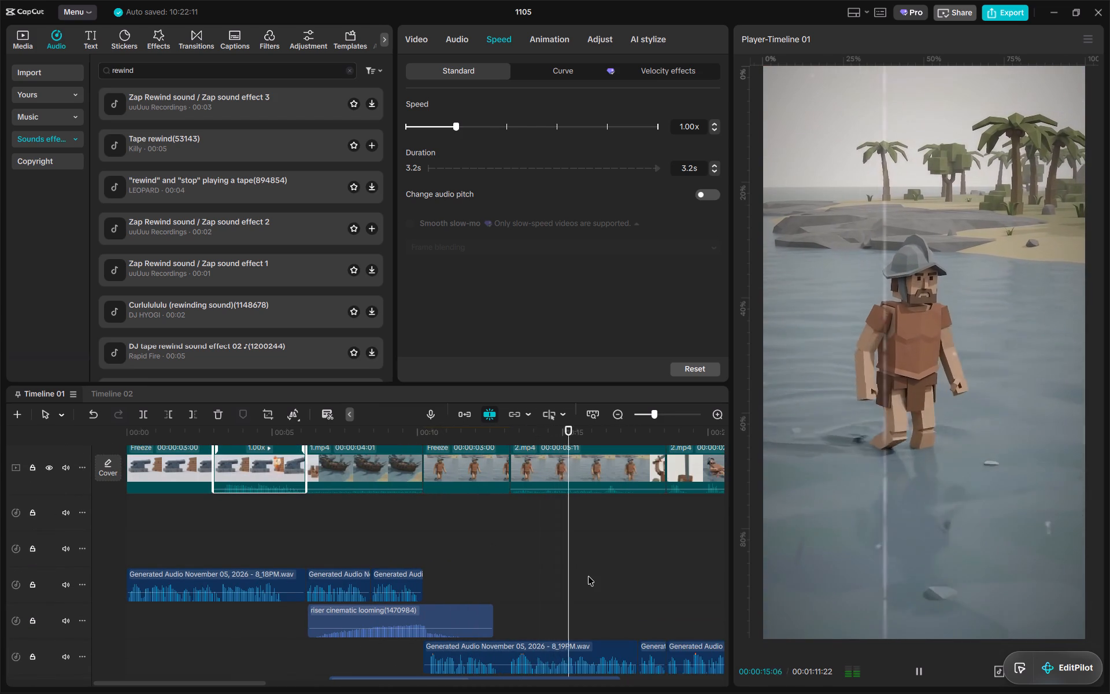
scroll(588, 576, "down", 4, "alt")
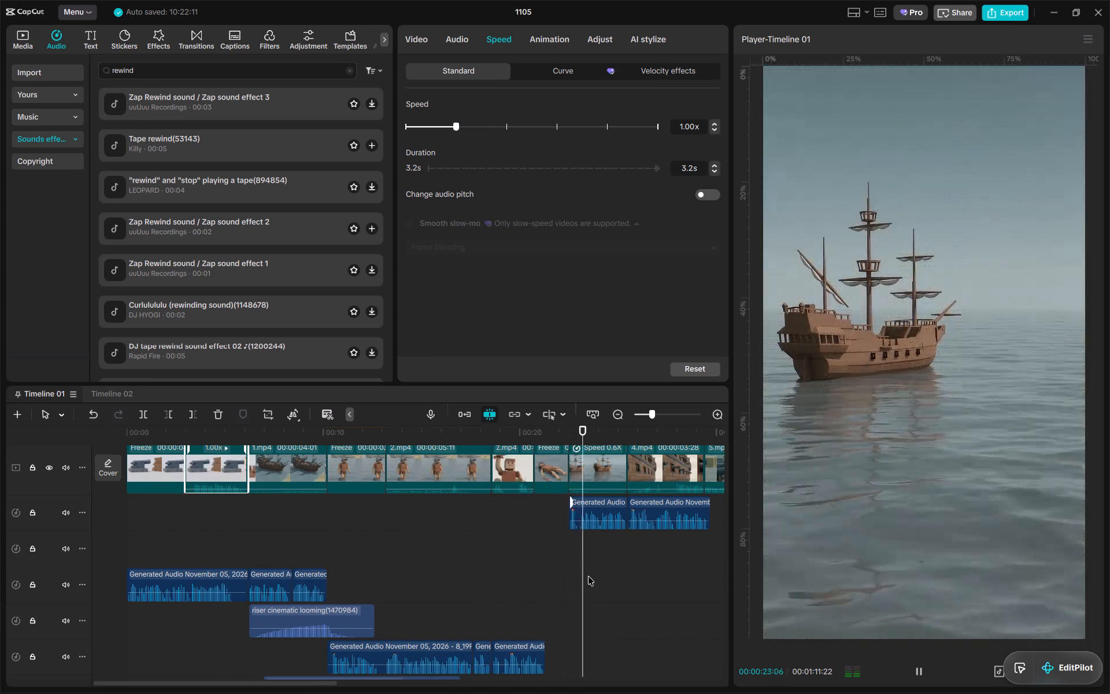
scroll(588, 576, "down", 5, "ctrl")
scroll(587, 573, "up", 5, "ctrl")
key("space")
left_click(542, 419)
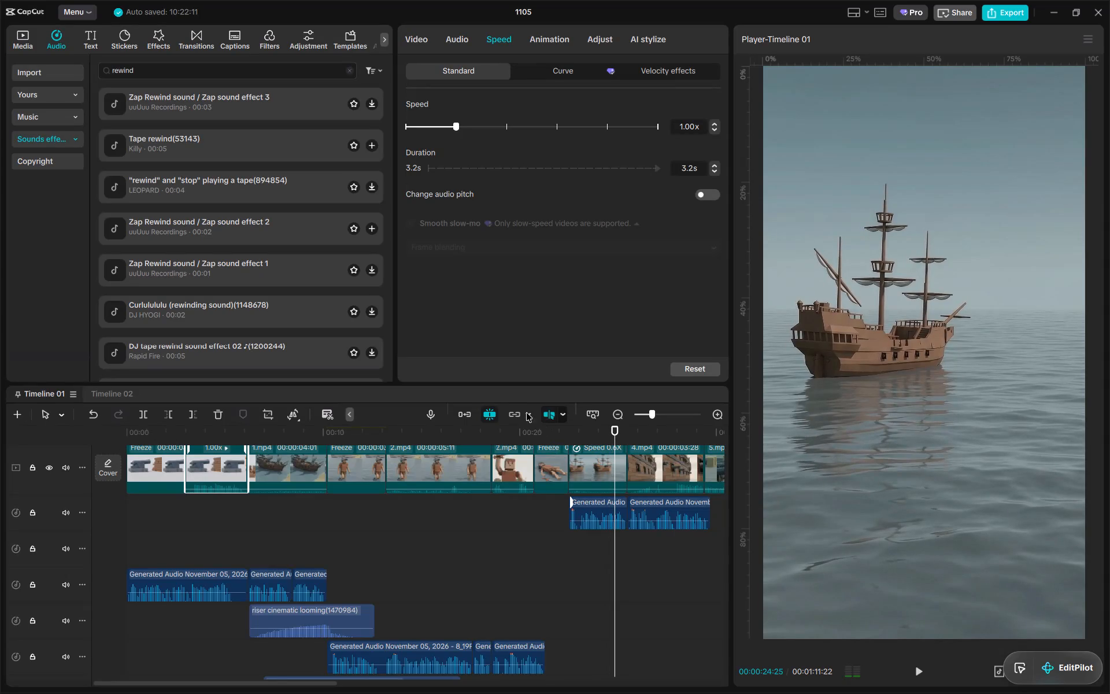
Audition alternative rewind sound effects, including Zap sound effects 2 and 1, DJ tape rewind 02, Curlulululu and Panic, fast forward, rewind.
scroll(556, 517, "up", 5, "ctrl")
left_click(309, 230)
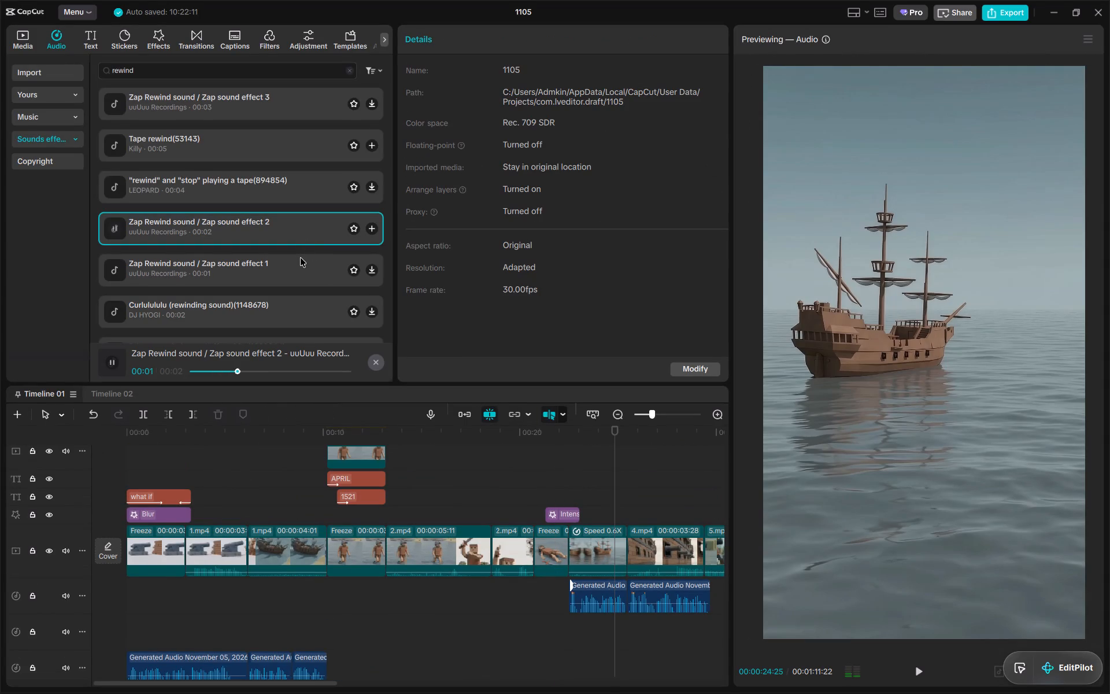
left_click(300, 257)
scroll(300, 257, "down", 2)
left_click(299, 242)
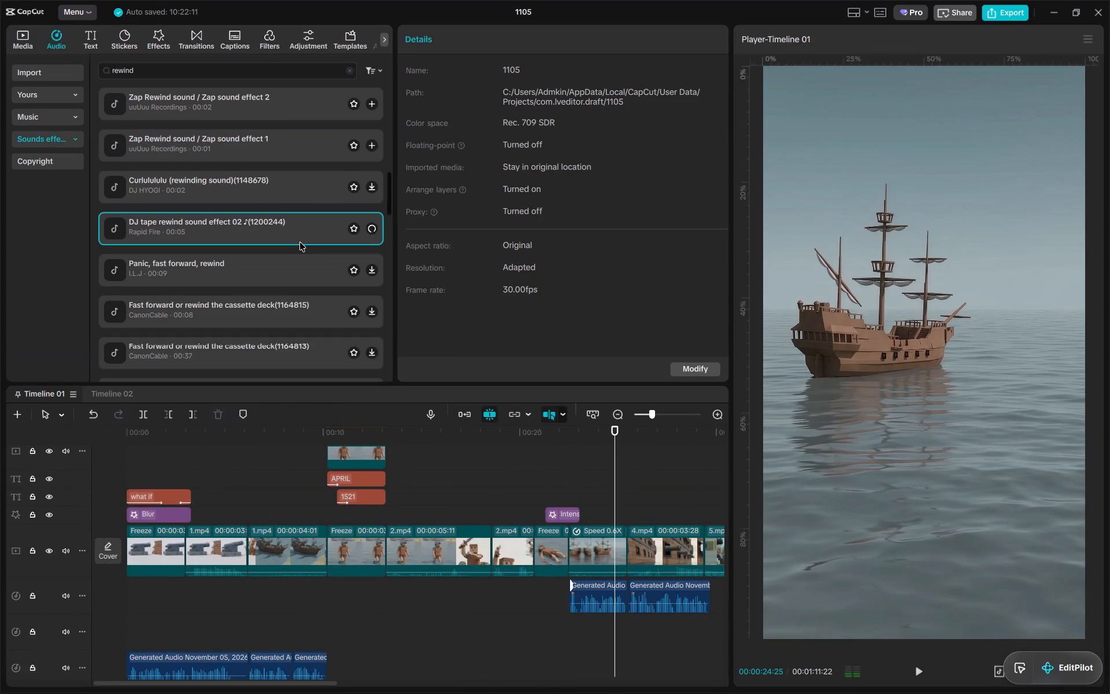
left_click(288, 175)
left_click(290, 261)
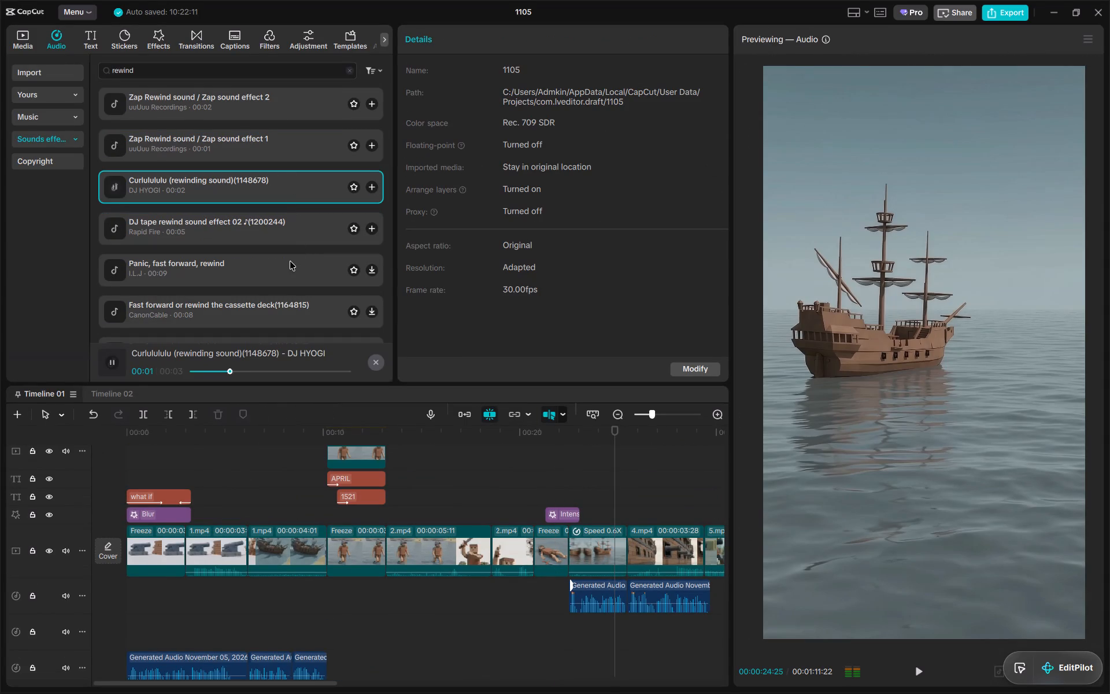
scroll(290, 261, "down", 2)
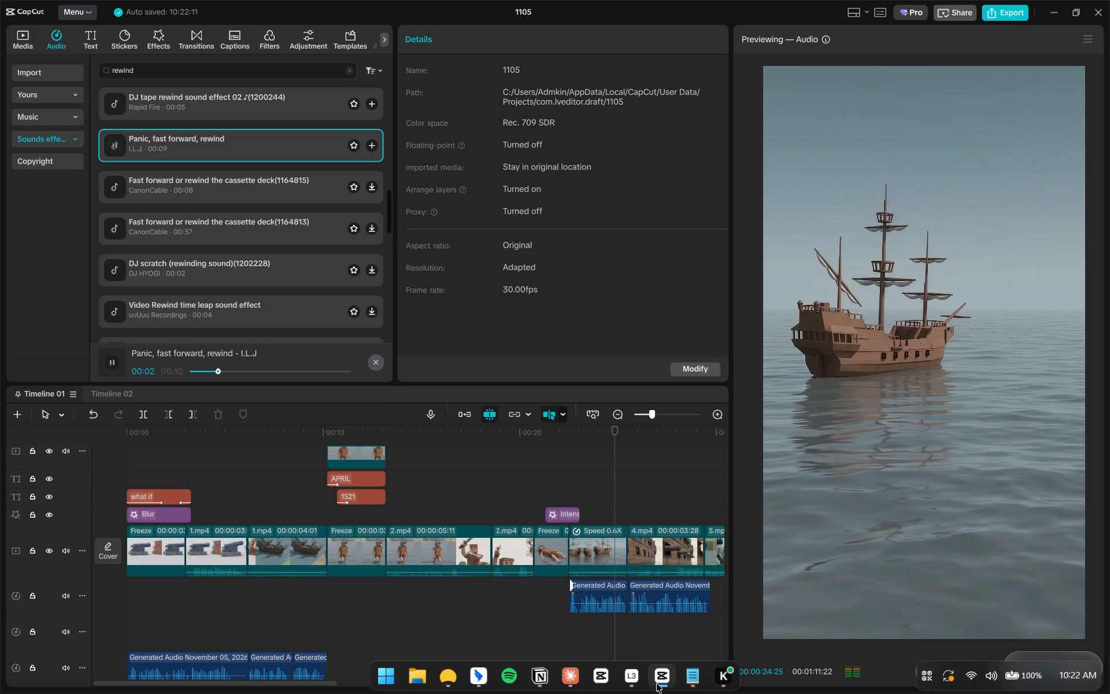
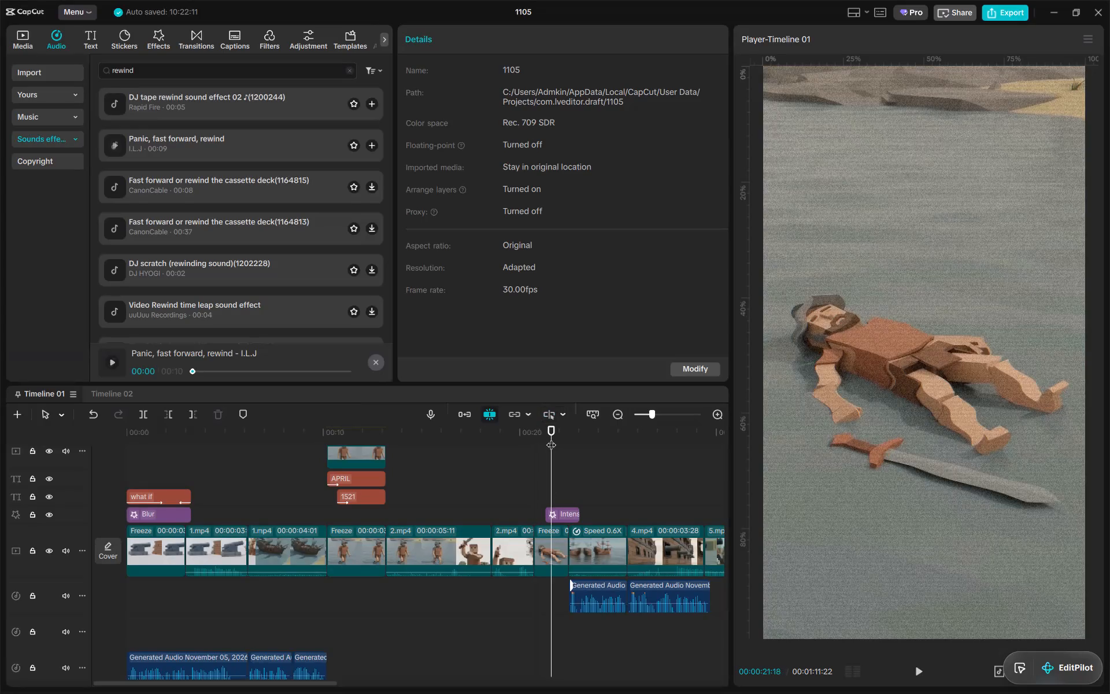
Replace the Zap Rewind sound at the rewind transition with Video Rewind time leap sound effect, starting at about 00:00:20.
key("space")
scroll(619, 501, "up", 3, "ctrl")
scroll(613, 492, "down", 12, "ctrl")
key("space")
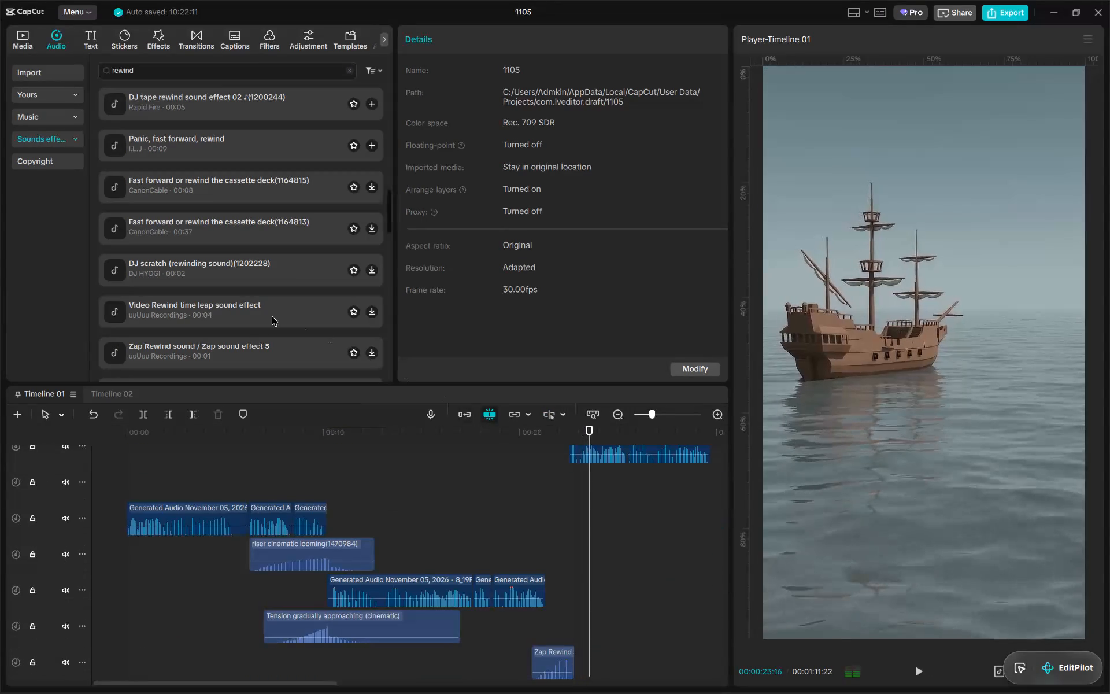
scroll(272, 316, "down", 2)
left_click(285, 201)
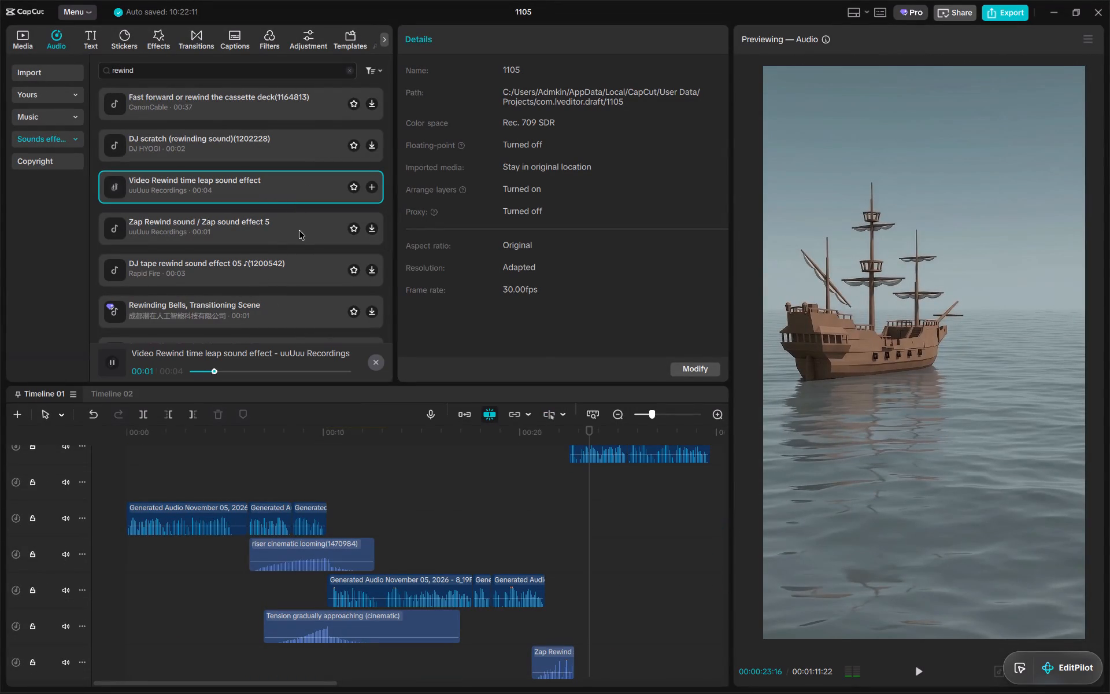
left_click_drag(298, 200, 410, 321)
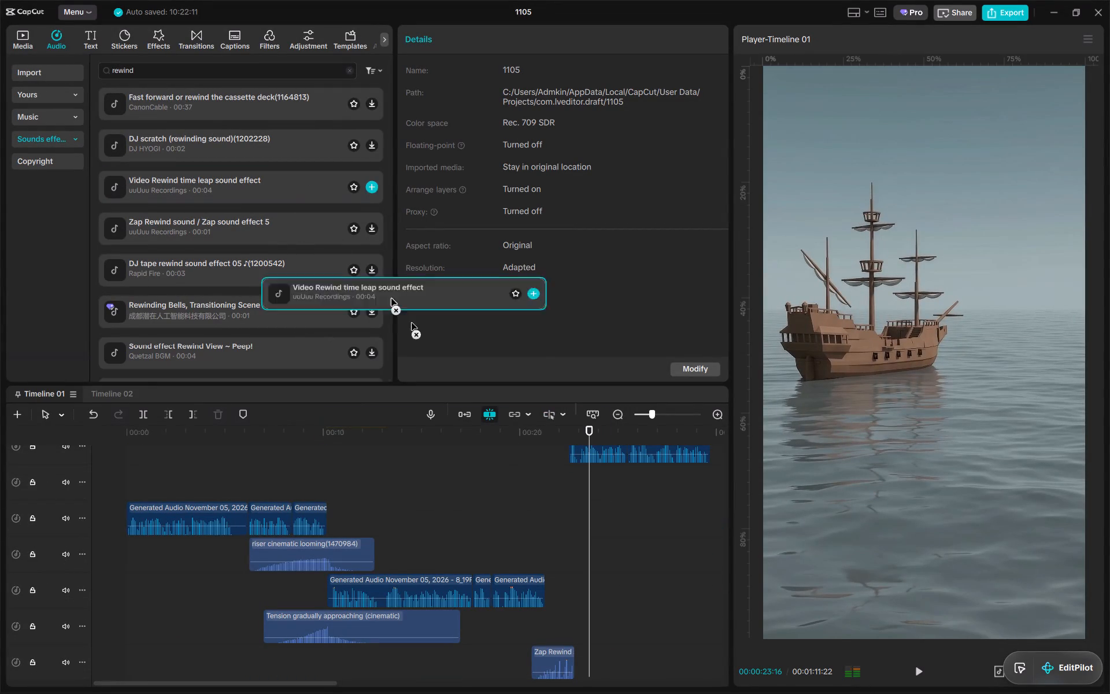
left_click_drag(410, 321, 520, 551)
left_click(565, 655)
key("d")
Trim the end of the Video Rewind time leap sound effect clip, leaving about 2 seconds.
left_click(569, 560, "ctrl")
scroll(568, 501, "up", 4, "alt")
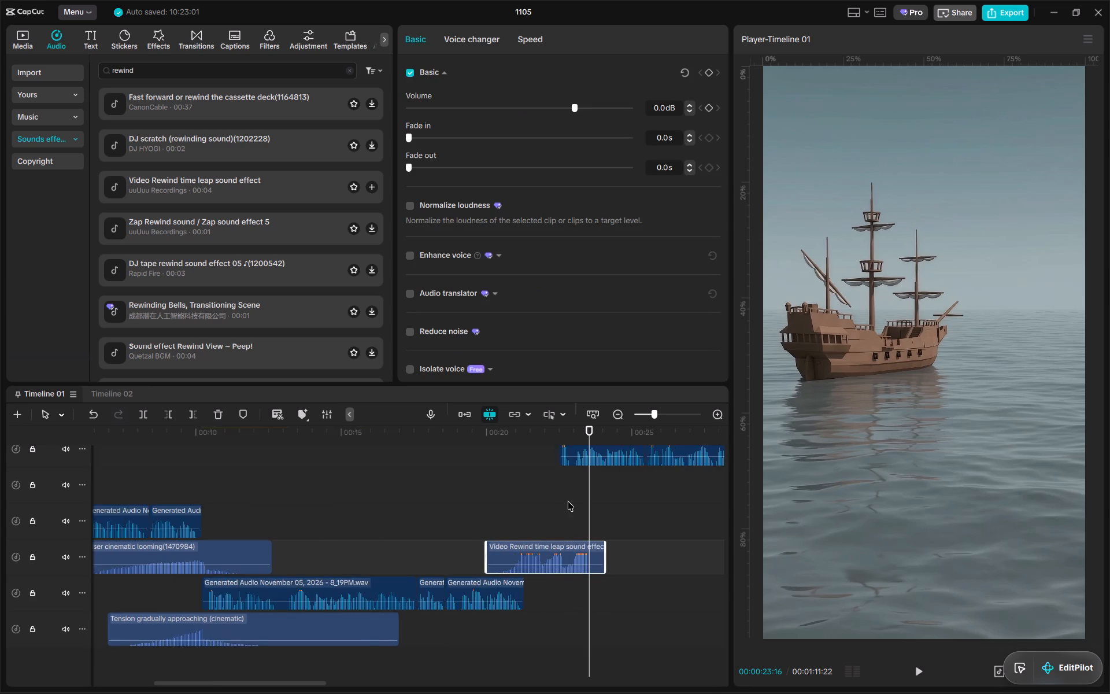
scroll(568, 501, "up", 8, "alt")
left_click_drag(535, 430, 454, 434)
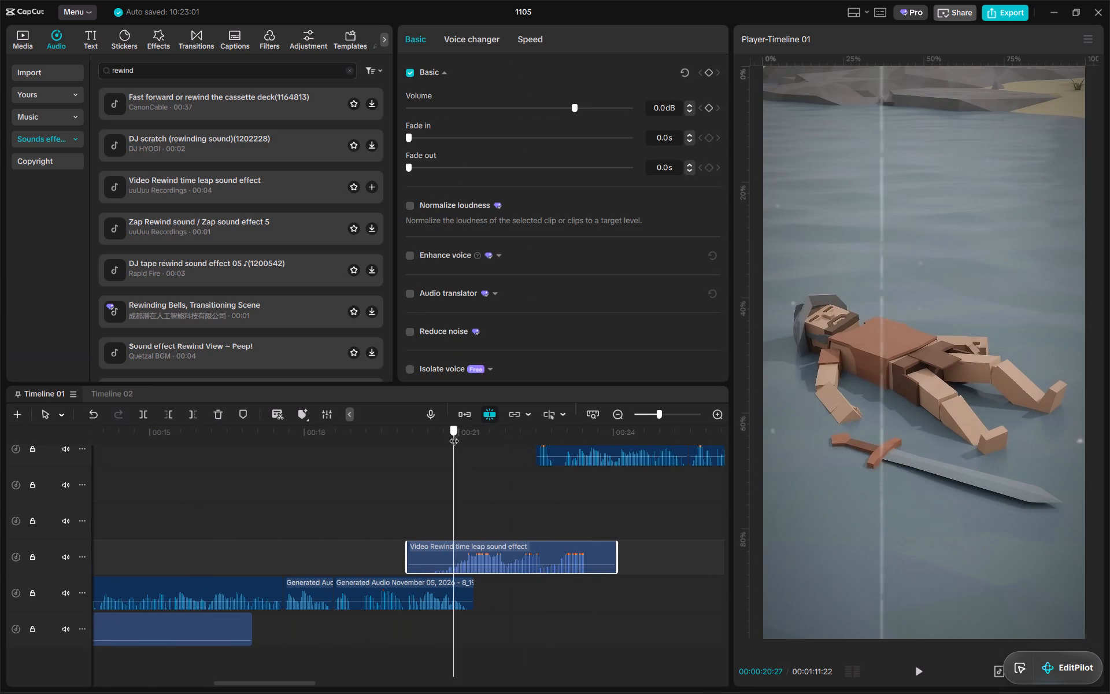
left_click_drag(454, 434, 452, 434)
key("space")
key("space")
left_click_drag(487, 421, 501, 424)
left_click_drag(501, 427, 508, 432)
key("w")
Move the Video Rewind time leap clip so it ends where the 3.mp4 clip starts, and play back the transition.
scroll(523, 485, "up", 8, "ctrl")
left_click_drag(478, 436, 507, 434)
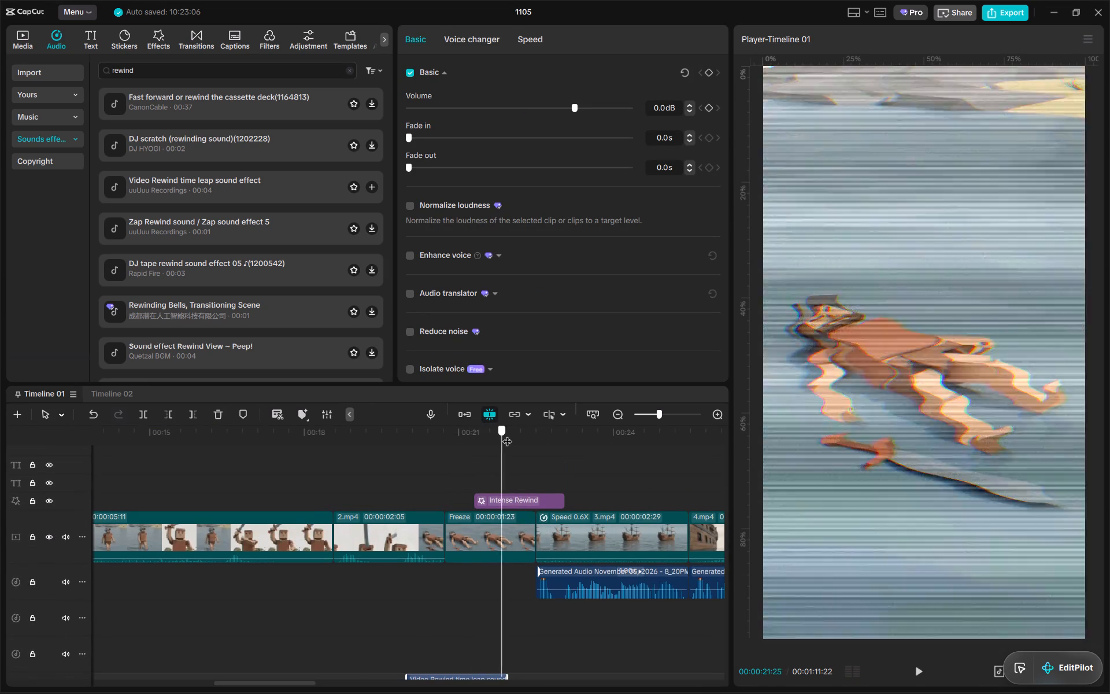
left_click_drag(507, 434, 469, 434)
left_click(475, 434)
scroll(478, 471, "down", 6, "ctrl")
left_click_drag(458, 585, 497, 582)
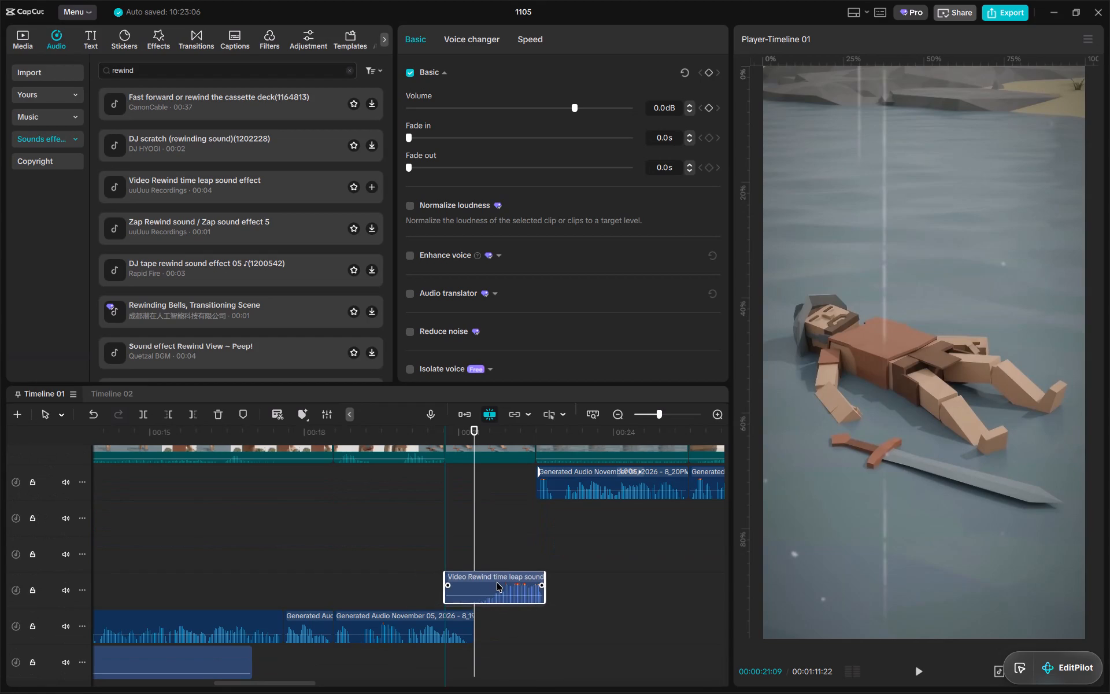
left_click_drag(497, 582, 487, 582)
key("space")
scroll(538, 512, "up", 3)
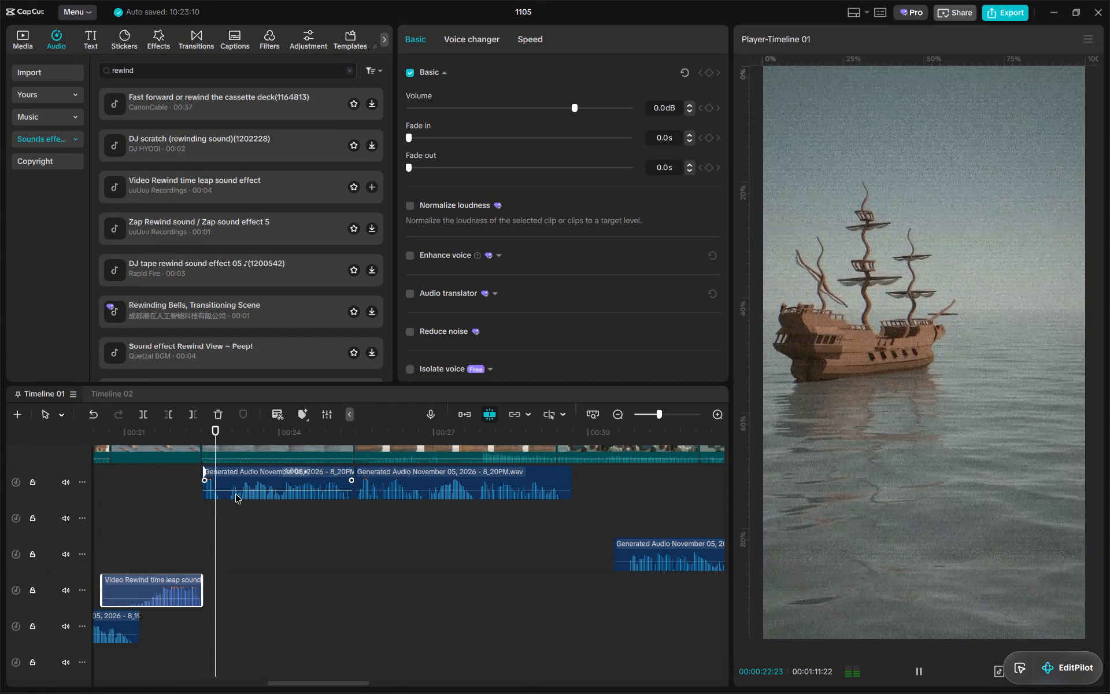
scroll(235, 494, "right", 5)
key("space")
Lower the Video Rewind time leap sound effect's volume to -4.9 dB and play back the transition.
left_click(565, 434)
left_click_drag(580, 100, 567, 103)
left_click_drag(567, 104, 558, 108)
key("space")
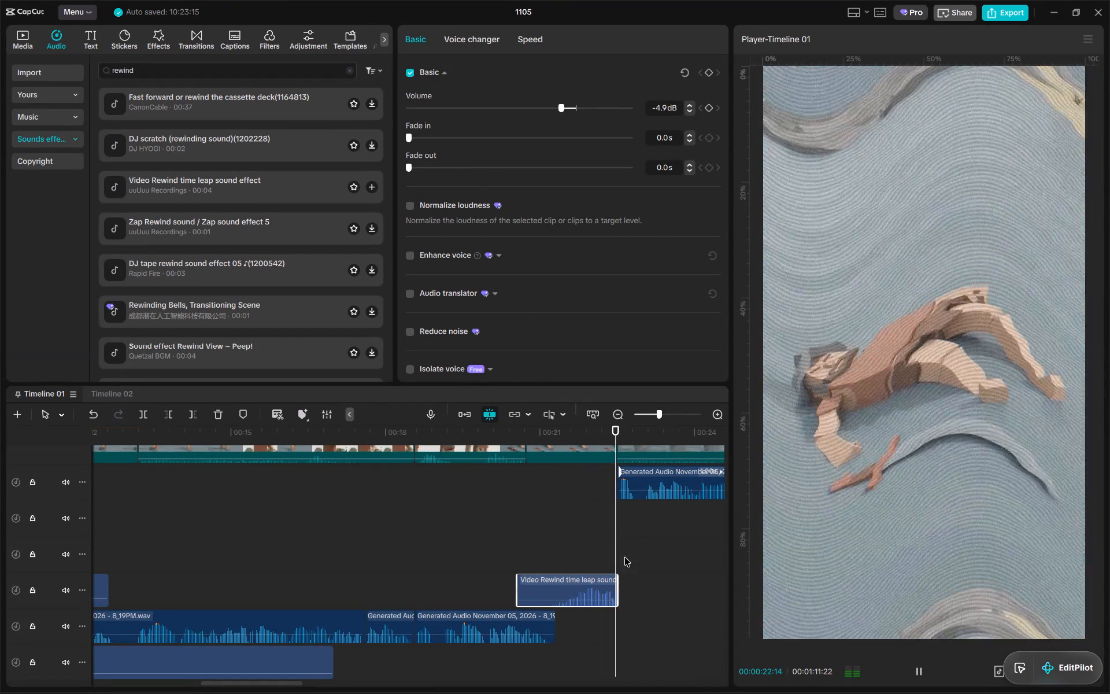
key("space")
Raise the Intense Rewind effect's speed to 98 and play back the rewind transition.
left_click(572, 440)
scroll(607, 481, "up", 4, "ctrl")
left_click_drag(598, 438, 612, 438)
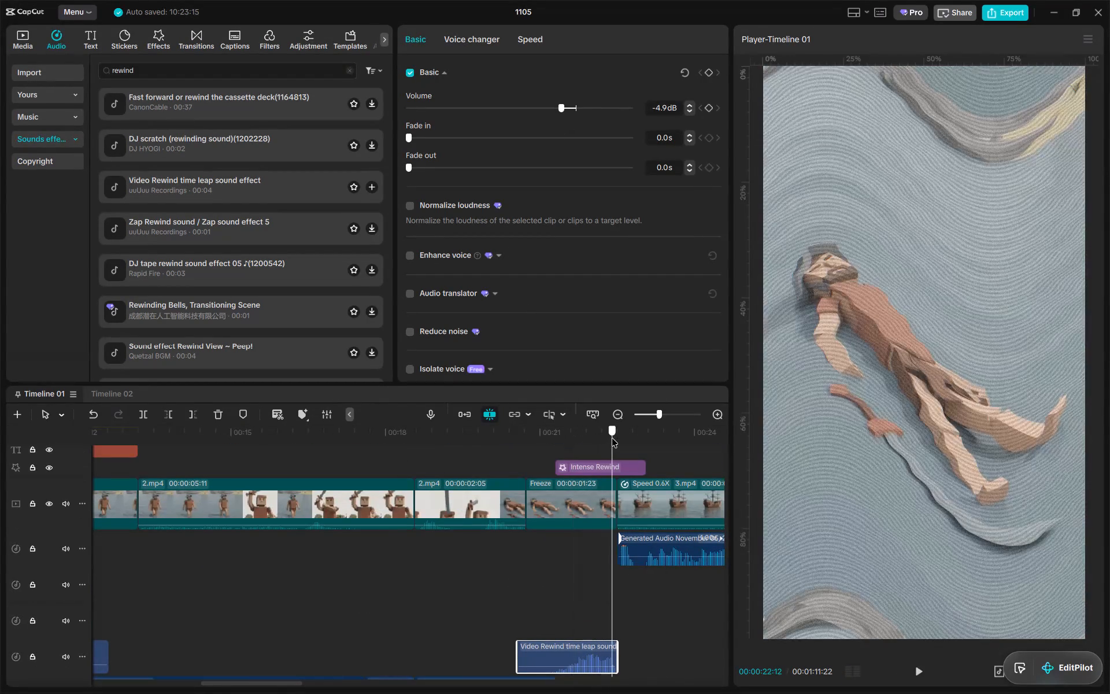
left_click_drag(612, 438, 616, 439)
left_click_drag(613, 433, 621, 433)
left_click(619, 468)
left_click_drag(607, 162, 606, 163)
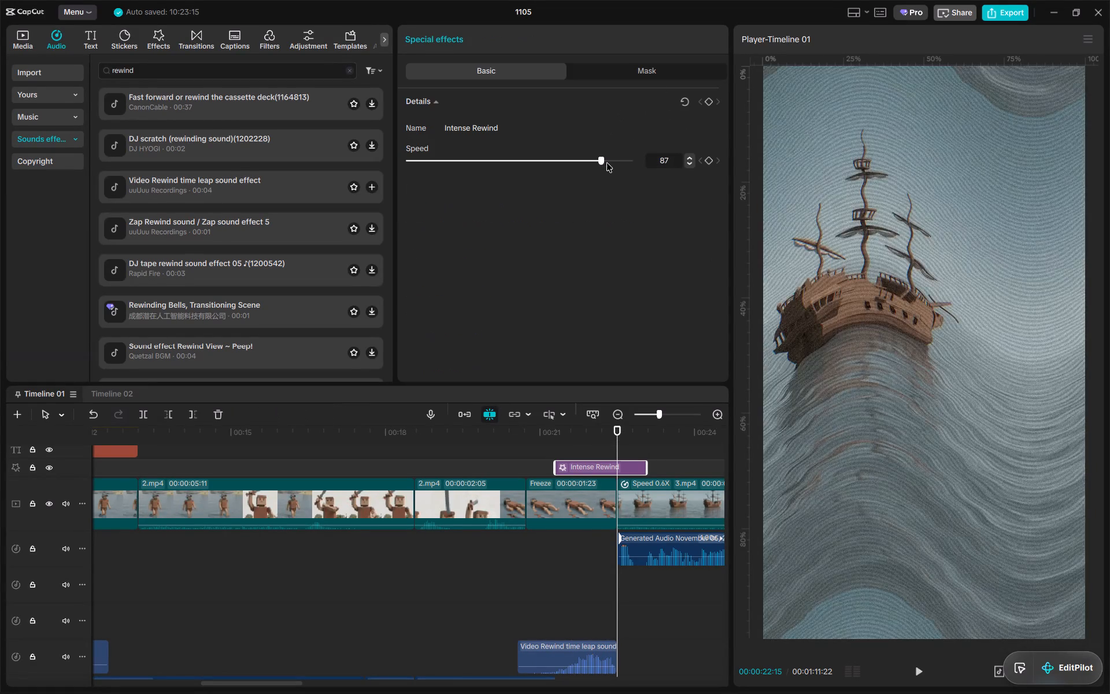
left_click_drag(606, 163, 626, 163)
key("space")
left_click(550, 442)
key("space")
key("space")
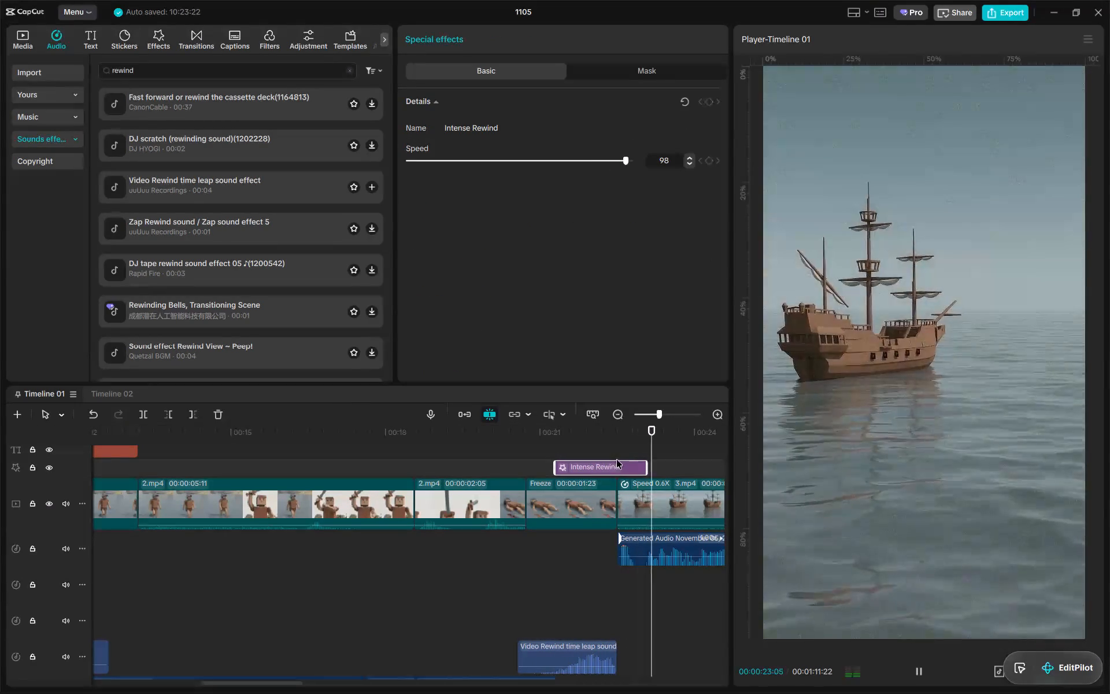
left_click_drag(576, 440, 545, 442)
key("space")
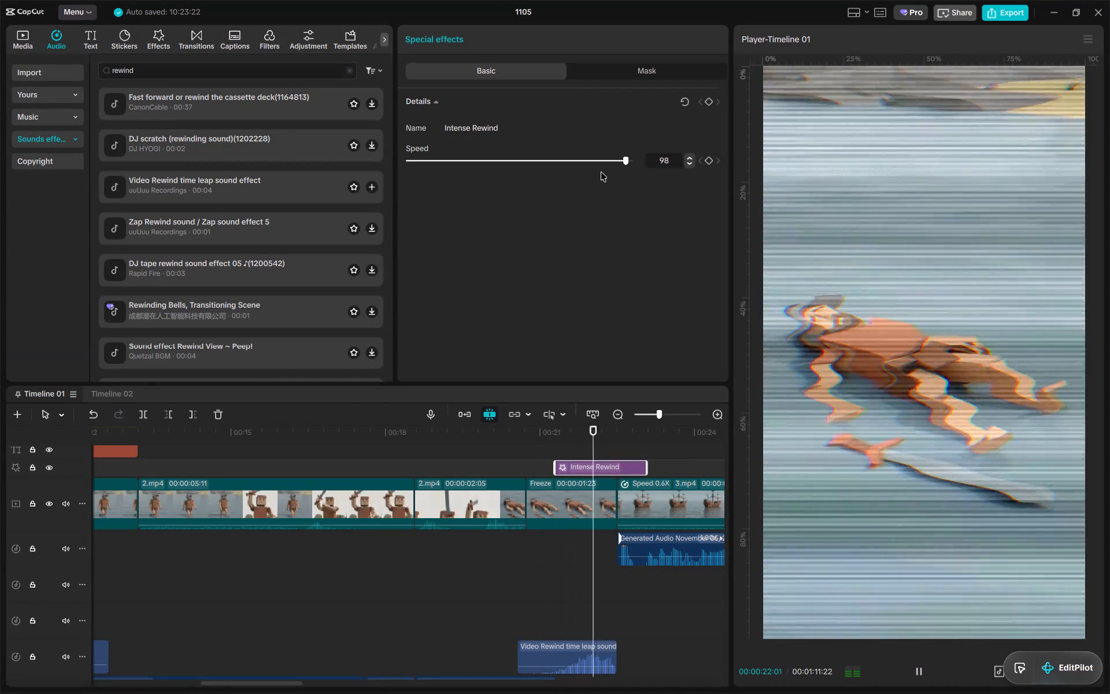
Set the Intense Rewind effect's speed to 100 and play back the rewind transition into the 3.mp4 clip.
left_click_drag(620, 157, 755, 192)
left_click(588, 433)
key("space")
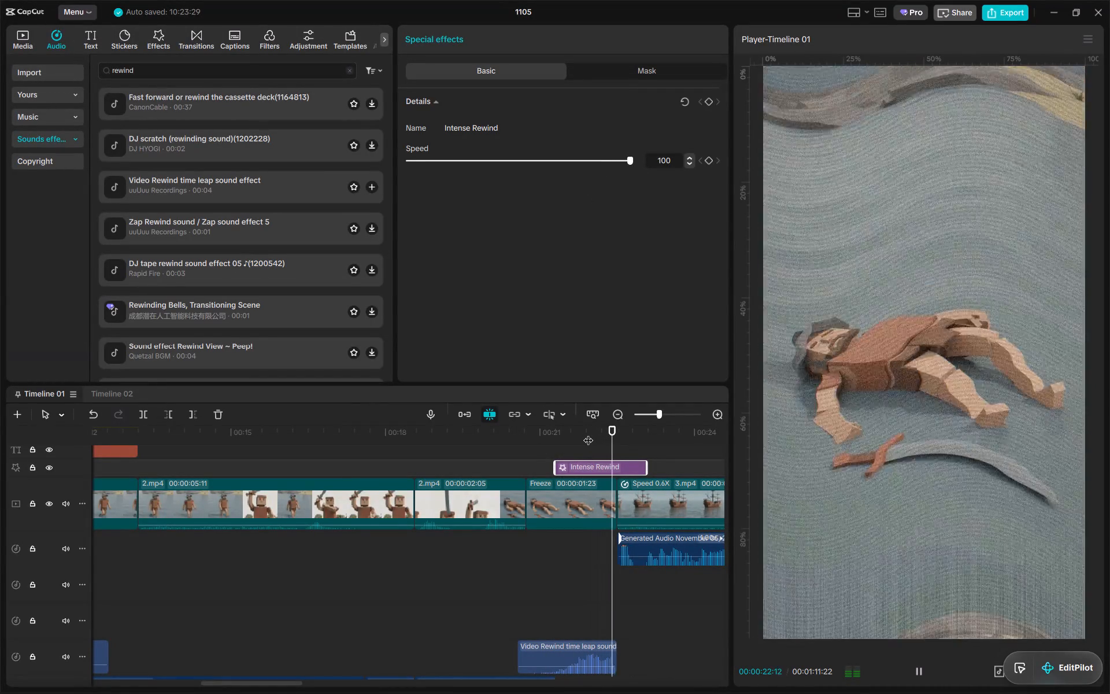
left_click_drag(588, 433, 639, 442)
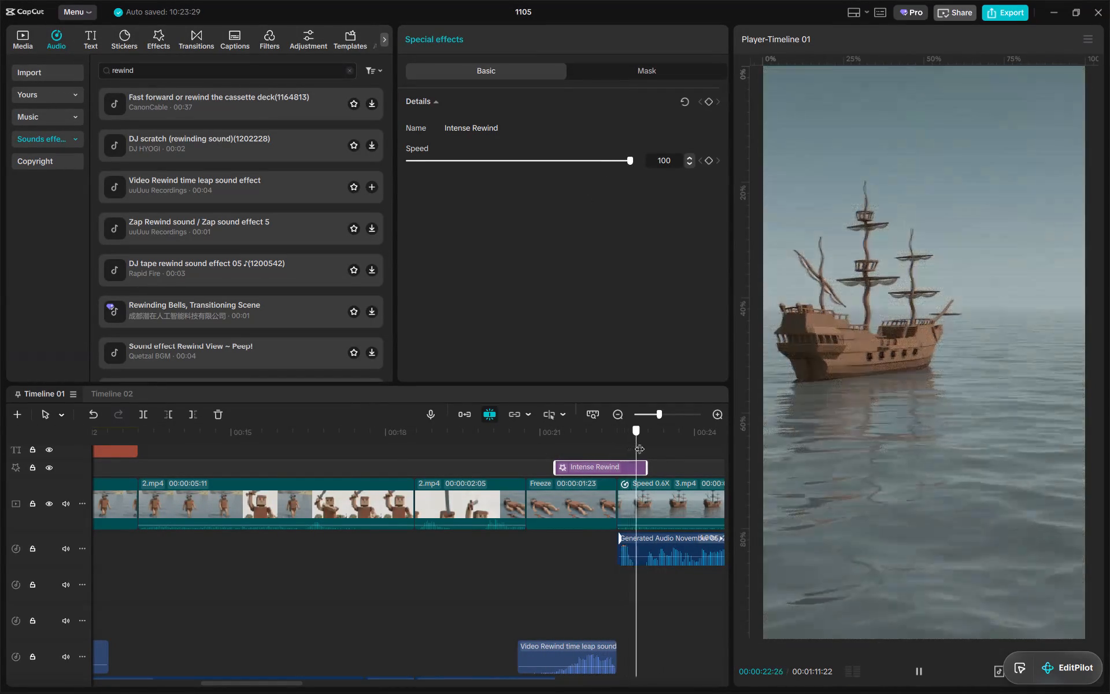
left_click_drag(639, 442, 644, 451)
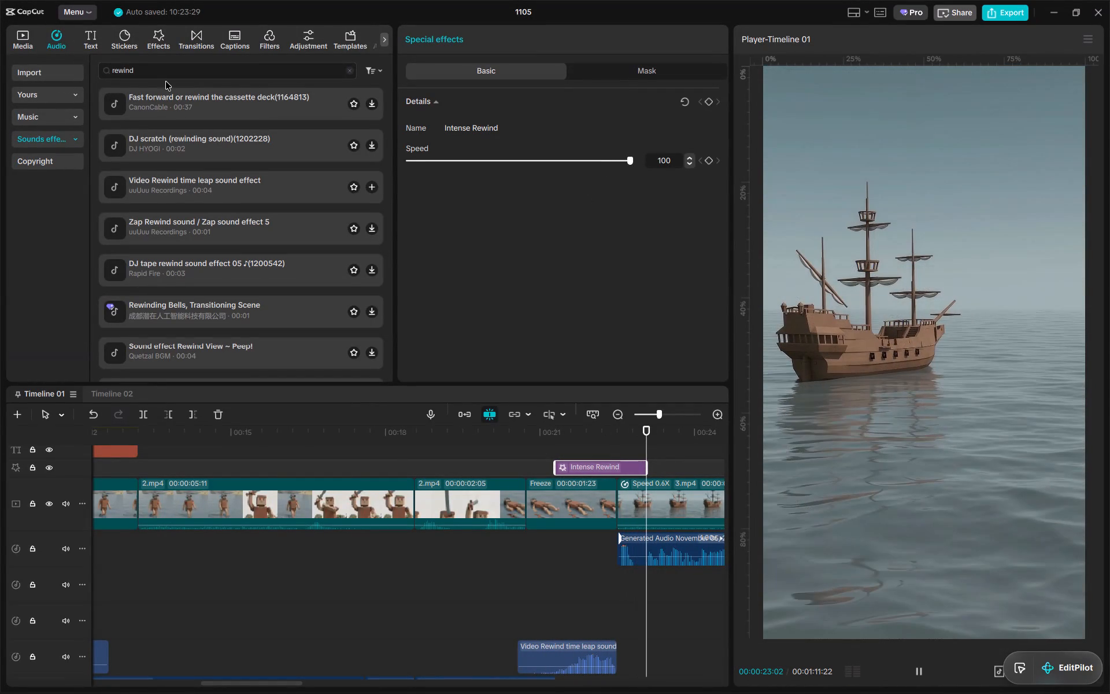
Search the sound effects for "buzz" and audition One Second Buzz and Buzz (error sound).
triple_click(174, 70)
type("buzz")
key("Return")
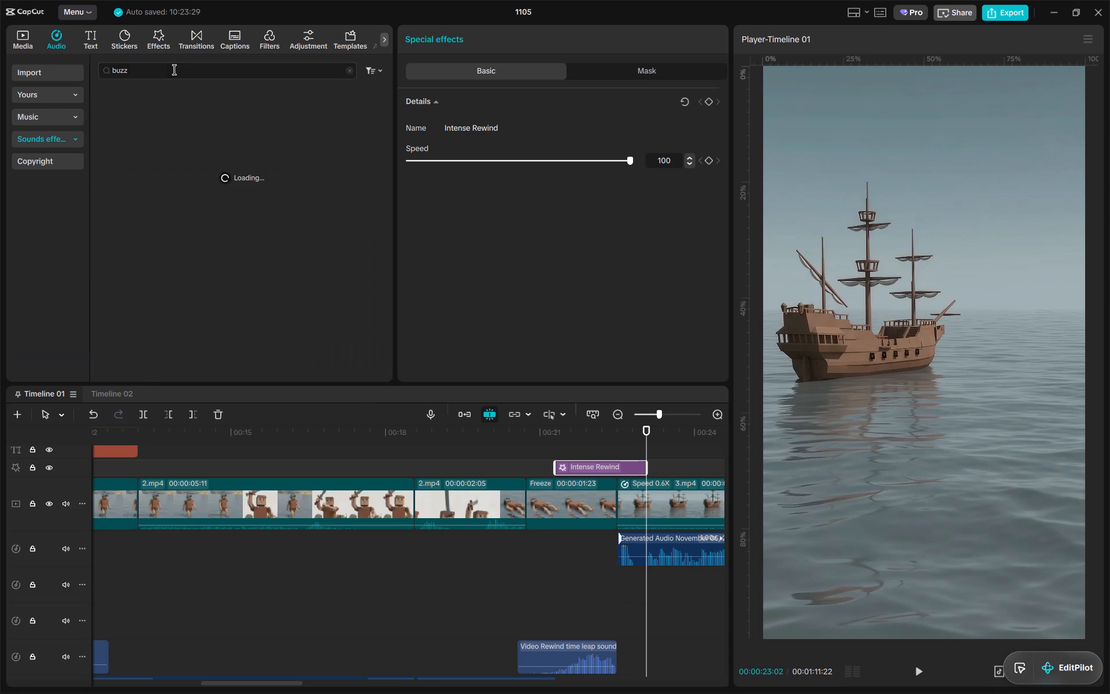
left_click(225, 111)
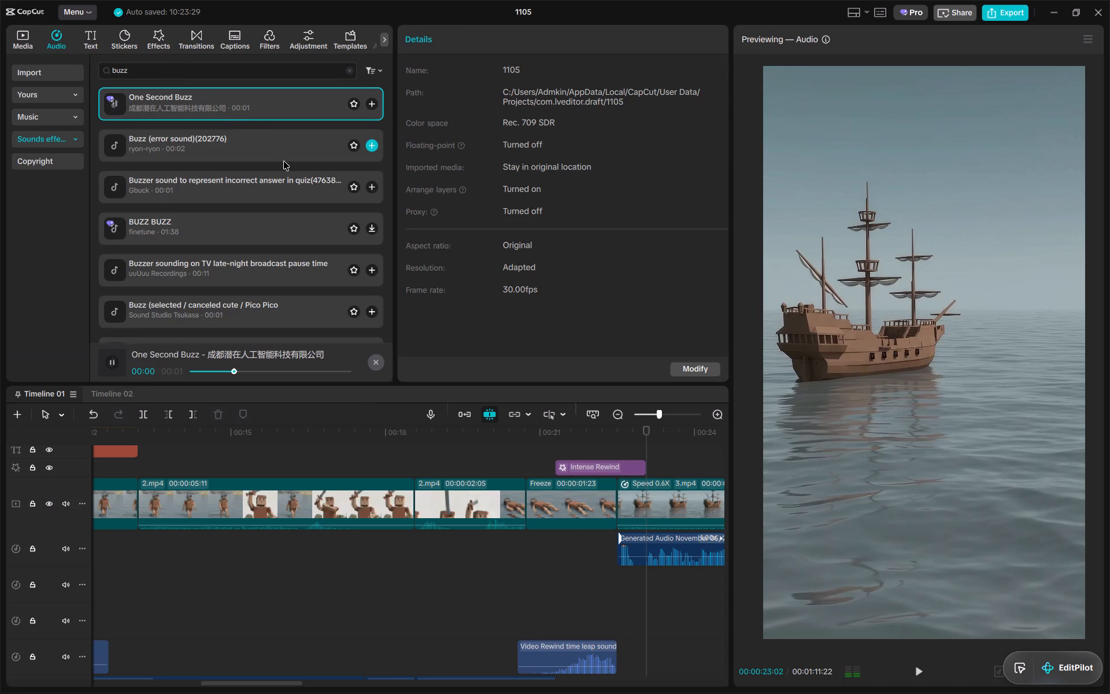
left_click(261, 139)
Search for "electric sound effect" and audition Electricity_electric shock_01 and Electric bee.
triple_click(267, 71)
type("electr")
left_click(301, 88)
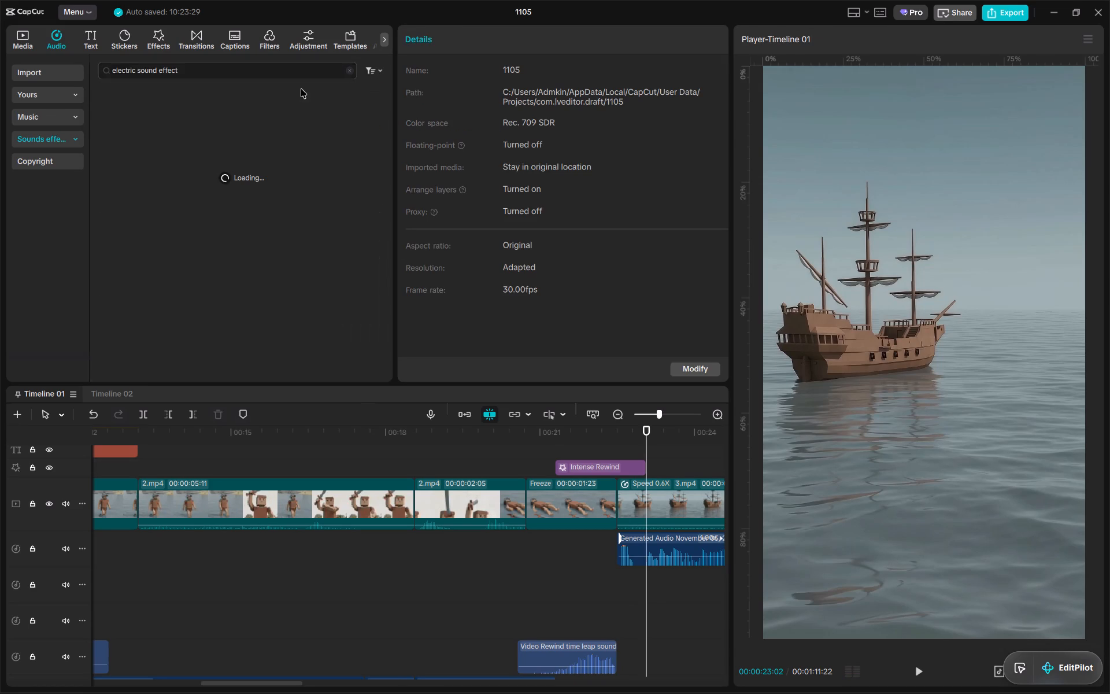
left_click(271, 106)
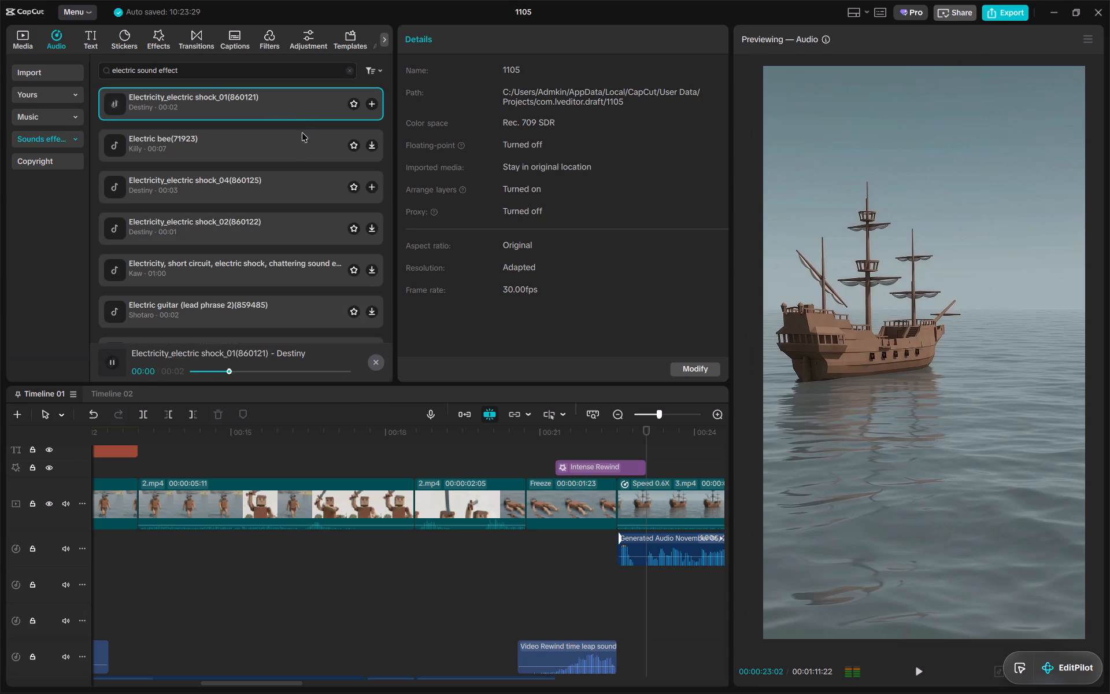
left_click(298, 146)
Search for "neon buzz" and audition Buzz (error sound) and The buzz of the stadium (Waaaa).
triple_click(283, 72)
type("neon buzz")
key("Return")
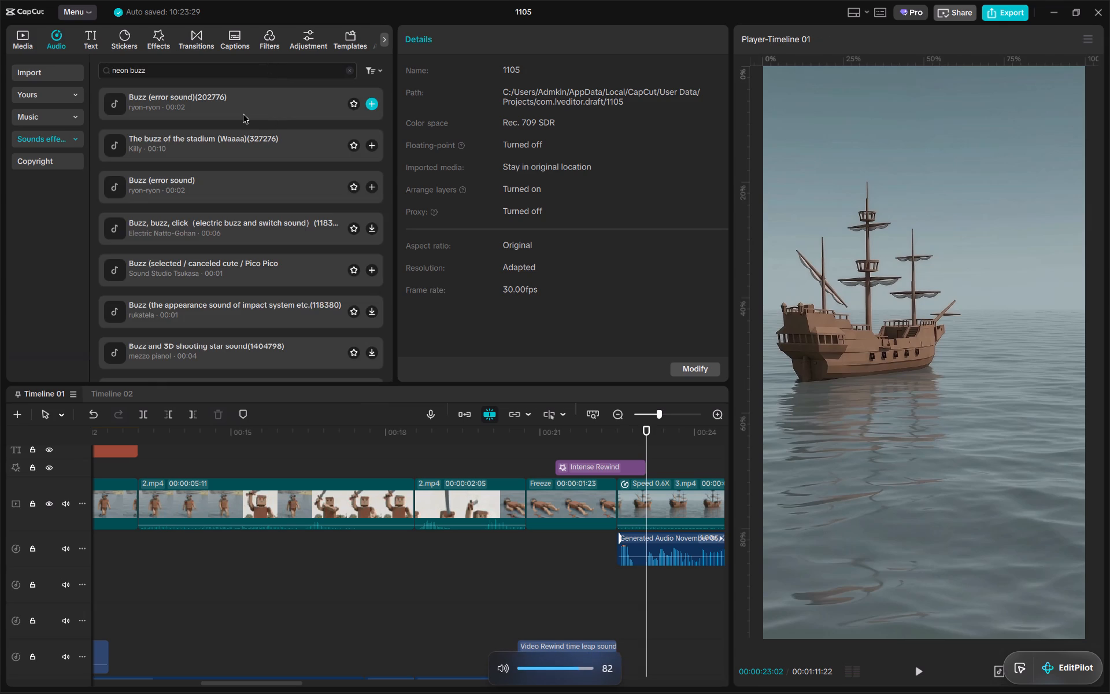
left_click(243, 114)
left_click(272, 149)
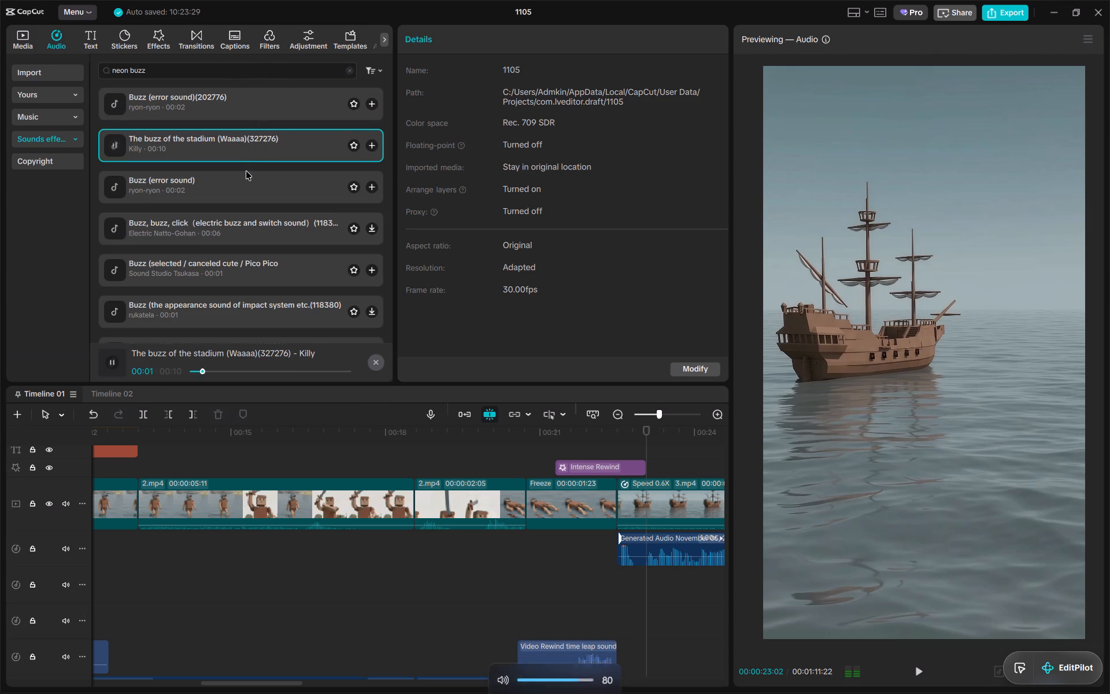
left_click(246, 171)
Search the sound effects for "neon" and audition sounds including Neon glittering city pop BGM loop 1, Tension and Lowly.
double_click(198, 65)
key("BackSpace")
key("Return")
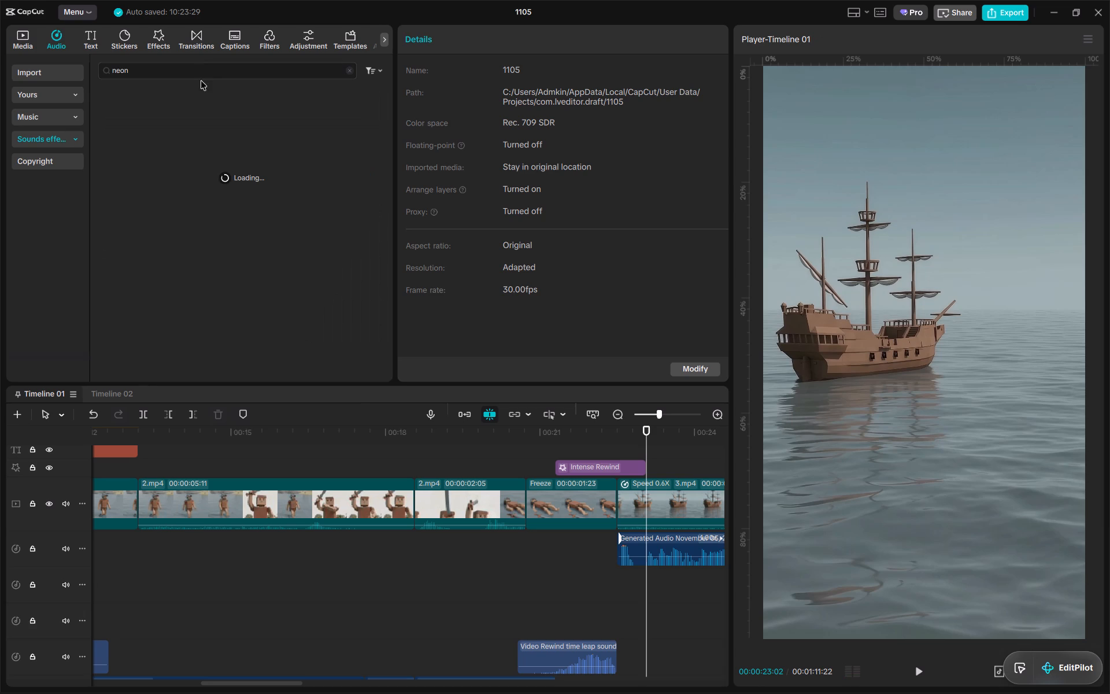
left_click(242, 104)
left_click(287, 180)
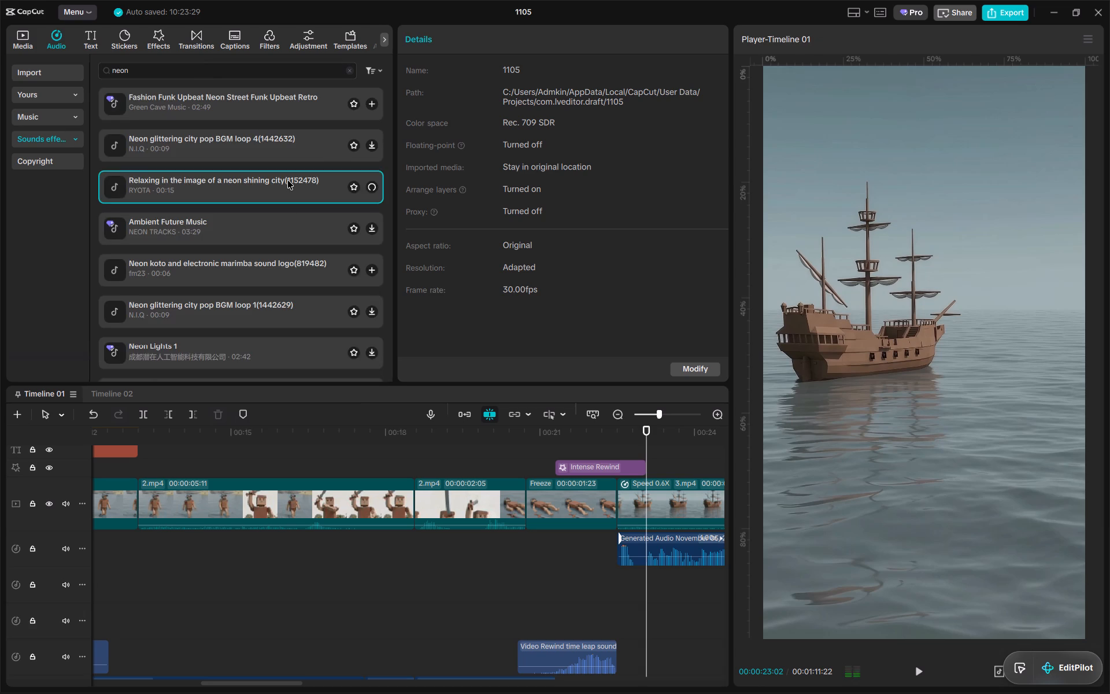
scroll(287, 180, "down", 1)
left_click(273, 236)
scroll(273, 236, "down", 1)
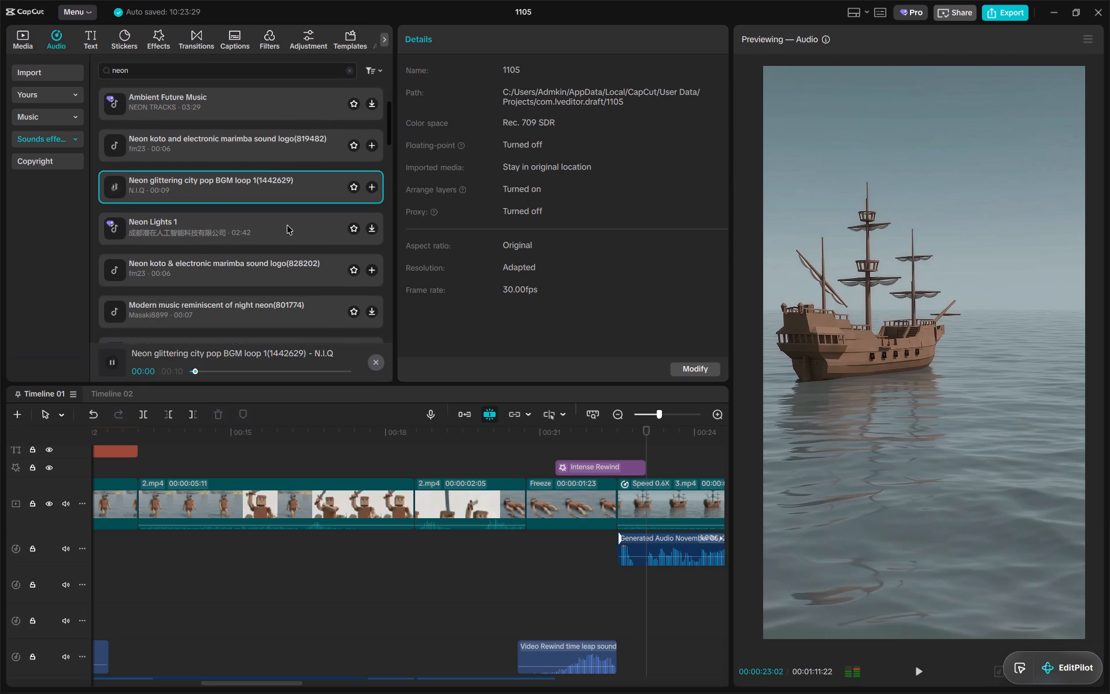
left_click(287, 224)
scroll(287, 224, "down", 1)
left_click(273, 282)
scroll(273, 282, "down", 3)
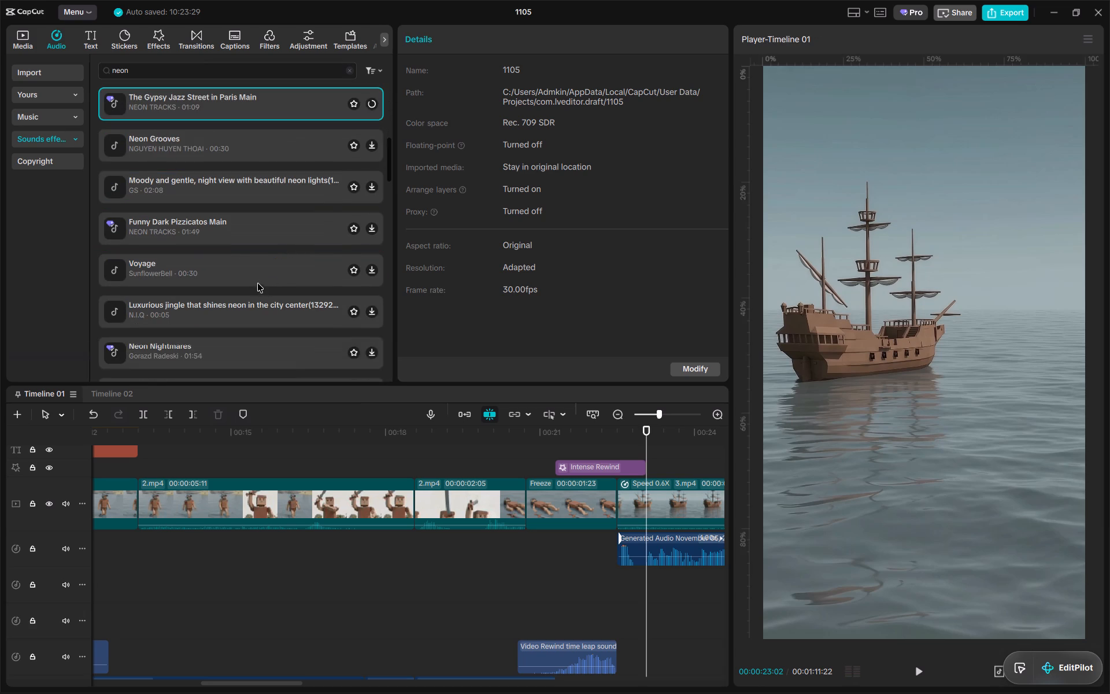
scroll(249, 278, "down", 4)
left_click(239, 297)
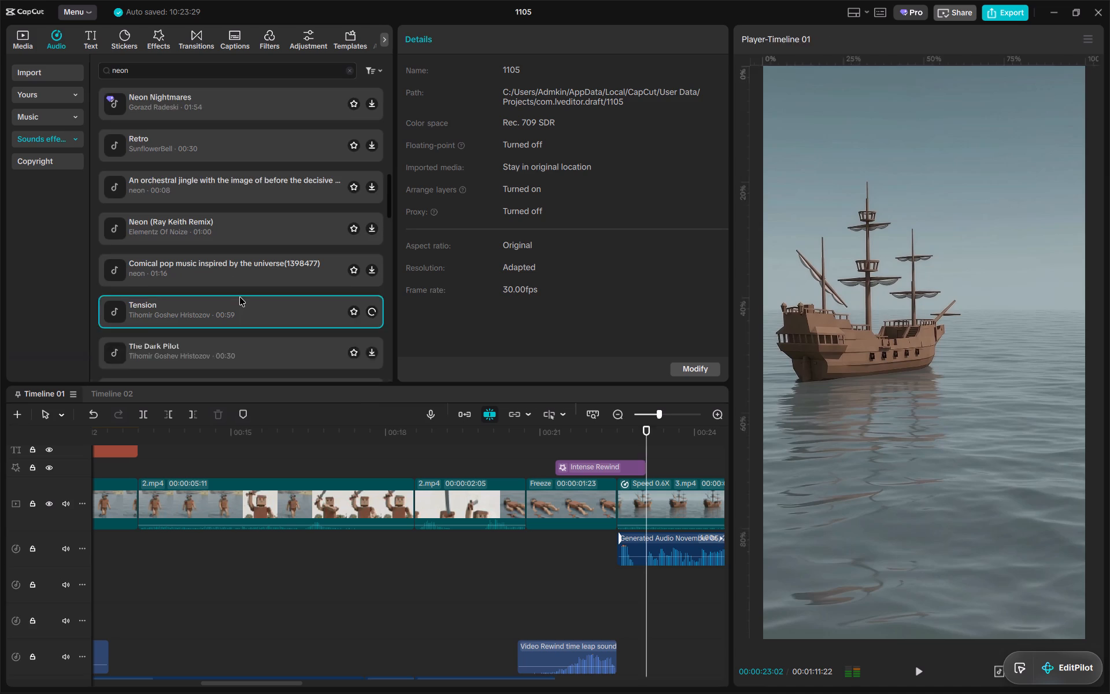
scroll(239, 297, "down", 4)
left_click(250, 274)
scroll(250, 274, "down", 2)
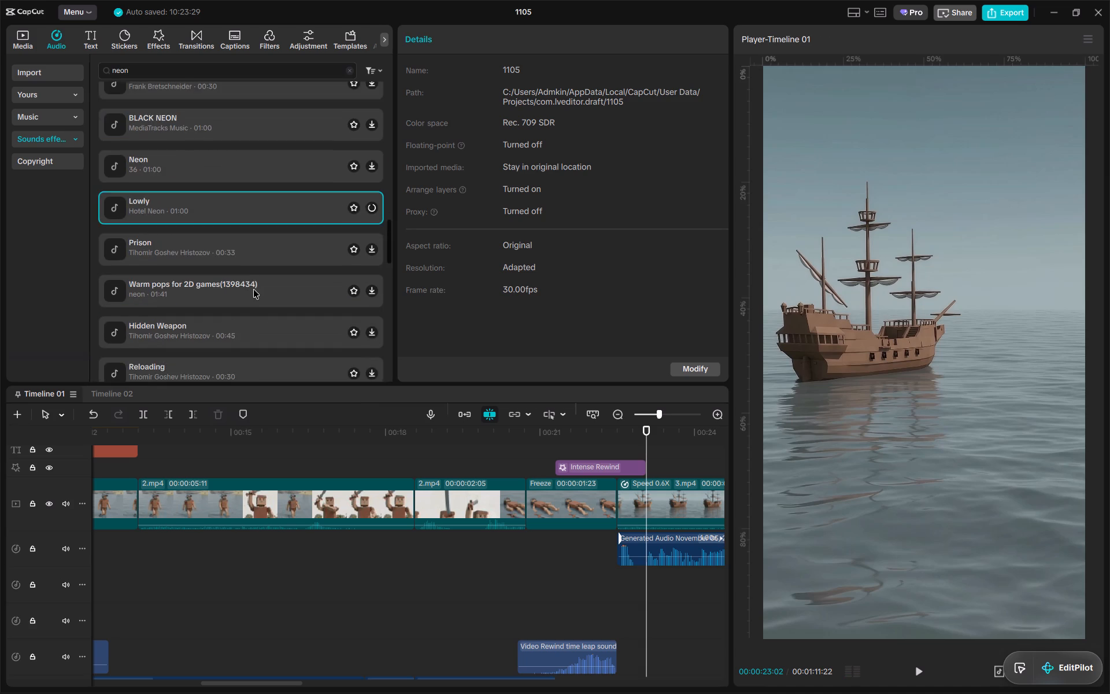
scroll(253, 289, "down", 2)
Play back the rewind transition once more and audition the Final Score sound.
left_click_drag(576, 436, 443, 435)
key("space")
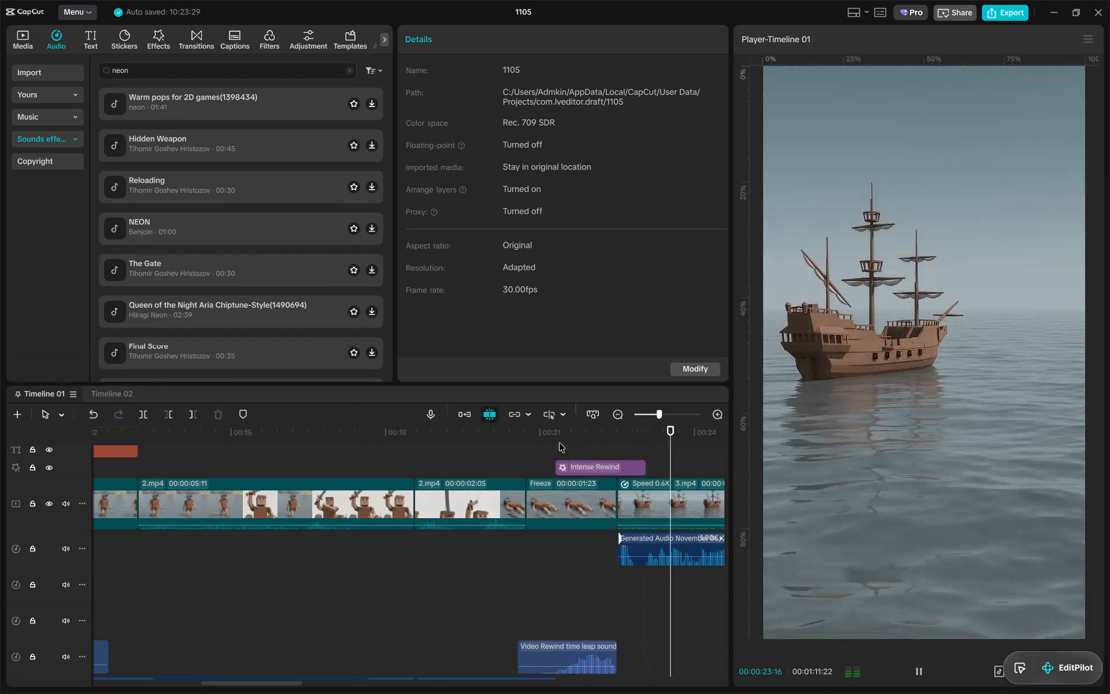
left_click_drag(536, 430, 605, 428)
scroll(289, 297, "down", 1)
left_click(289, 297)
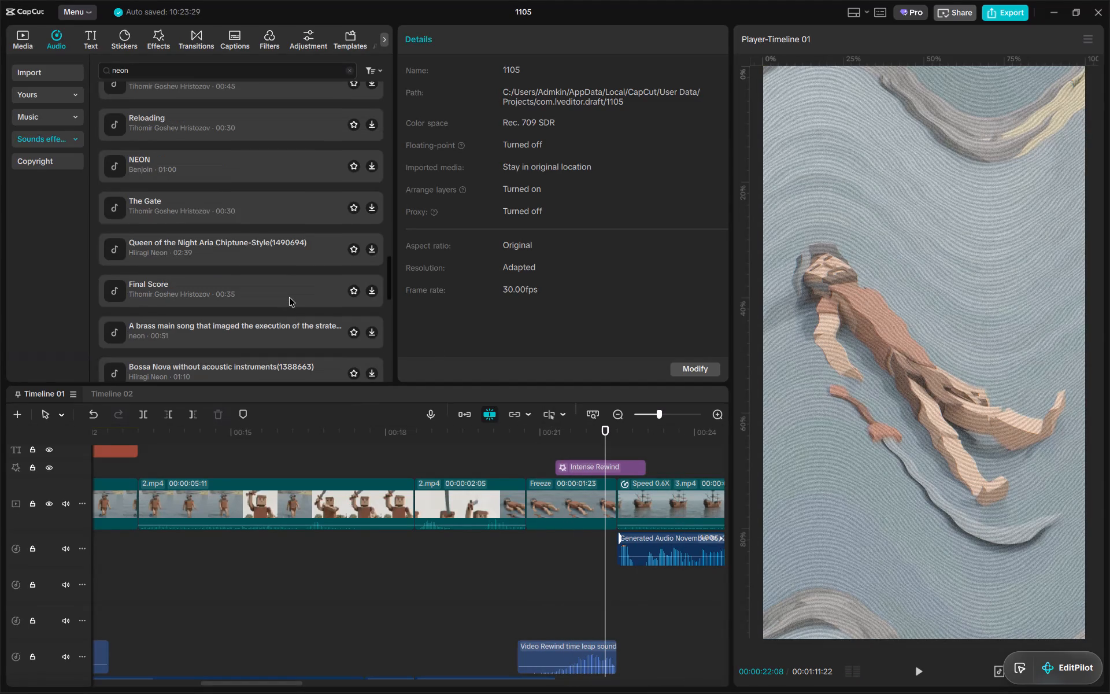
scroll(292, 299, "down", 2)
Search the sound effects for "neon light" and audition sounds including Wink peen twinkle light eyes, Ah, divine light, long and Light Flicker type 6.
left_click(245, 69)
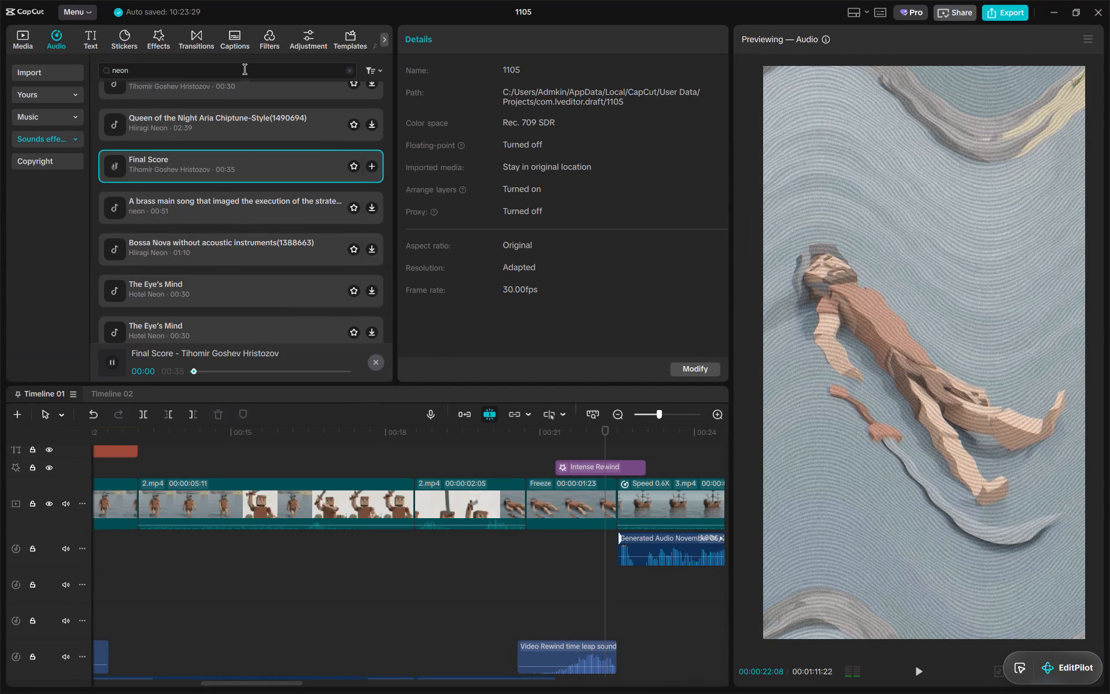
key("space")
key("BackSpace")
type("light")
key("Return")
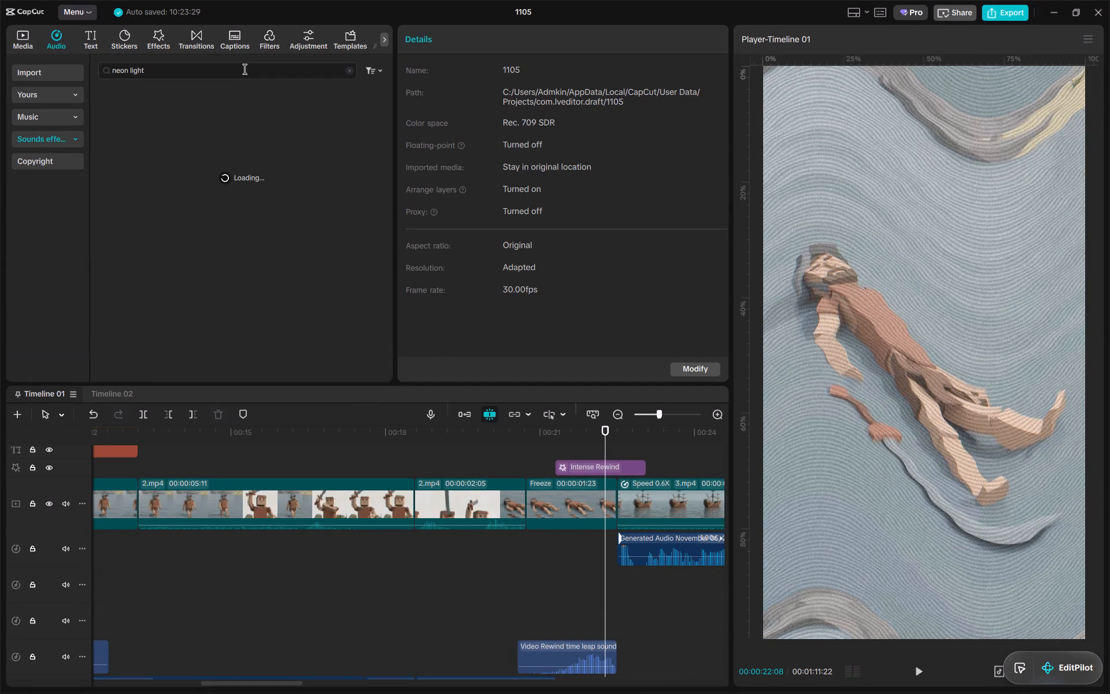
left_click(287, 108)
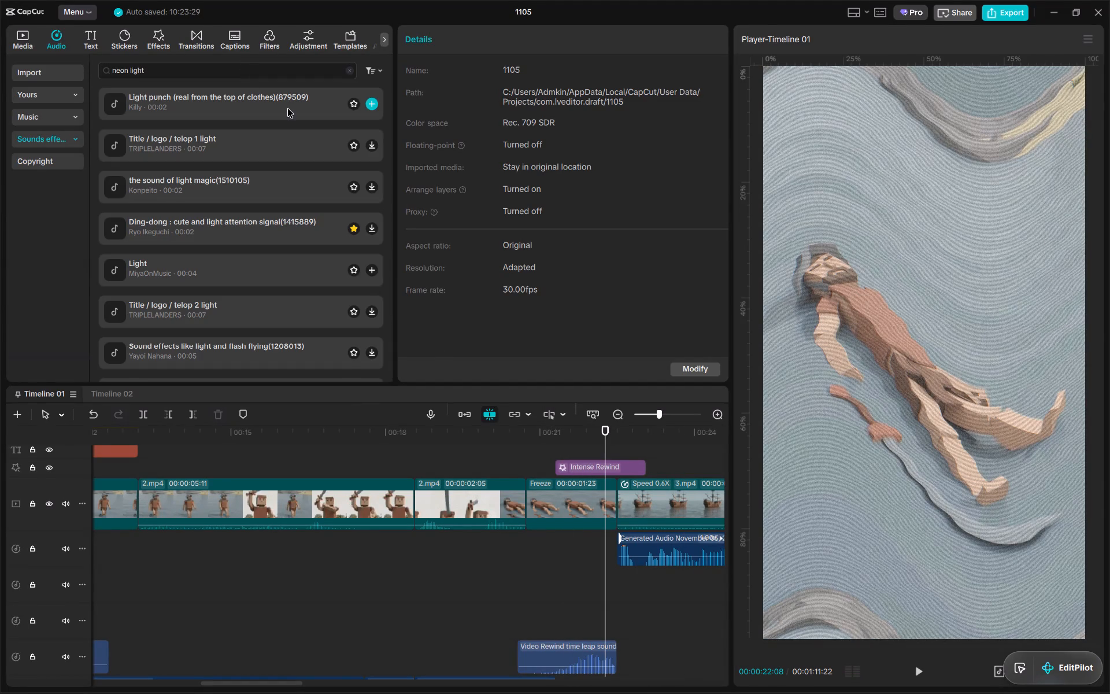
scroll(321, 209, "down", 1)
left_click(284, 241)
scroll(284, 241, "down", 2)
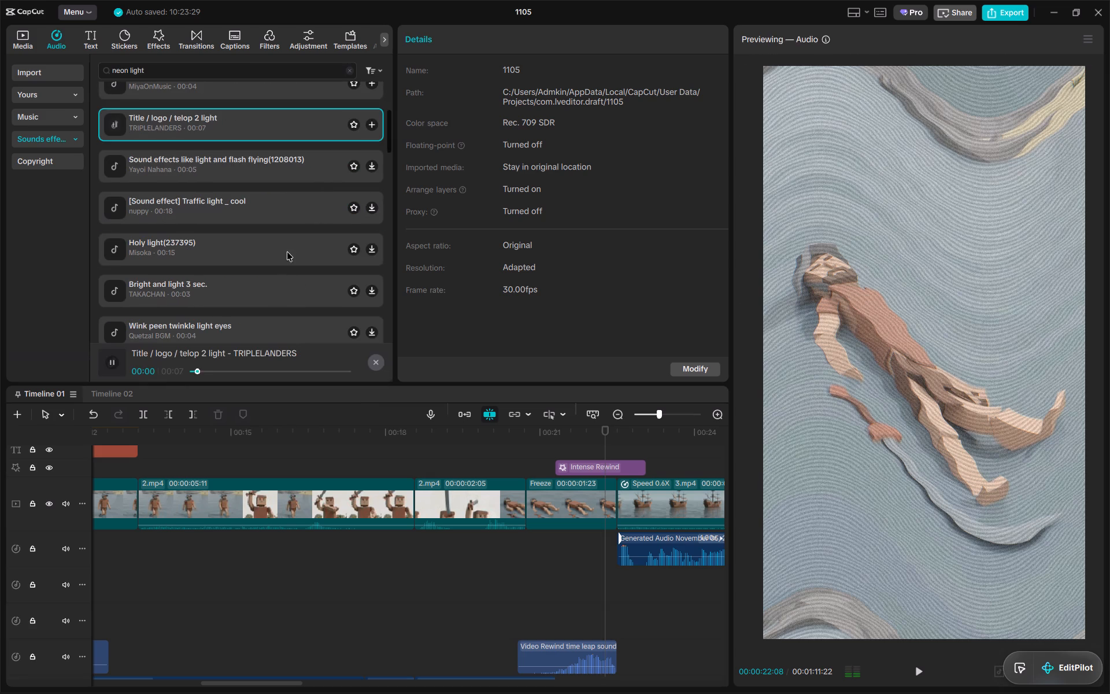
left_click(289, 243)
scroll(305, 254, "down", 1)
left_click(282, 271)
scroll(282, 271, "down", 1)
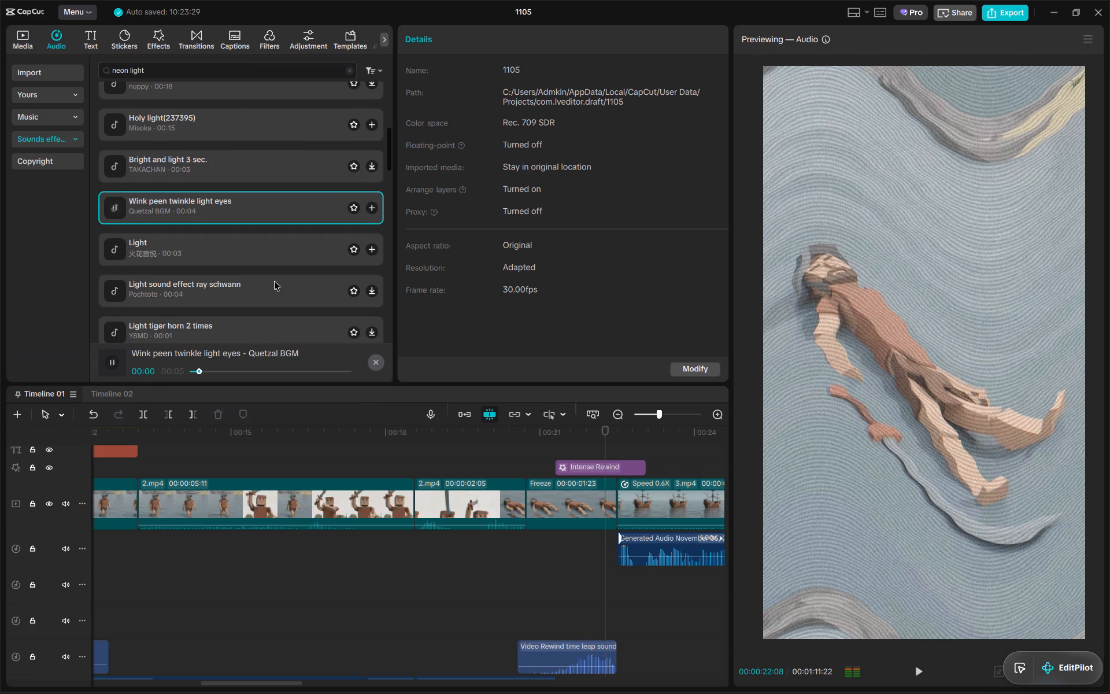
left_click(295, 259)
scroll(295, 259, "down", 2)
left_click(290, 262)
scroll(290, 262, "down", 2)
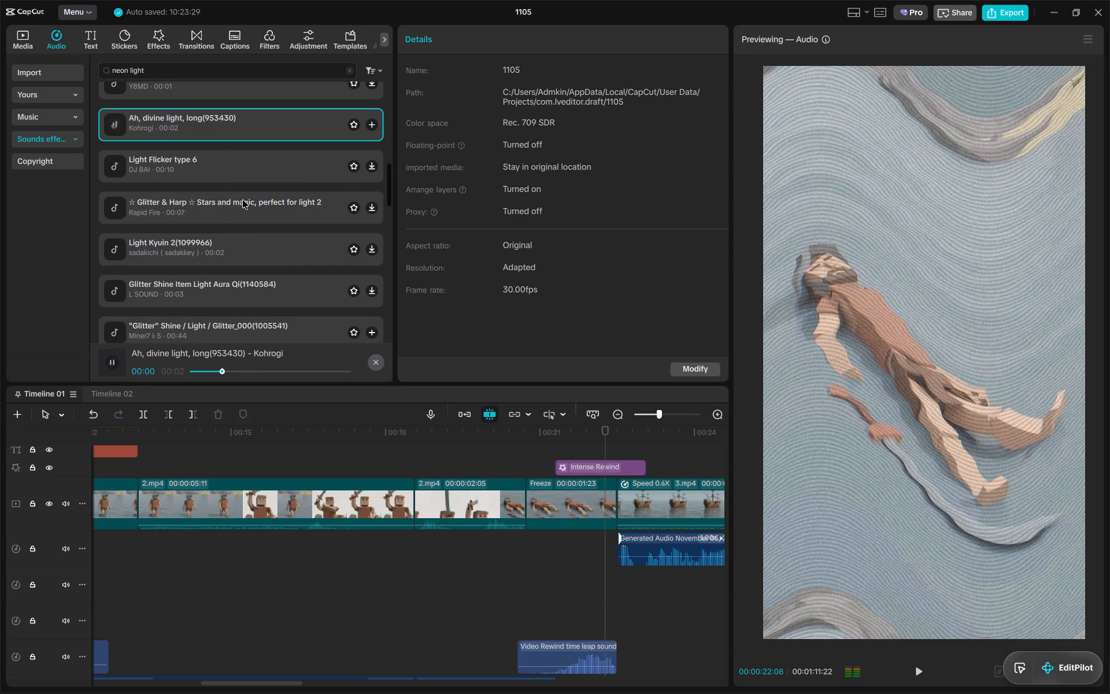
left_click(257, 177)
left_click_drag(256, 171, 171, 178)
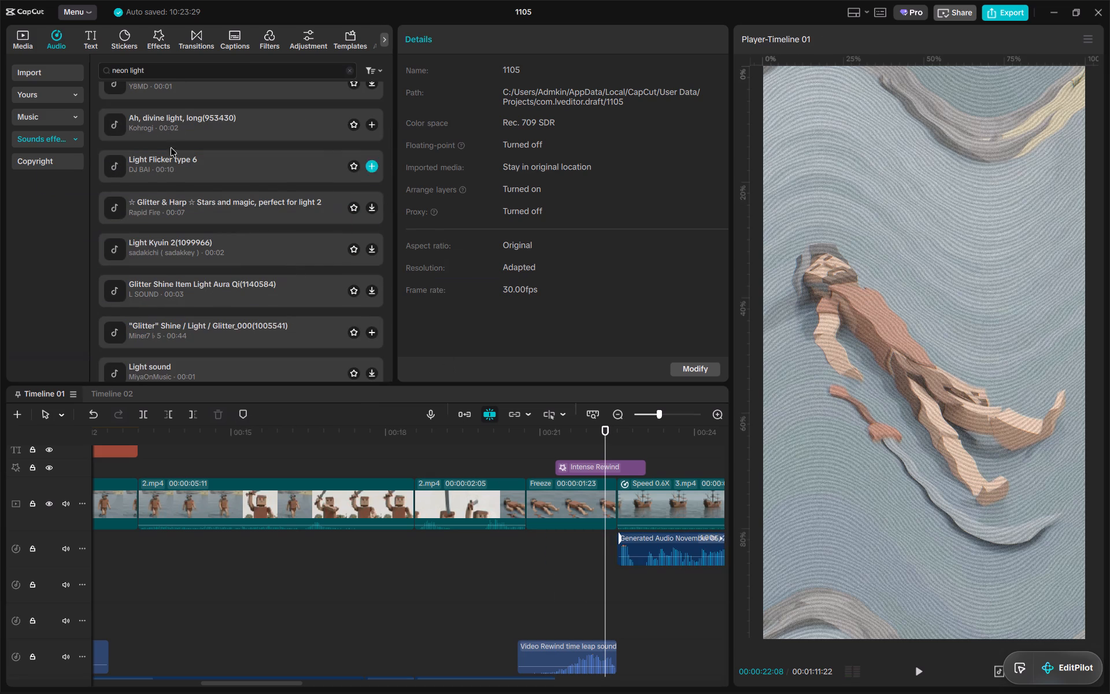
Search the sound effects for "light flicker" and audition sounds including Light Flicker type 6, Light and Light Flicker type 1.
triple_click(189, 74)
type("light flicker")
key("Return")
left_click(260, 112)
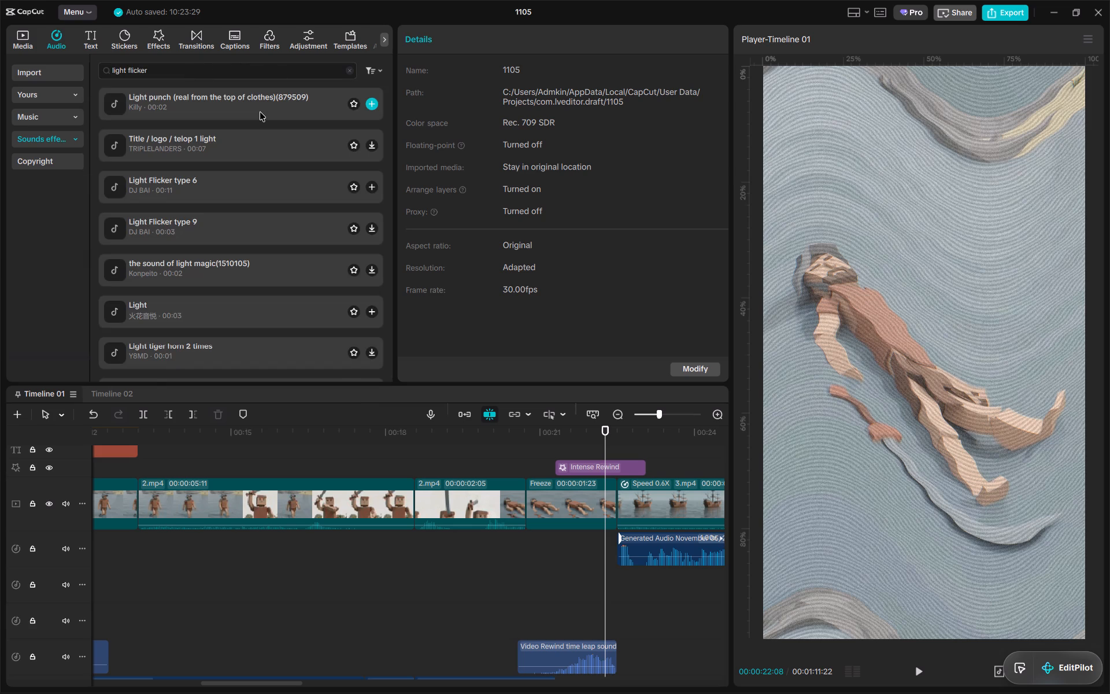
left_click(281, 180)
left_click(285, 153)
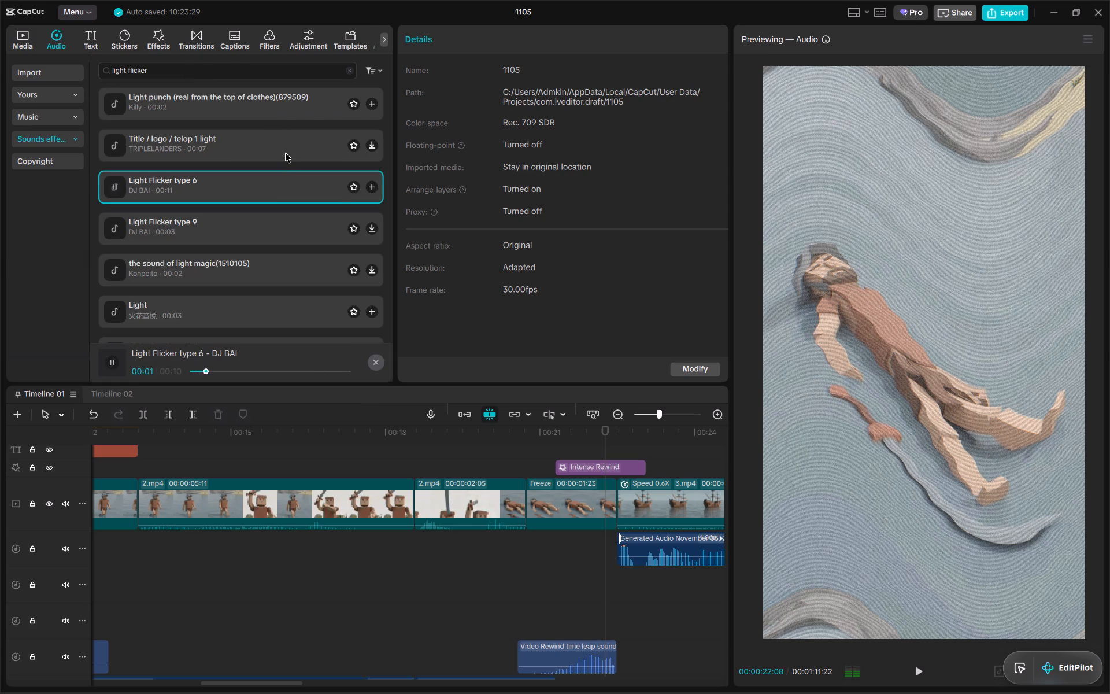
scroll(294, 234, "down", 1)
left_click(253, 246)
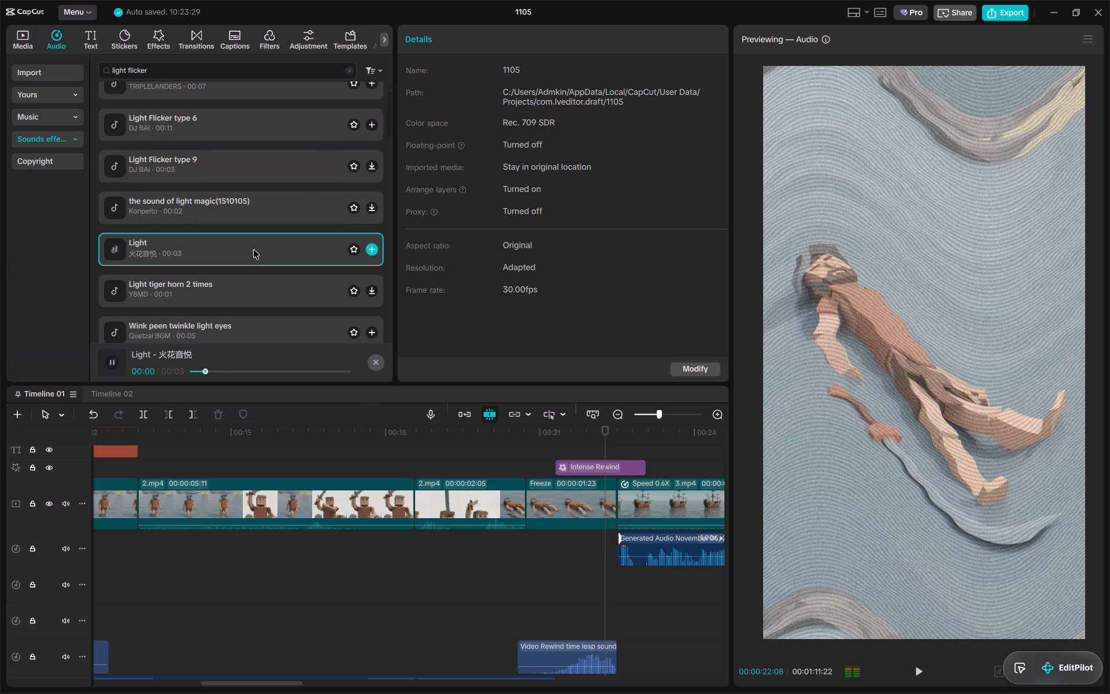
left_click(271, 282)
scroll(271, 282, "down", 2)
left_click(273, 271)
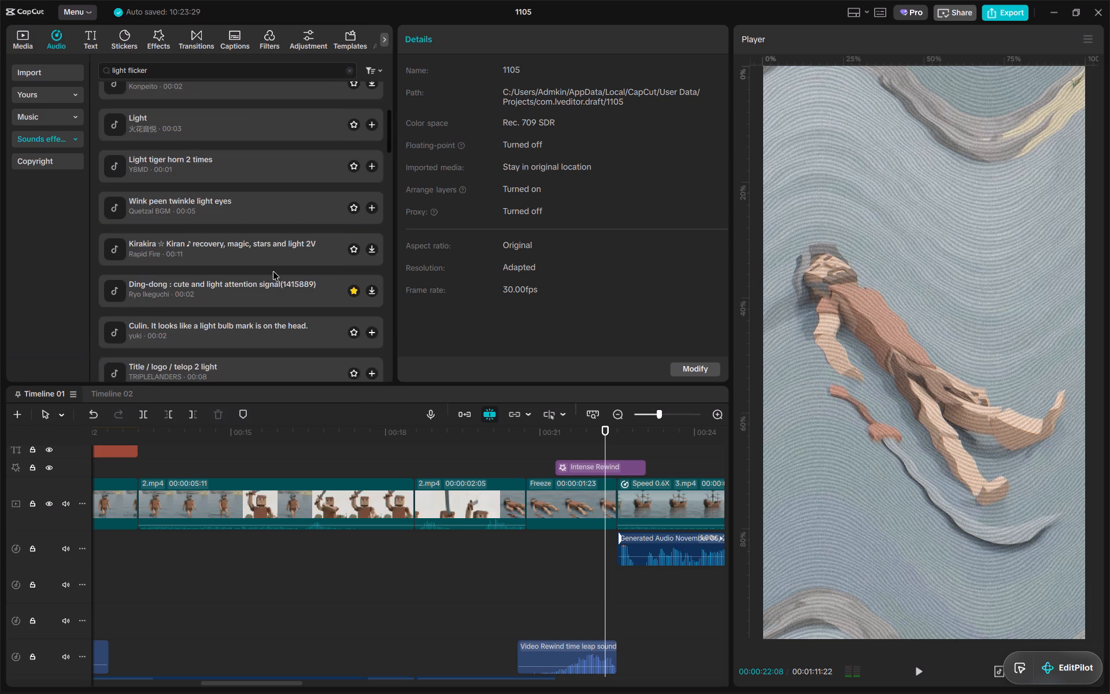
scroll(273, 271, "down", 2)
left_click(263, 287)
Audition further light flicker results, including the 4-second Light, Light image sound pixen_01_ stereo and Light Flicker type 8.
scroll(262, 289, "down", 2)
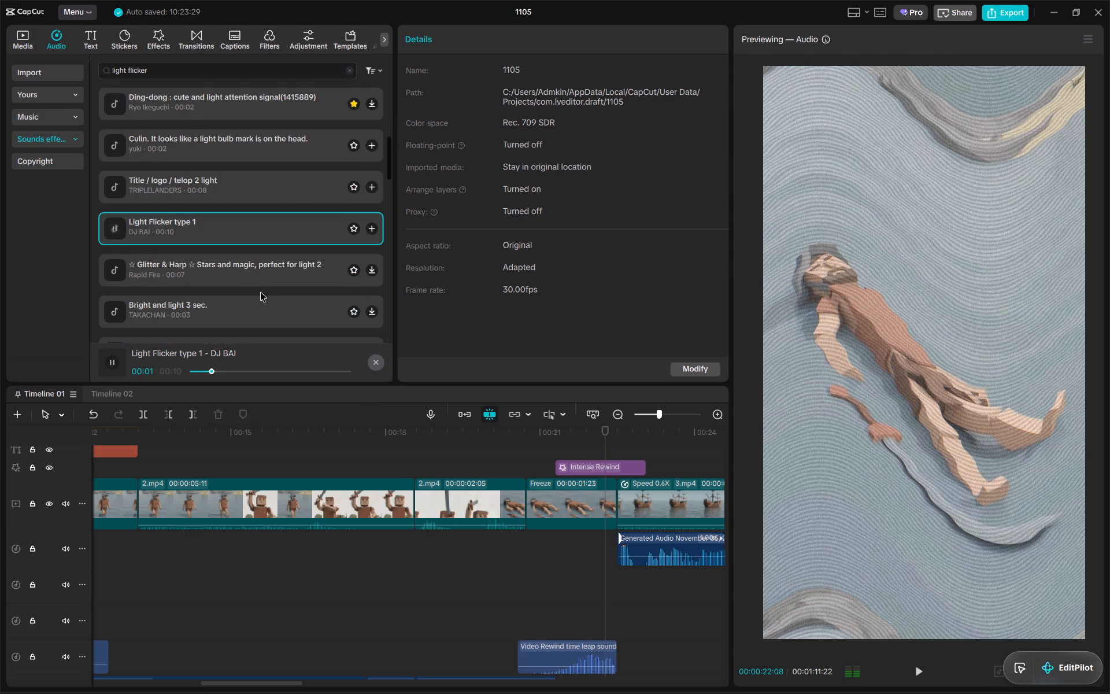
scroll(252, 290, "down", 1)
left_click(252, 236)
scroll(252, 236, "down", 1)
left_click(260, 289)
scroll(260, 289, "down", 1)
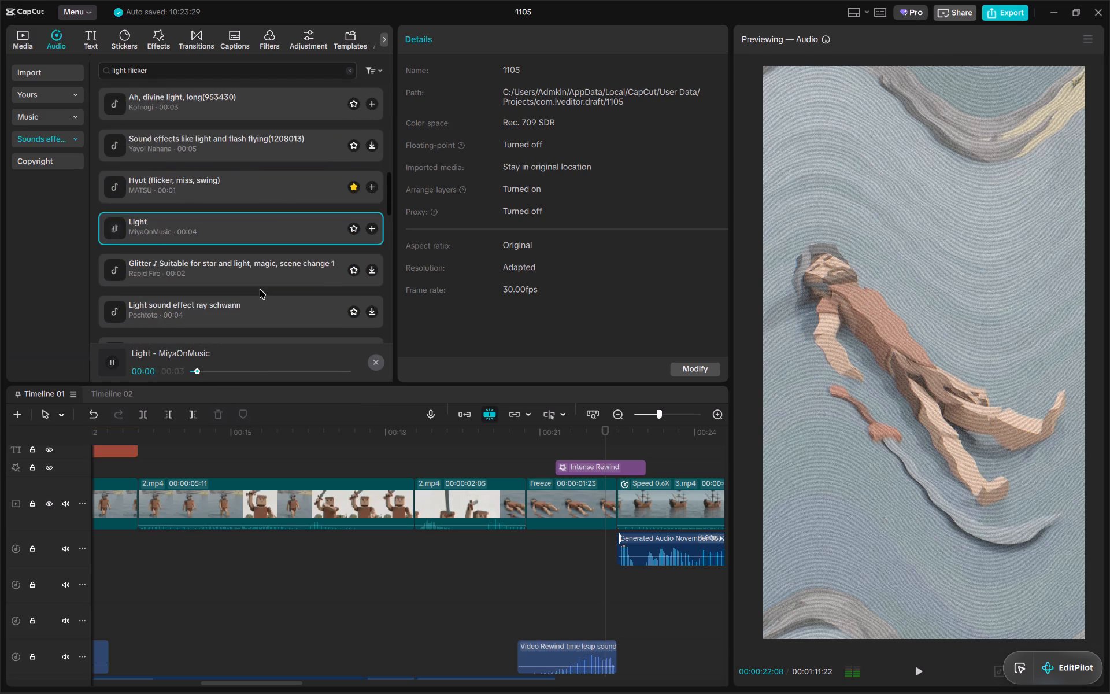
scroll(258, 307, "down", 1)
left_click(269, 297)
scroll(271, 298, "down", 1)
left_click(276, 275)
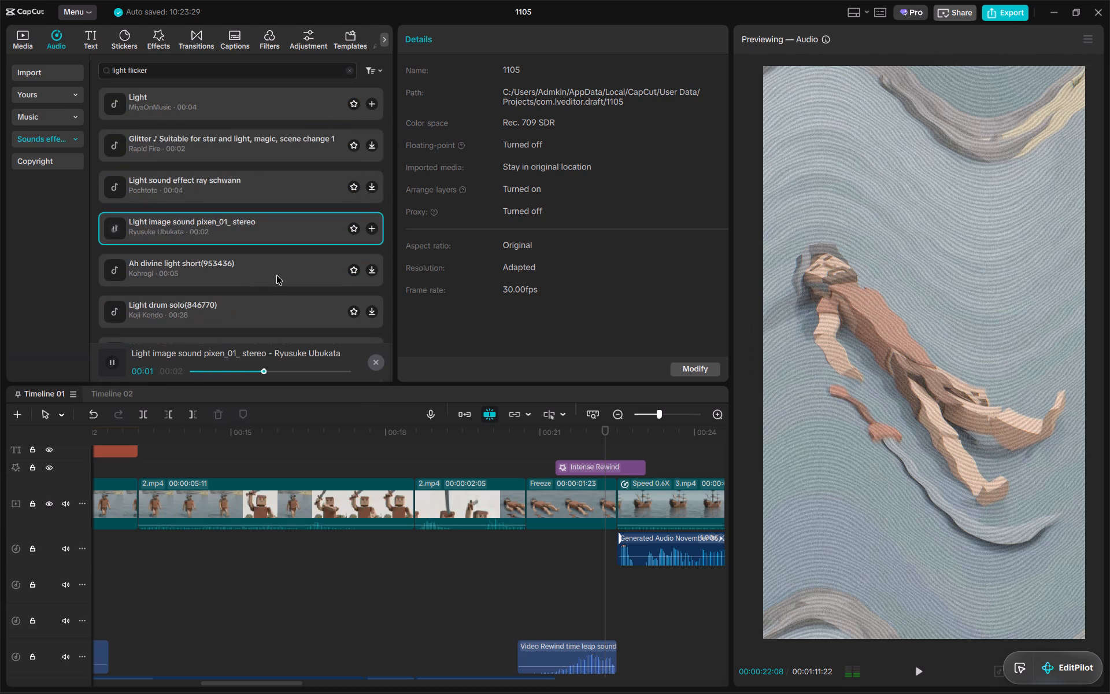
scroll(276, 275, "down", 1)
left_click(283, 292)
scroll(283, 292, "down", 2)
left_click(275, 289)
scroll(275, 289, "down", 2)
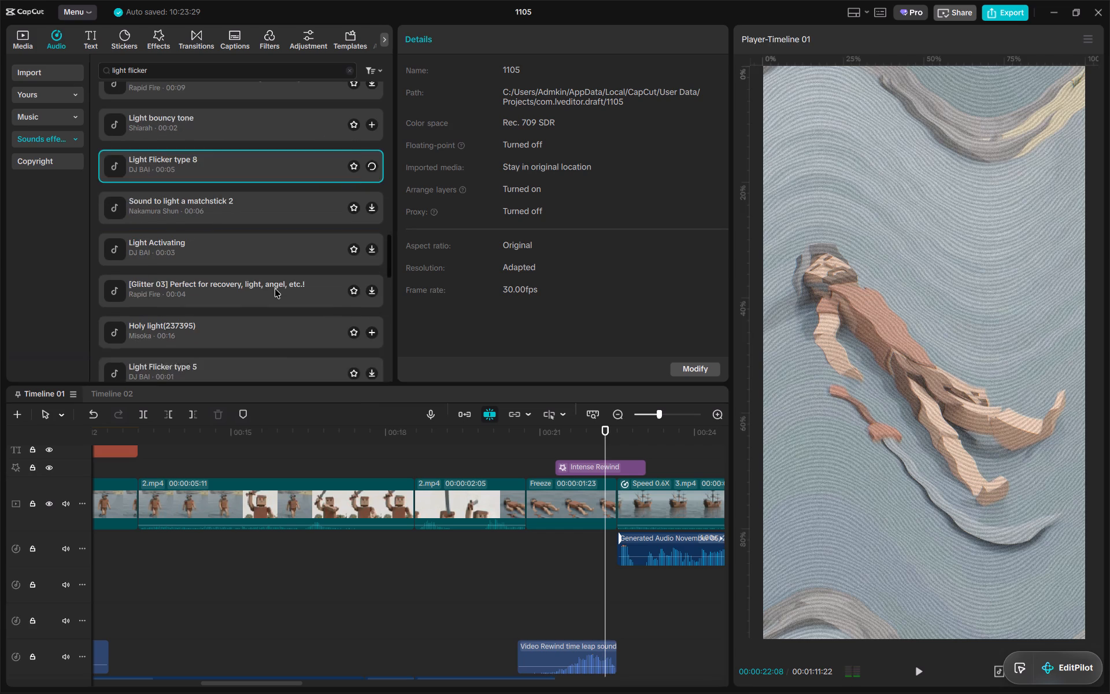
scroll(275, 289, "down", 2)
scroll(284, 276, "up", 1)
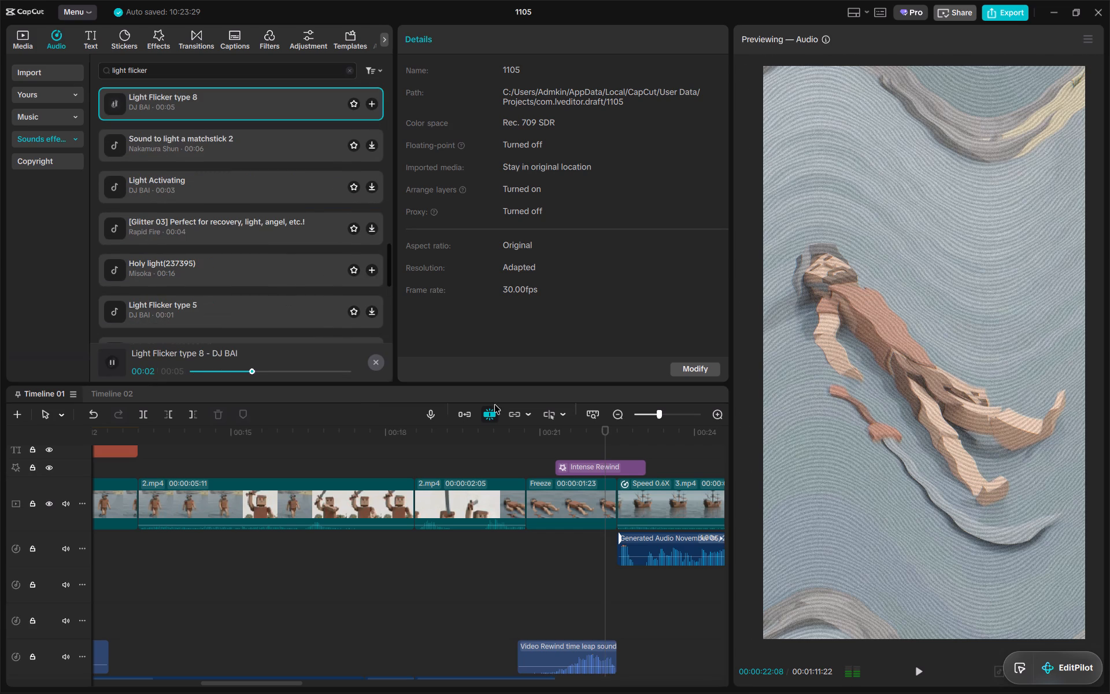
Audition Light Flicker type 3 and Glitter Kiran Recovery, magic, stars and light 02.
scroll(321, 309, "down", 1)
left_click(267, 317)
scroll(271, 264, "down", 1)
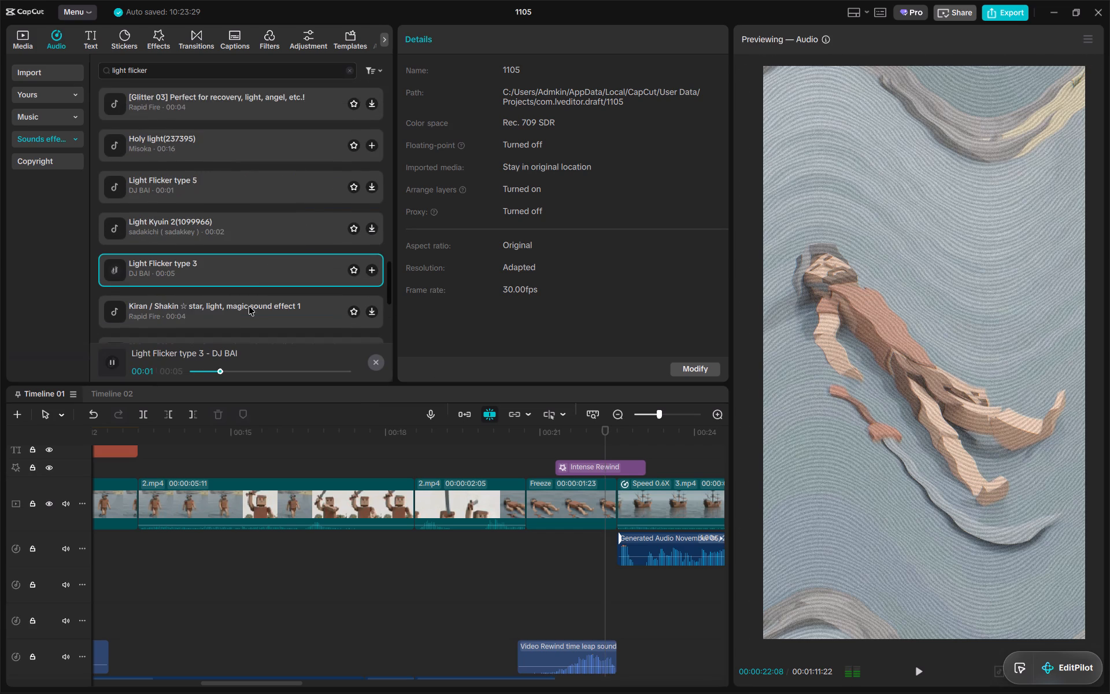
left_click(249, 306)
scroll(249, 306, "down", 2)
left_click(268, 264)
scroll(268, 264, "down", 2)
left_click(247, 274)
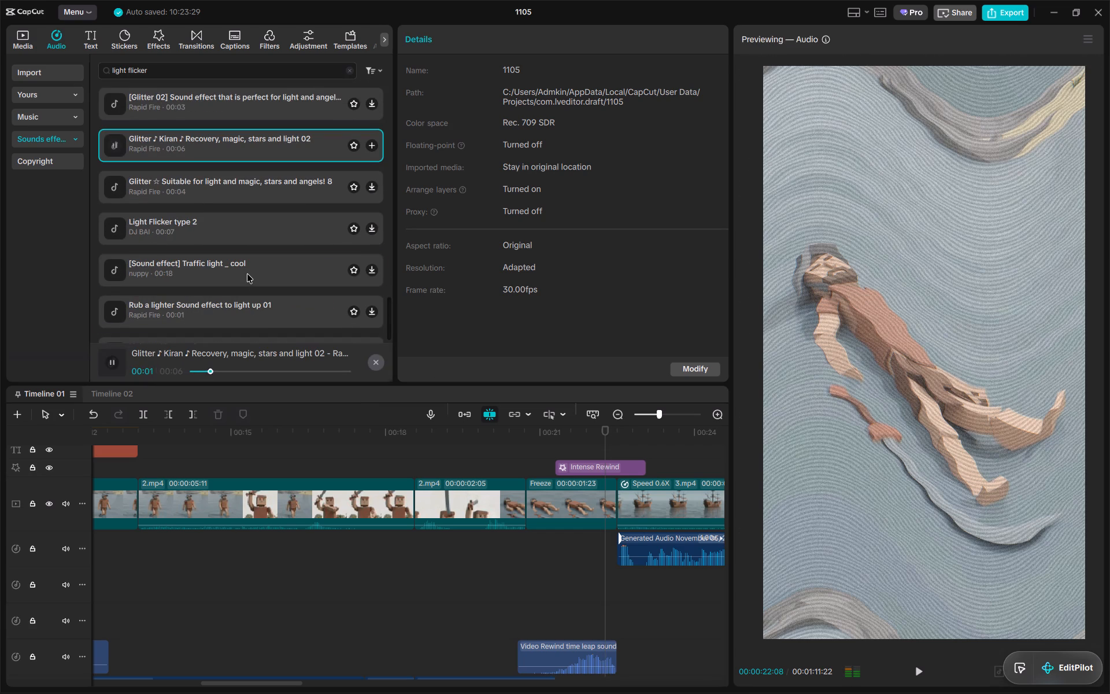
Audition the remaining light flicker results, including Light and fun pop beat and the Light Magic sounds.
scroll(247, 273, "down", 1)
left_click(269, 281)
scroll(272, 271, "down", 3)
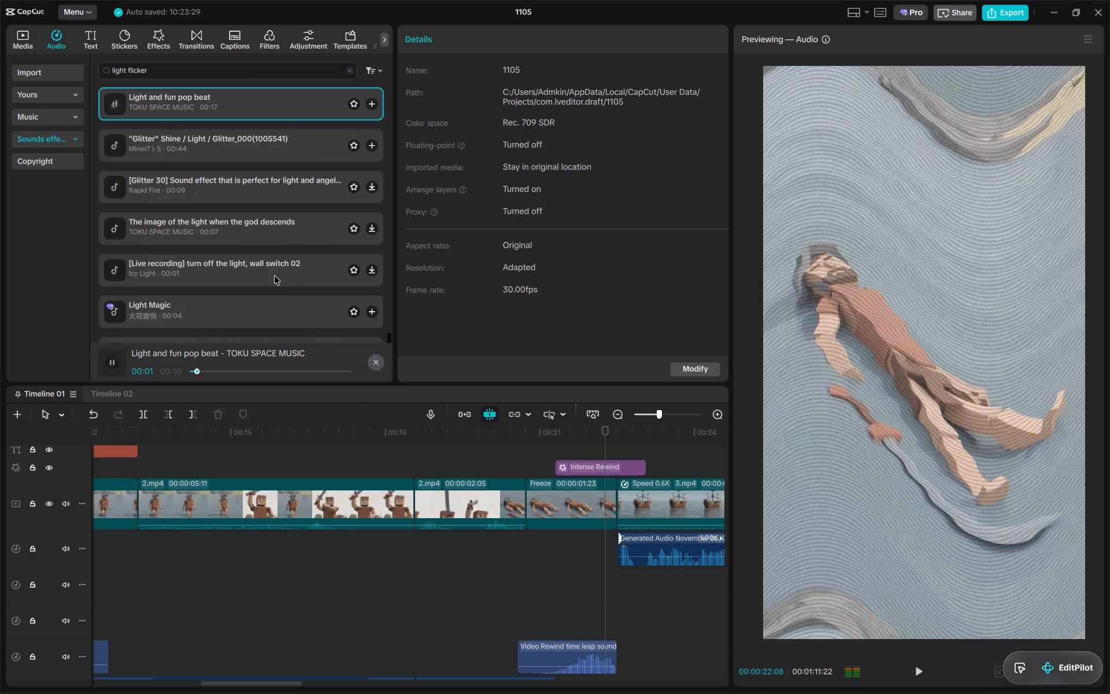
left_click_drag(252, 265, 251, 271)
left_click(250, 272)
scroll(250, 272, "down", 1)
left_click(250, 271)
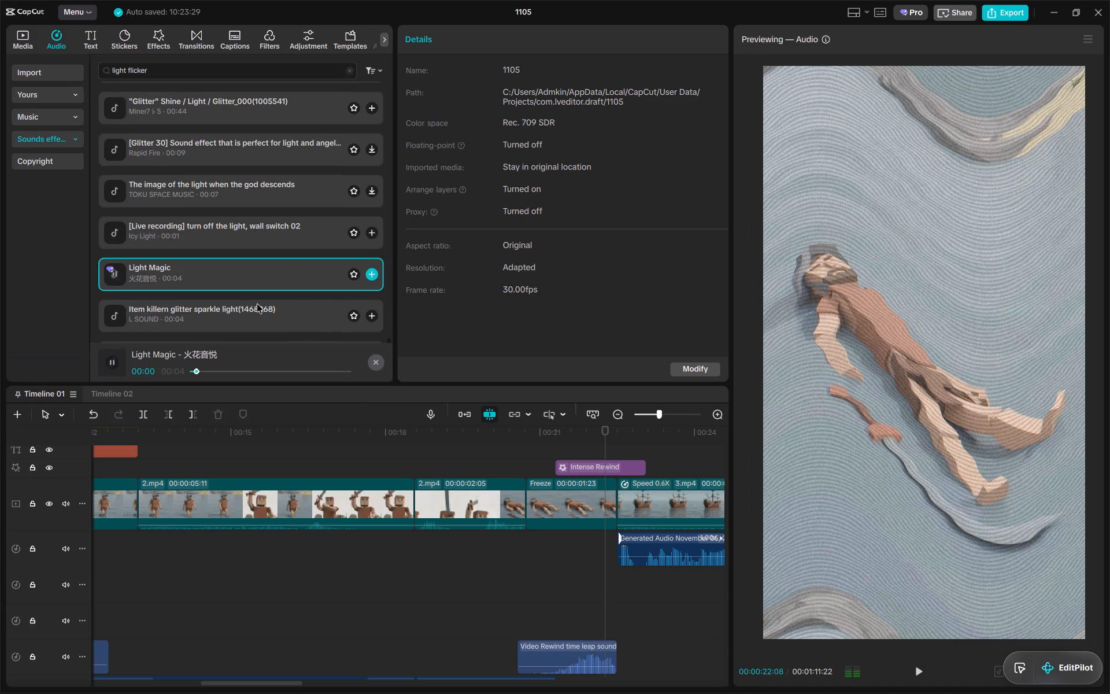
left_click(260, 309)
scroll(260, 309, "down", 3)
left_click(251, 317)
left_click(259, 333)
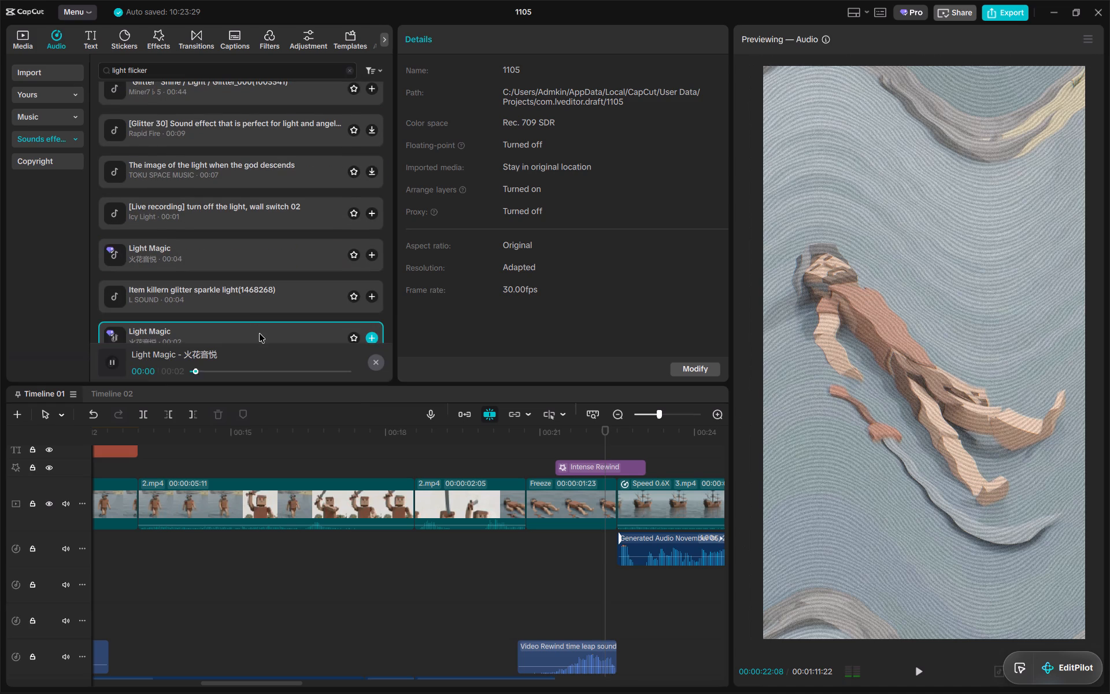
scroll(261, 293, "up", 10)
Play back the opening from the ship shot through the APRIL 1521 title to review the narration.
left_click(610, 570)
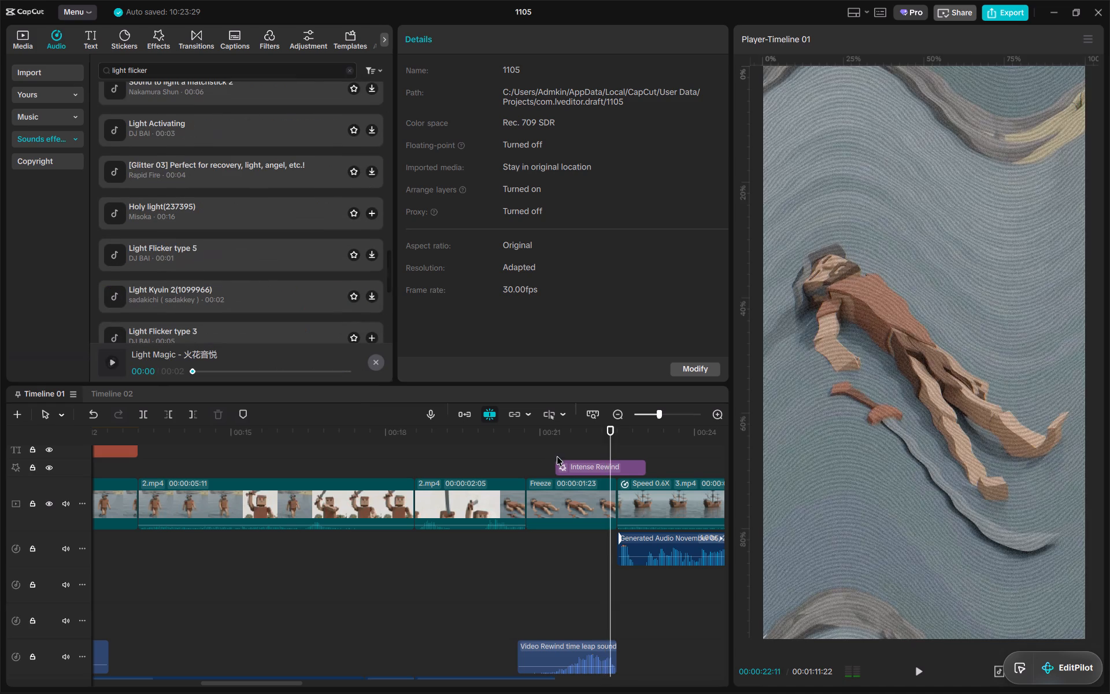
left_click_drag(572, 432, 0, 435)
key("space")
scroll(355, 503, "down", 6, "alt")
scroll(357, 501, "down", 5, "ctrl")
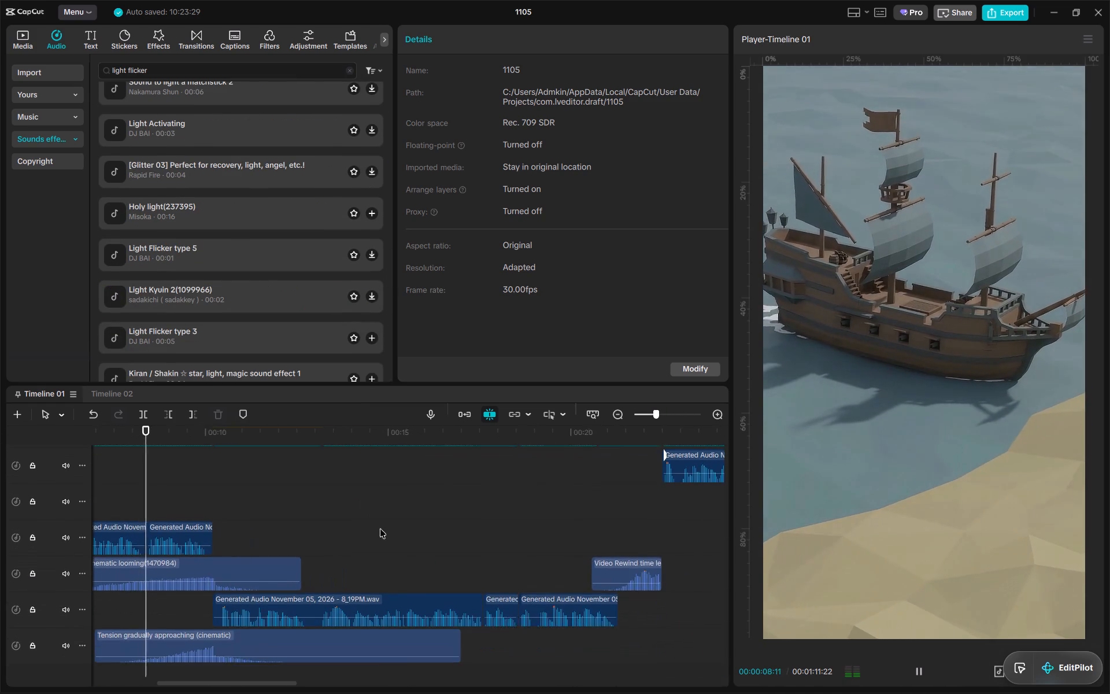
scroll(389, 539, "right", 5)
scroll(389, 539, "down", 13, "alt")
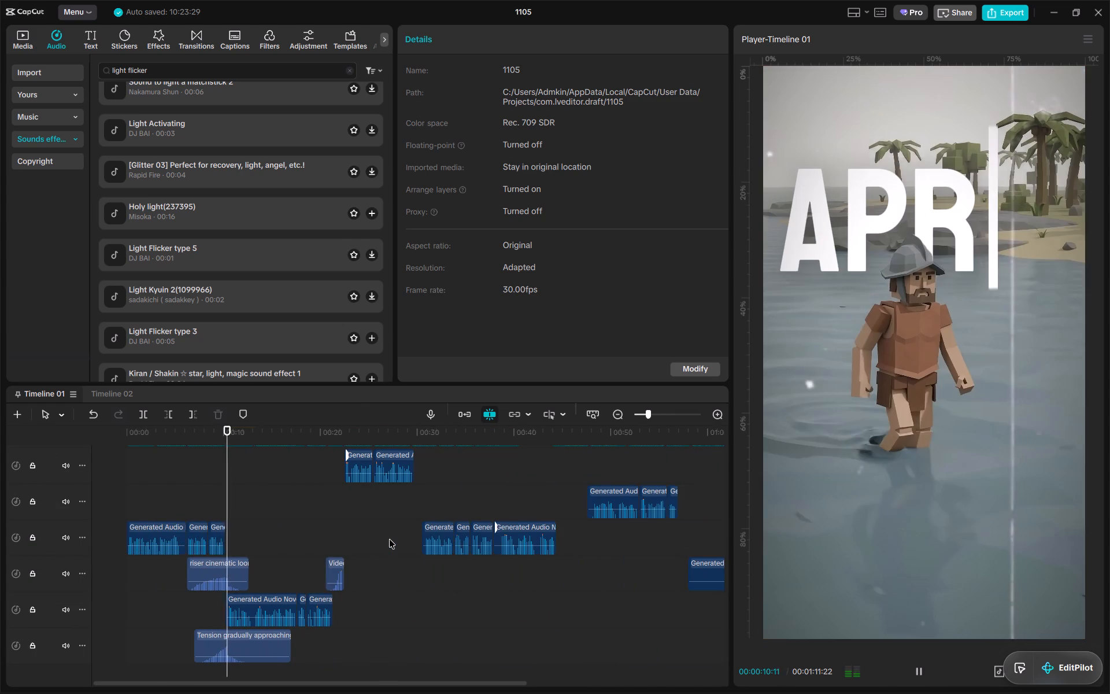
key("space")
Combine the first three narration audio clips at the start of the timeline into one compound clip.
left_click_drag(291, 510, 143, 540)
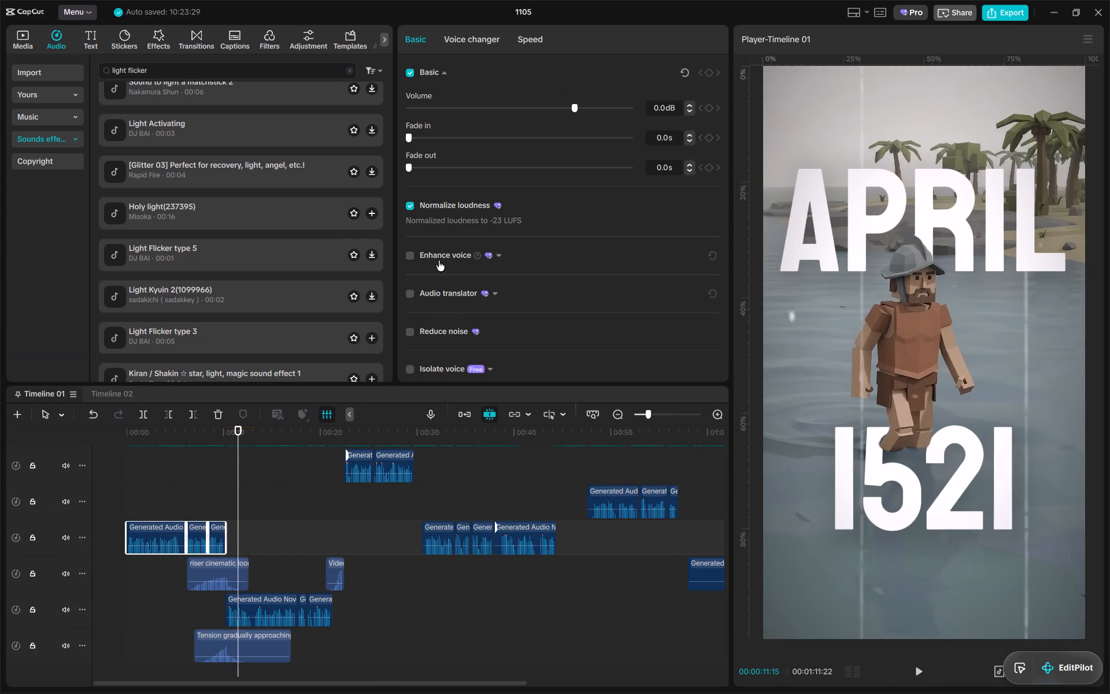
key("alt+g")
right_click(219, 536)
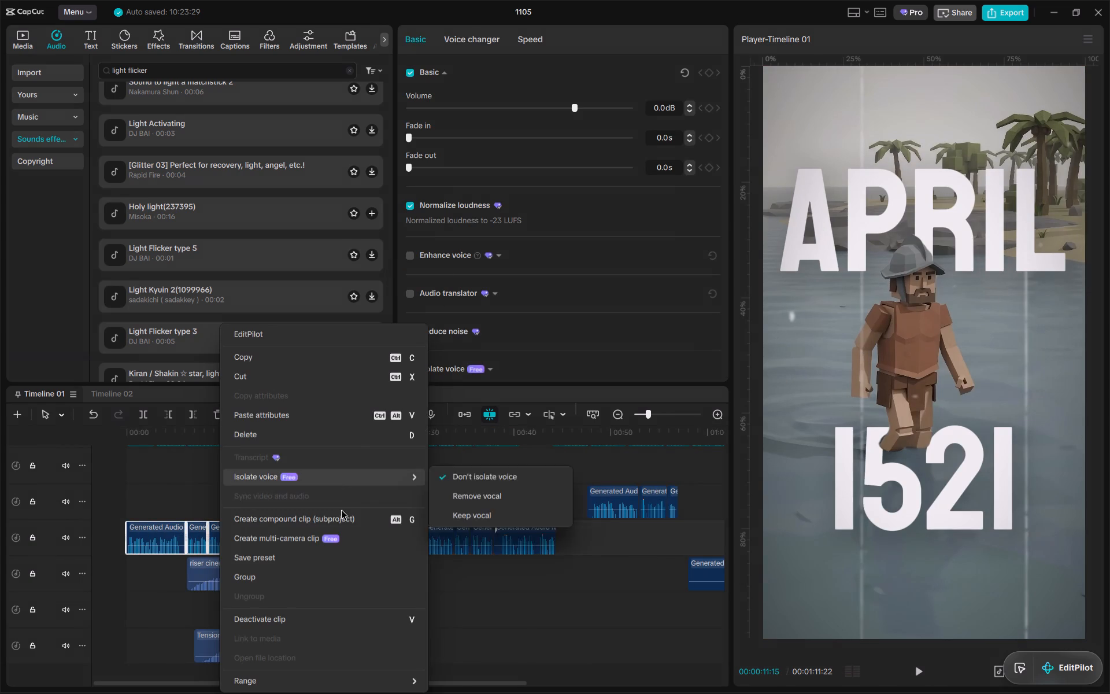
left_click(348, 525)
Turn on loudness normalization and voice enhancement for the opening narration compound clip.
left_click(413, 208)
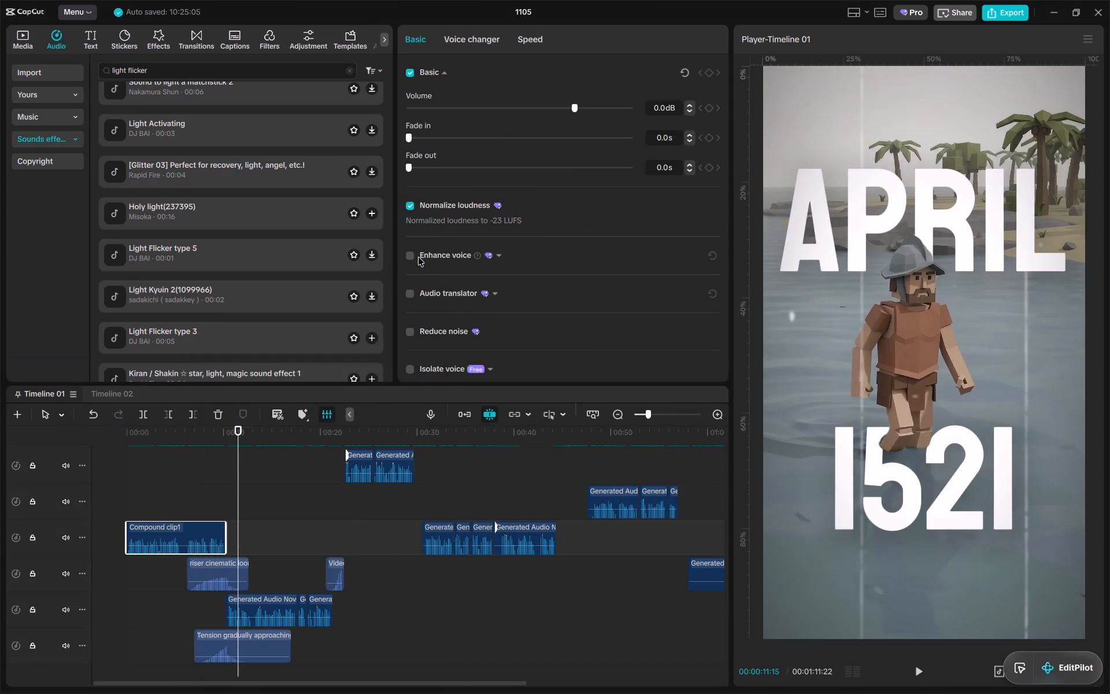
left_click(415, 254)
left_click(408, 252)
Set the opening narration compound clip's volume to 8 dB.
triple_click(665, 105)
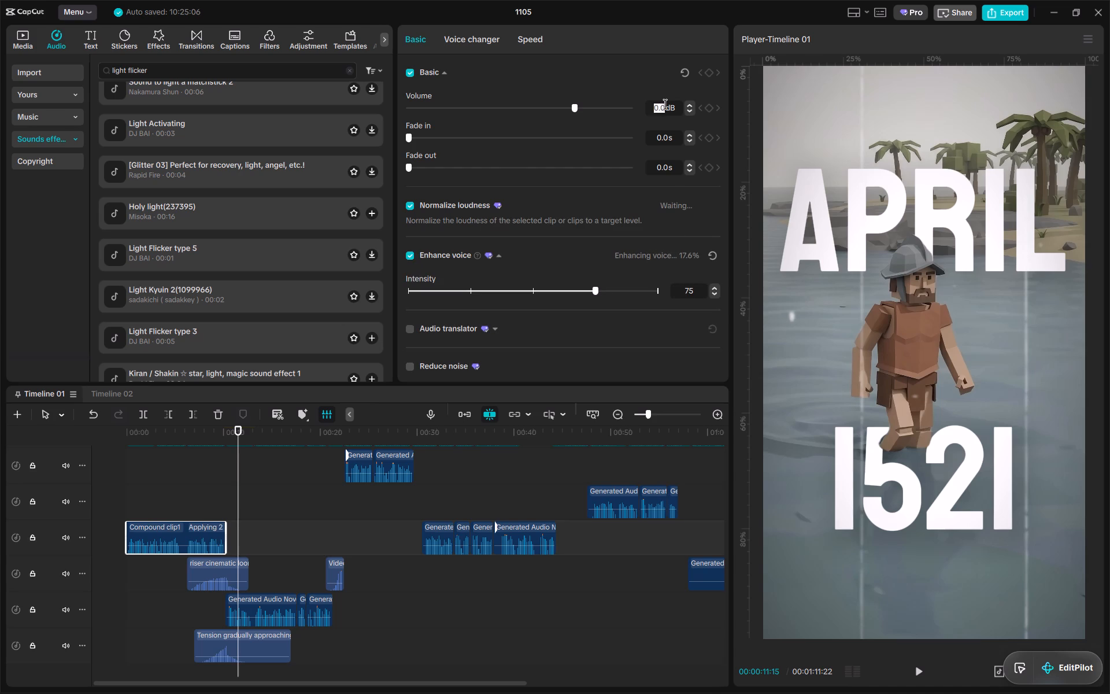
key("8")
key("Return")
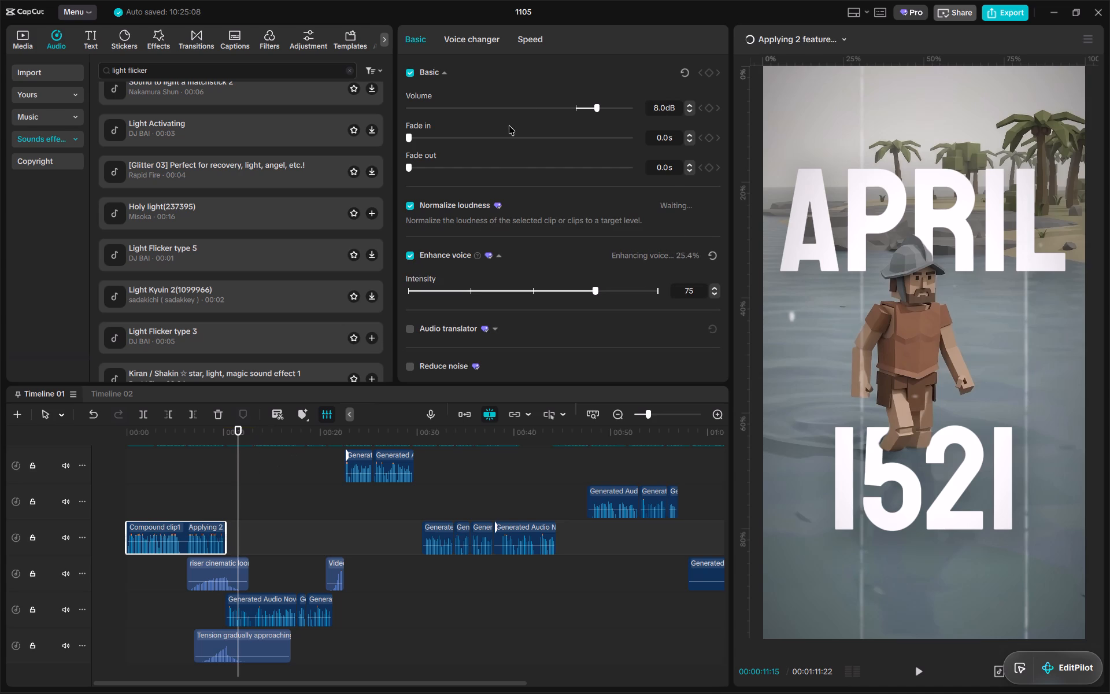
Search the voice filters for "crisp" and apply Voice Crisper to the opening narration compound clip.
left_click(465, 38)
left_click(531, 111)
type("crisp")
key("Return")
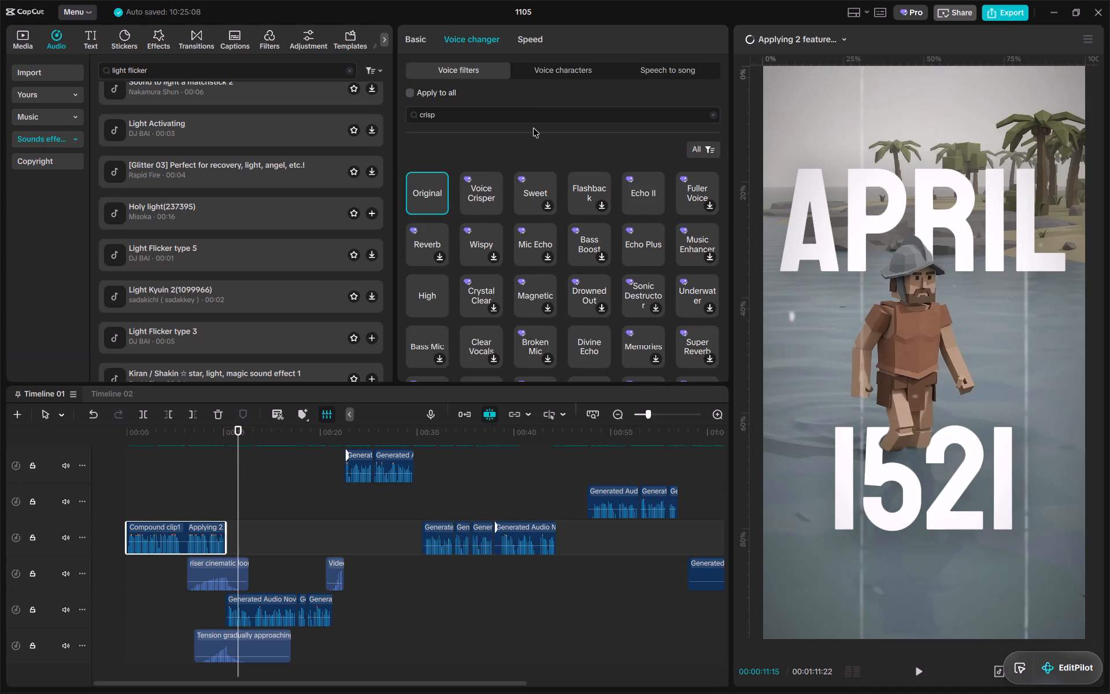
left_click(485, 183)
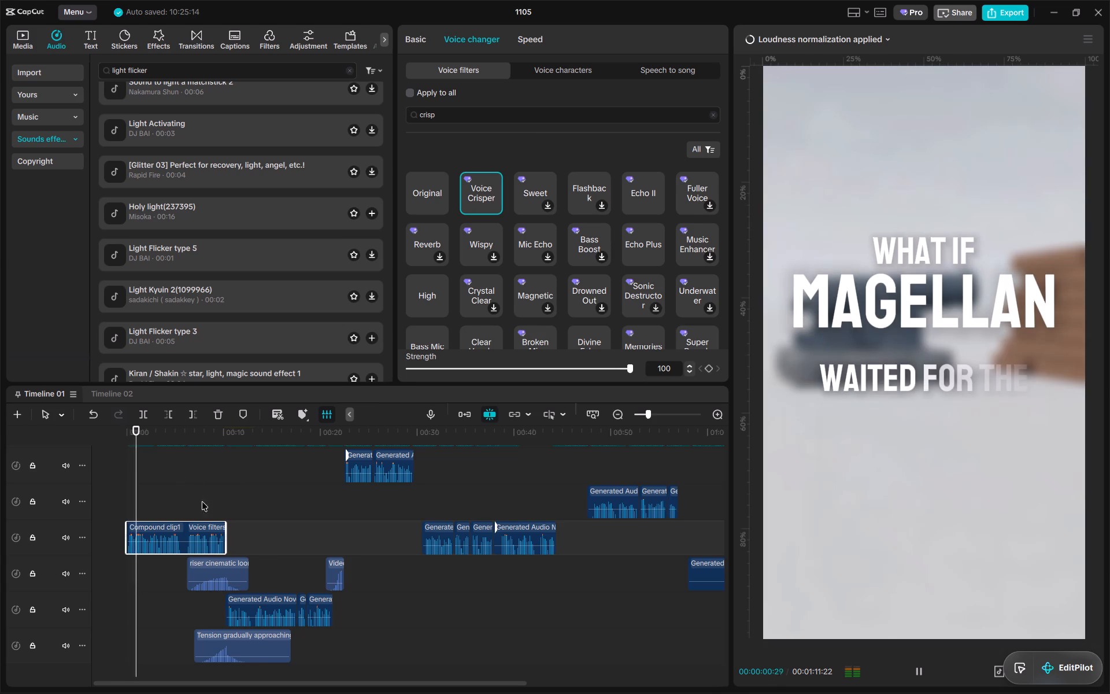
Listen to the processed opening narration up to the APRIL 1521 title and bring up its basic audio settings.
scroll(195, 519, "up", 11, "alt")
scroll(465, 317, "up", 5, "alt")
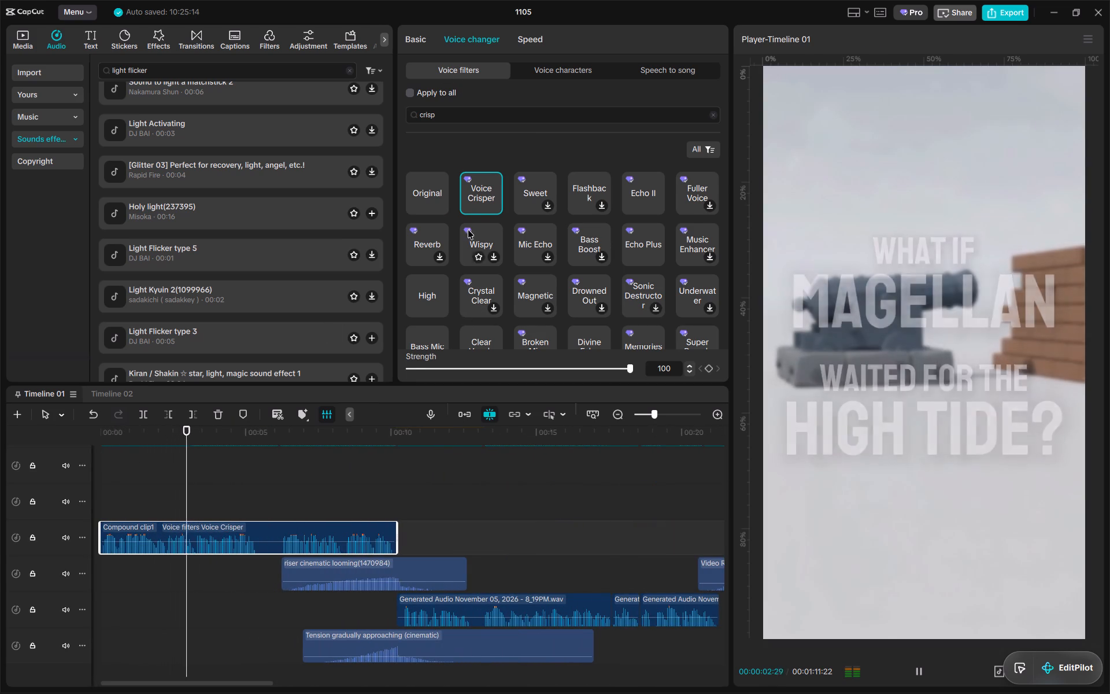
scroll(410, 523, "up", 7, "alt")
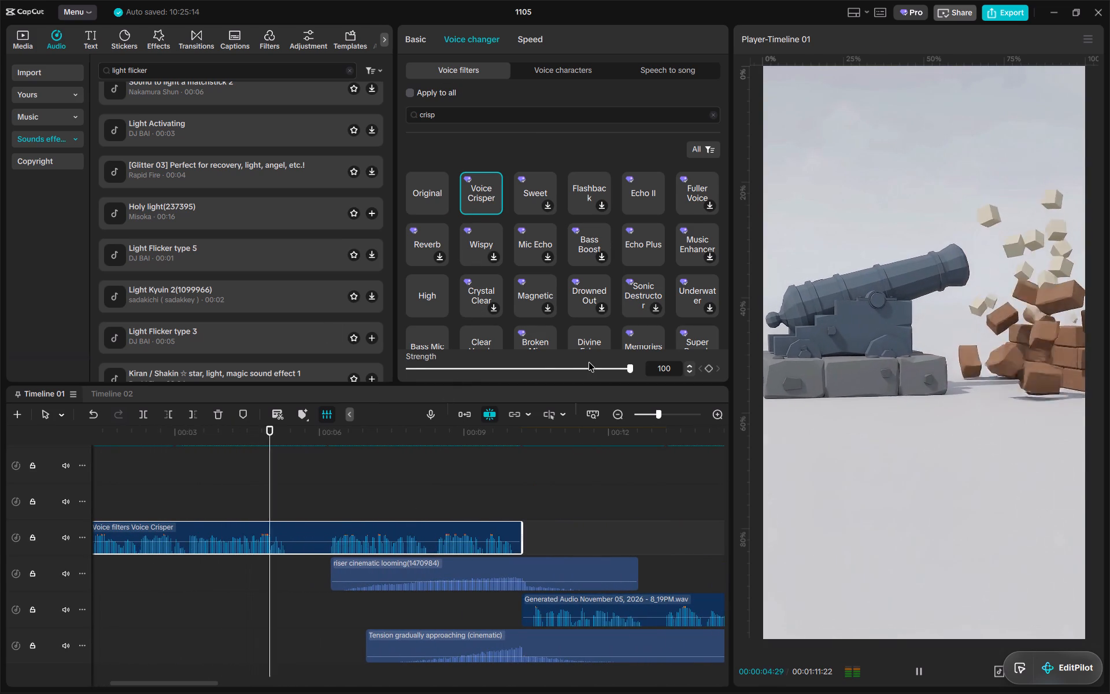
left_click(415, 36)
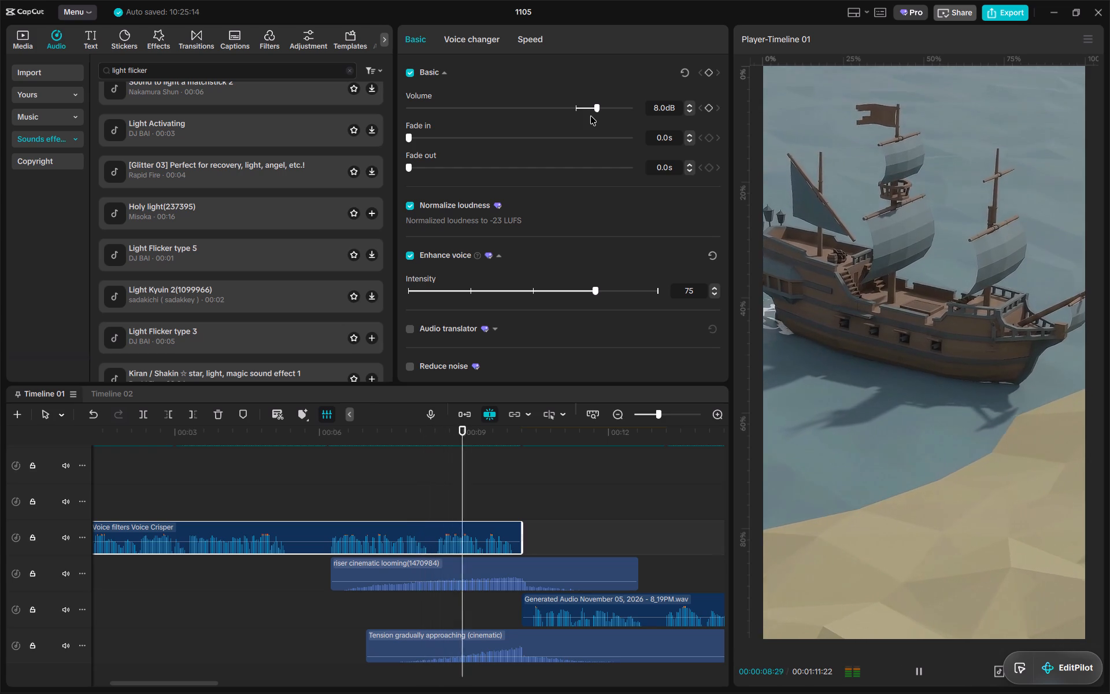
key("space")
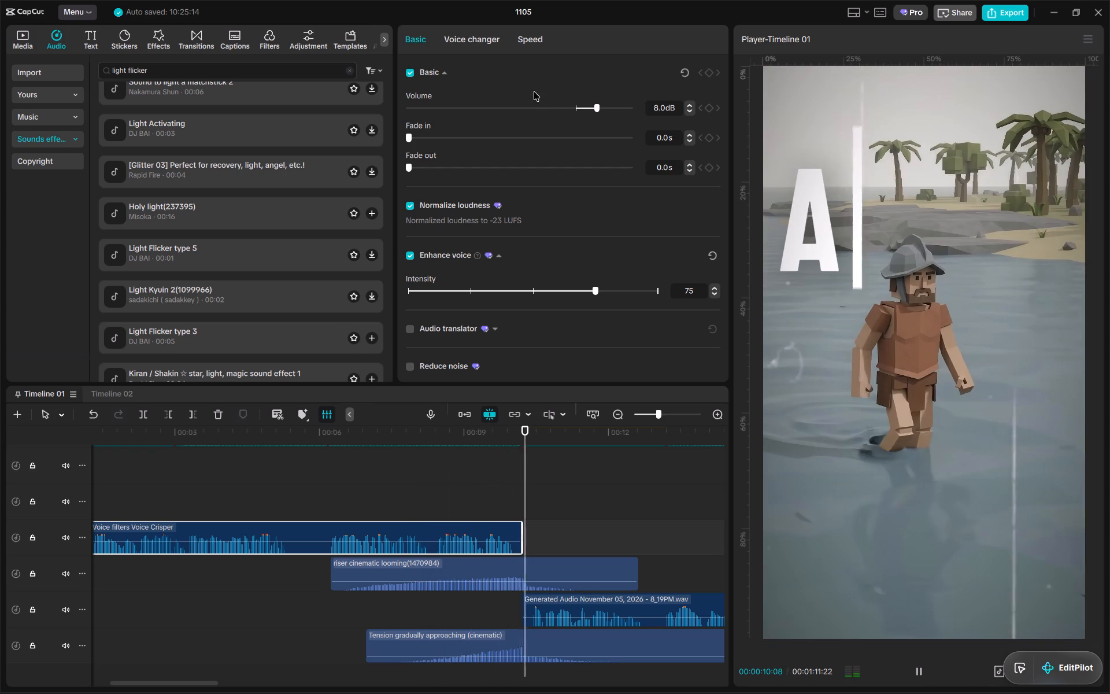
Replay the opening narration compound clip from the start and lower its volume to 4.5 dB.
key("space")
left_click_drag(528, 430, 6, 428)
key("space")
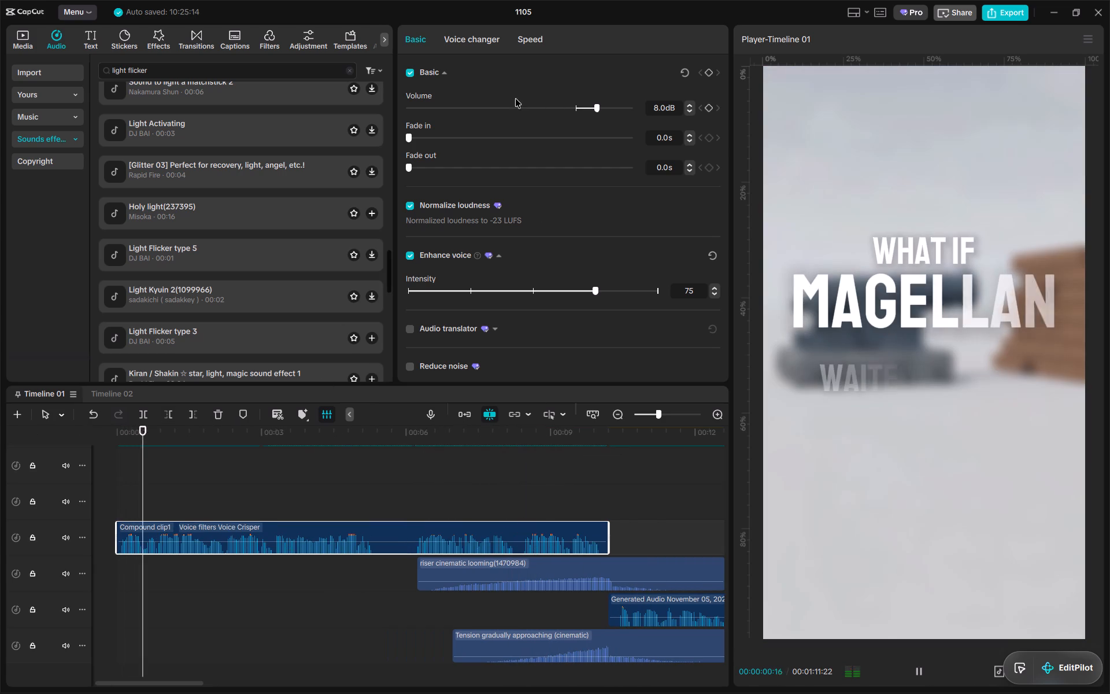
left_click_drag(598, 108, 584, 111)
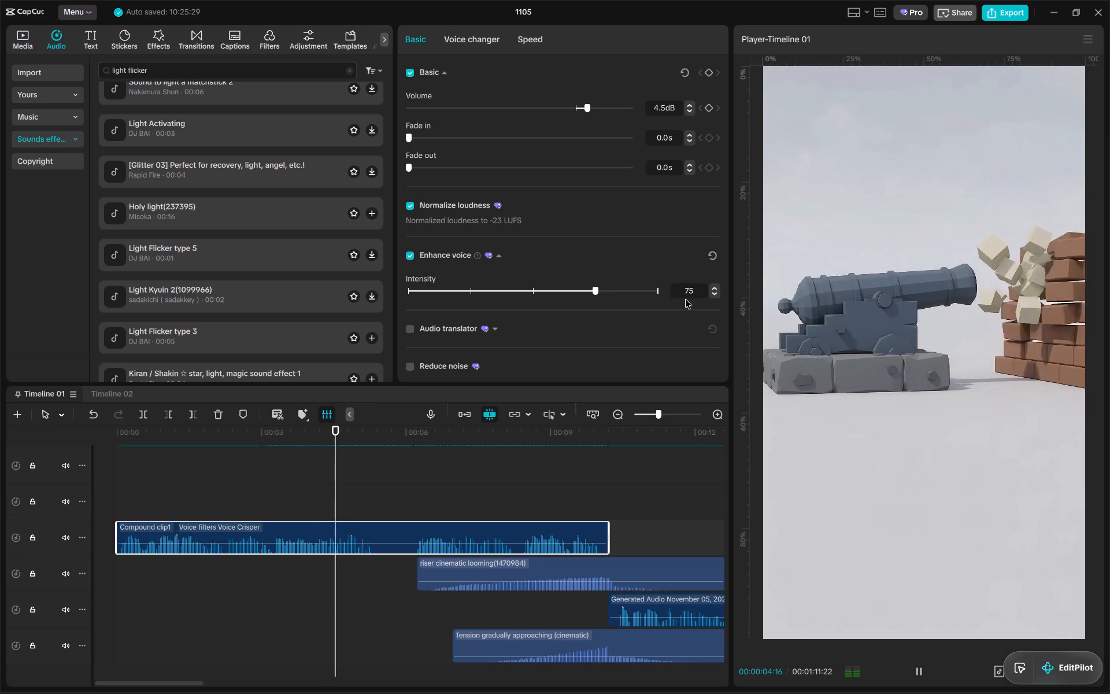
Listen to the opening narration through the APRIL 1521 title and replay the cut from the ship clip into it.
scroll(652, 514, "up", 3, "alt")
scroll(653, 511, "up", 2, "ctrl")
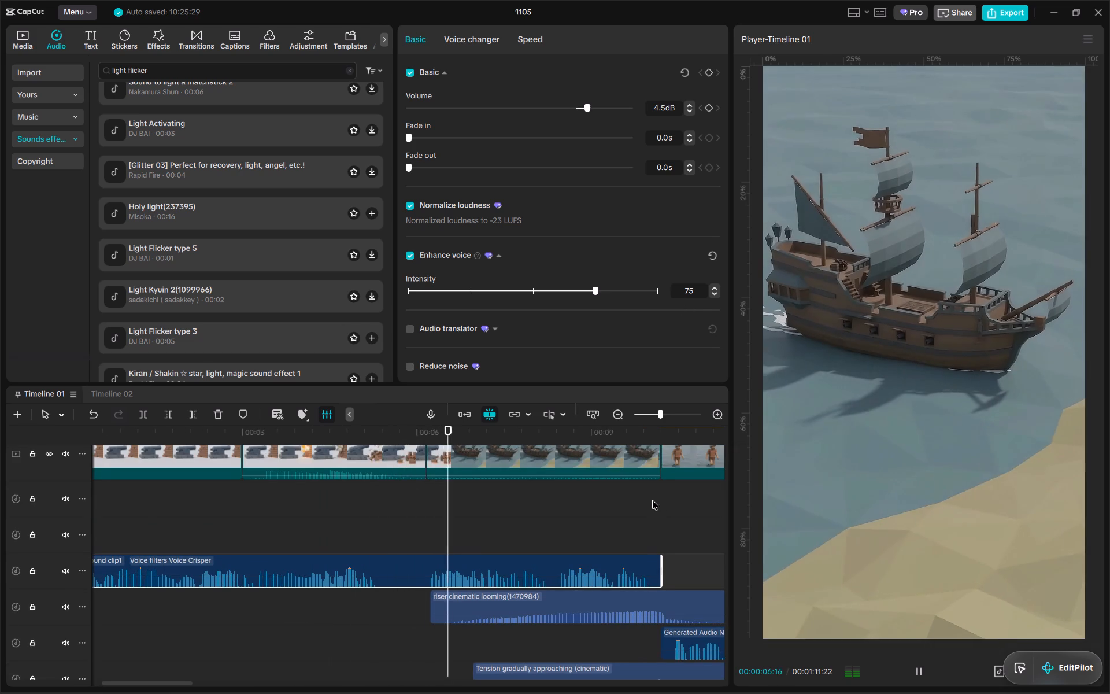
scroll(652, 500, "down", 5, "alt")
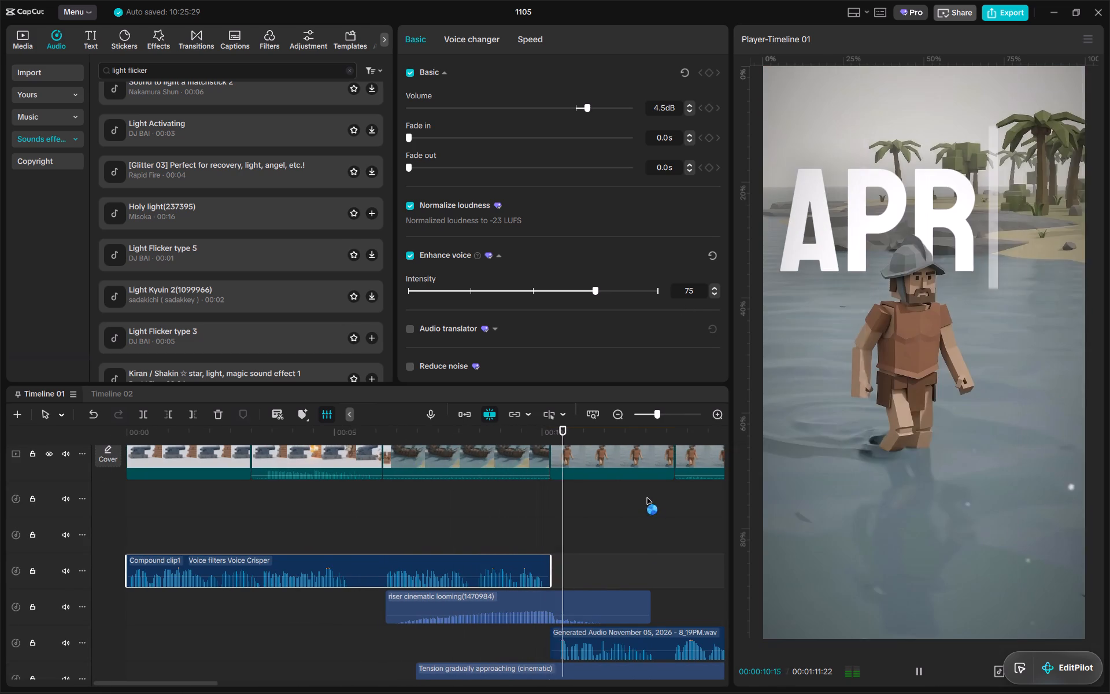
scroll(647, 497, "down", 5, "alt")
scroll(572, 528, "down", 6, "alt")
scroll(391, 511, "up", 2, "alt")
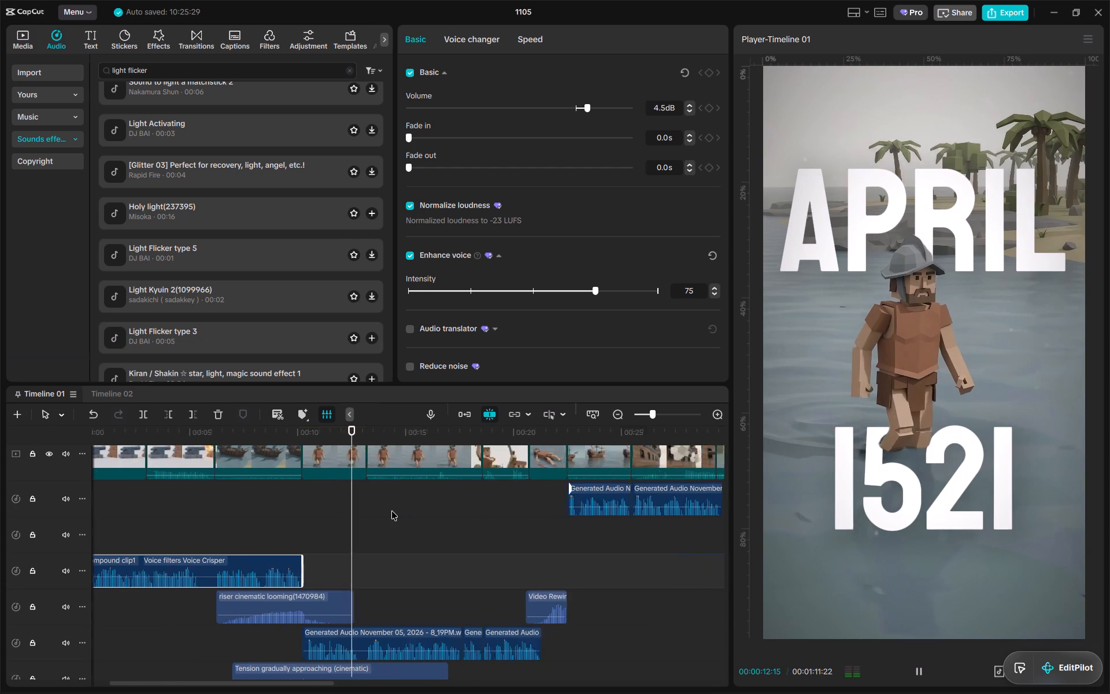
scroll(391, 511, "up", 6, "alt")
scroll(497, 501, "up", 14, "alt")
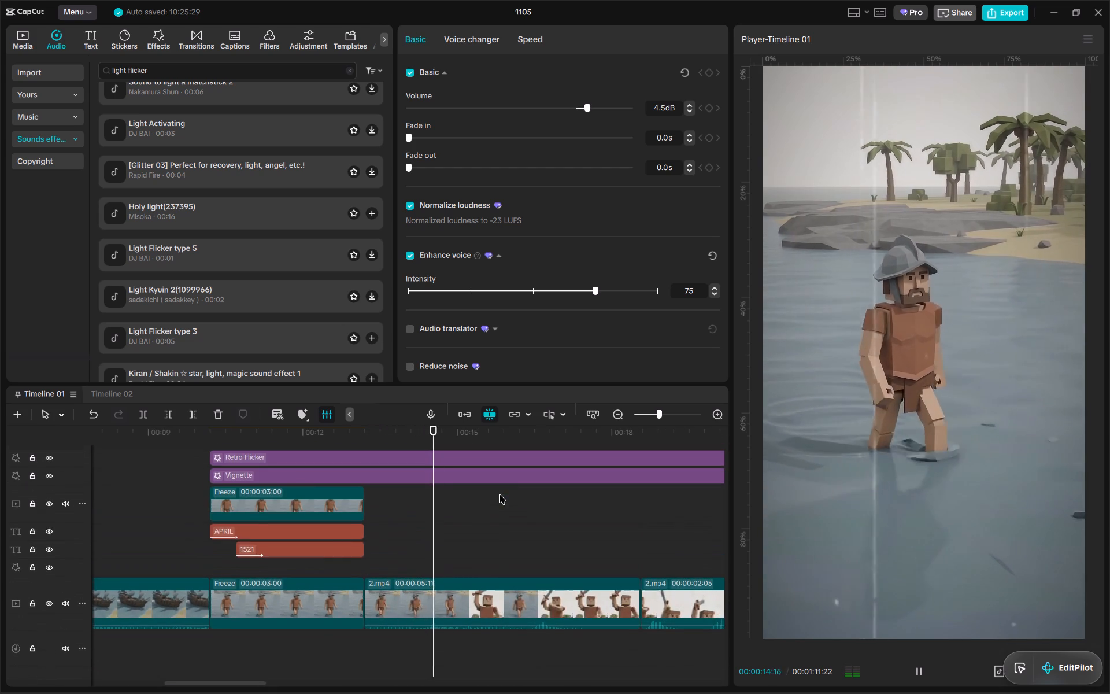
scroll(515, 487, "down", 5, "alt")
key("space")
left_click(245, 433)
key("space")
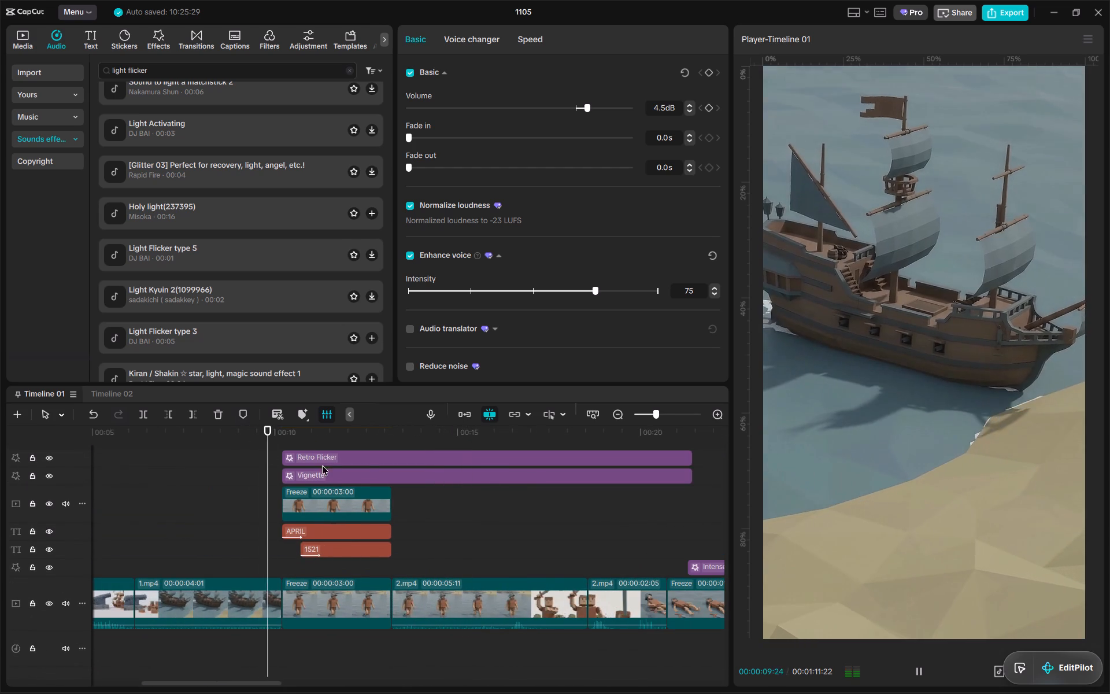
key("space")
Search the transitions for "time".
left_click(213, 46)
left_click(212, 73)
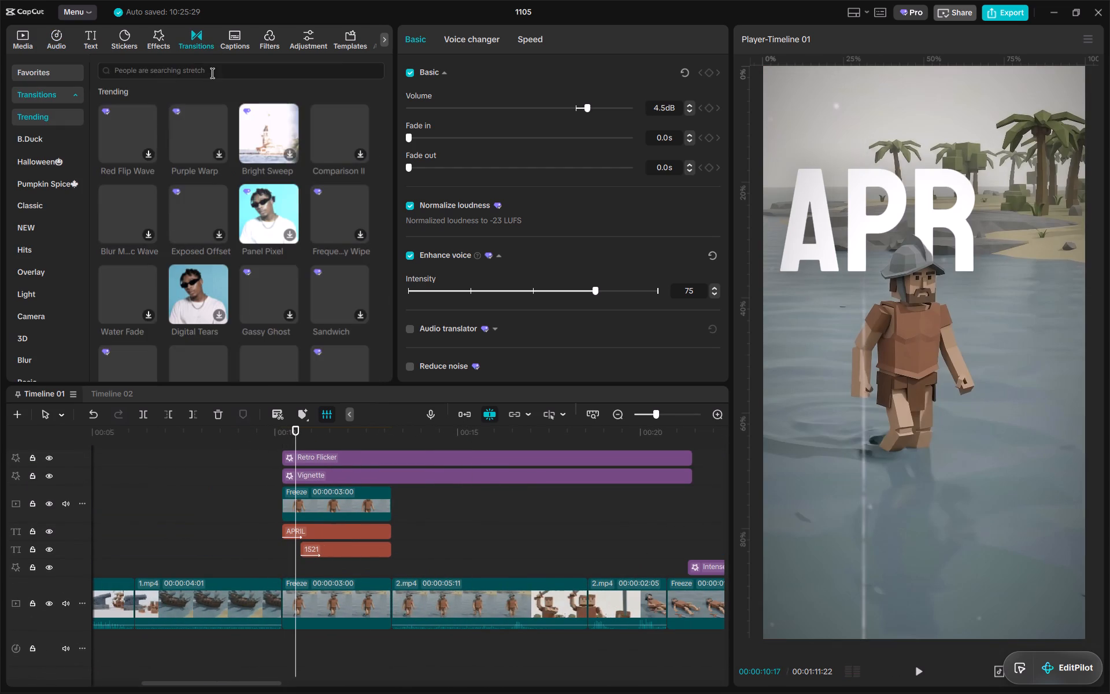
type("time")
key("Return")
scroll(187, 508, "down", 7, "ctrl")
scroll(256, 569, "up", 12, "alt")
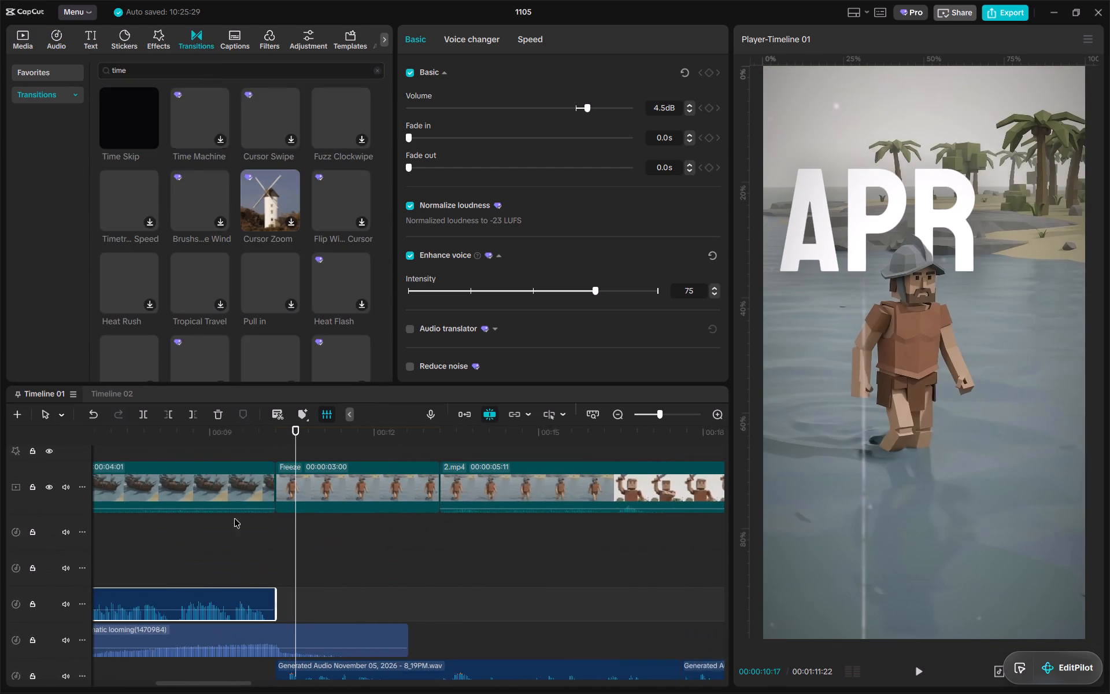
scroll(234, 518, "up", 1, "alt")
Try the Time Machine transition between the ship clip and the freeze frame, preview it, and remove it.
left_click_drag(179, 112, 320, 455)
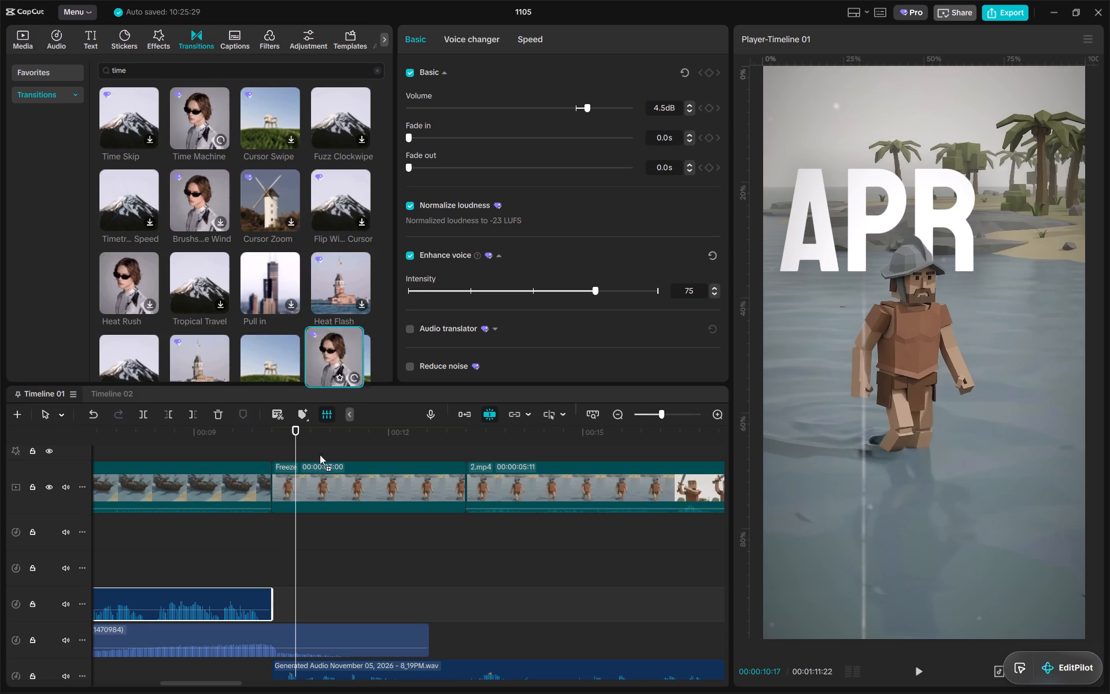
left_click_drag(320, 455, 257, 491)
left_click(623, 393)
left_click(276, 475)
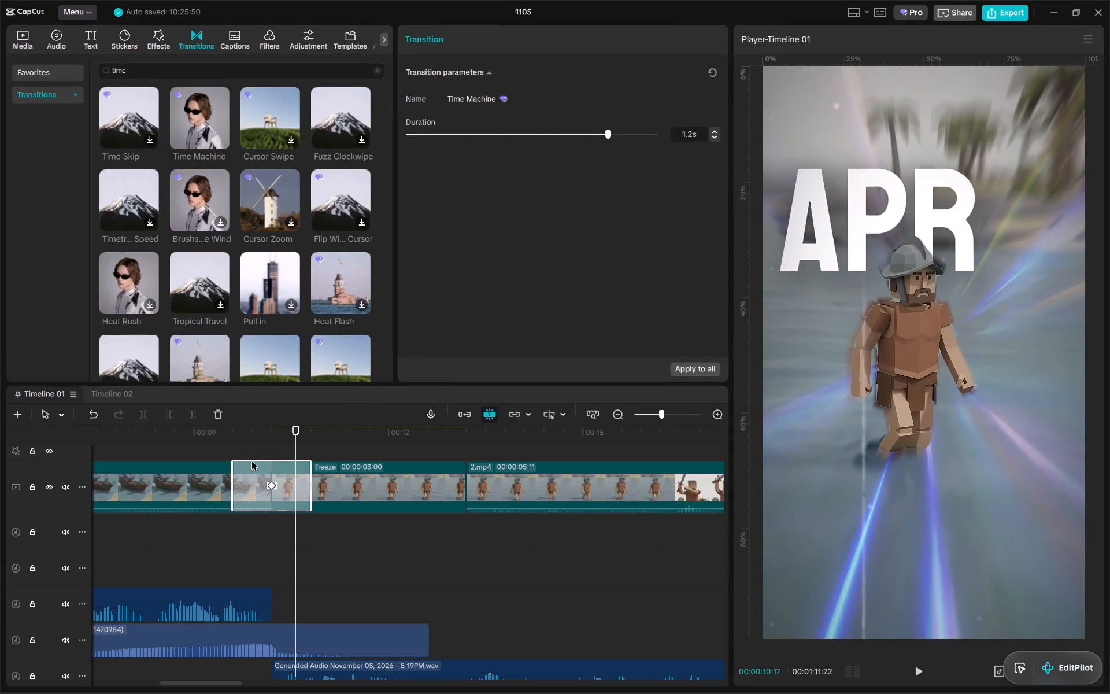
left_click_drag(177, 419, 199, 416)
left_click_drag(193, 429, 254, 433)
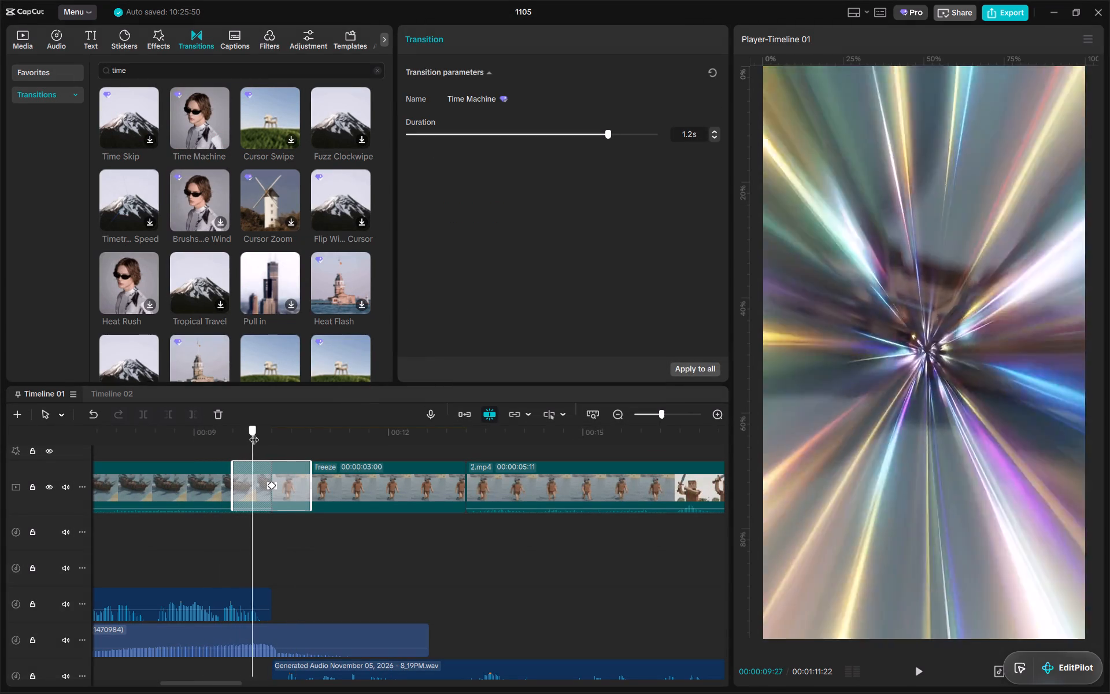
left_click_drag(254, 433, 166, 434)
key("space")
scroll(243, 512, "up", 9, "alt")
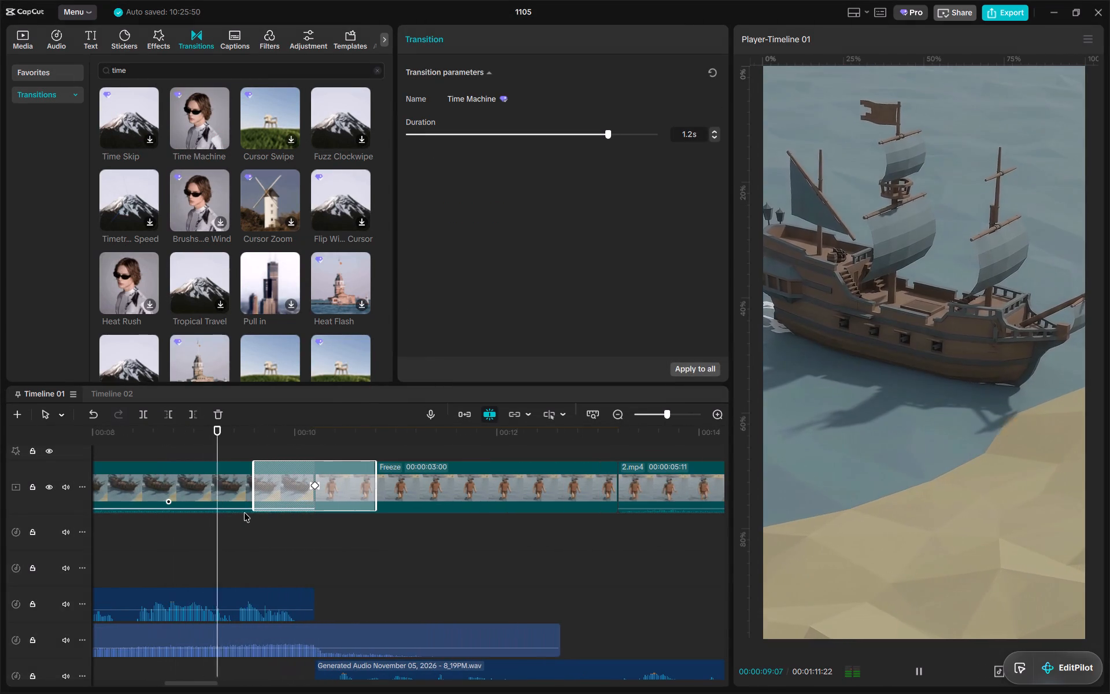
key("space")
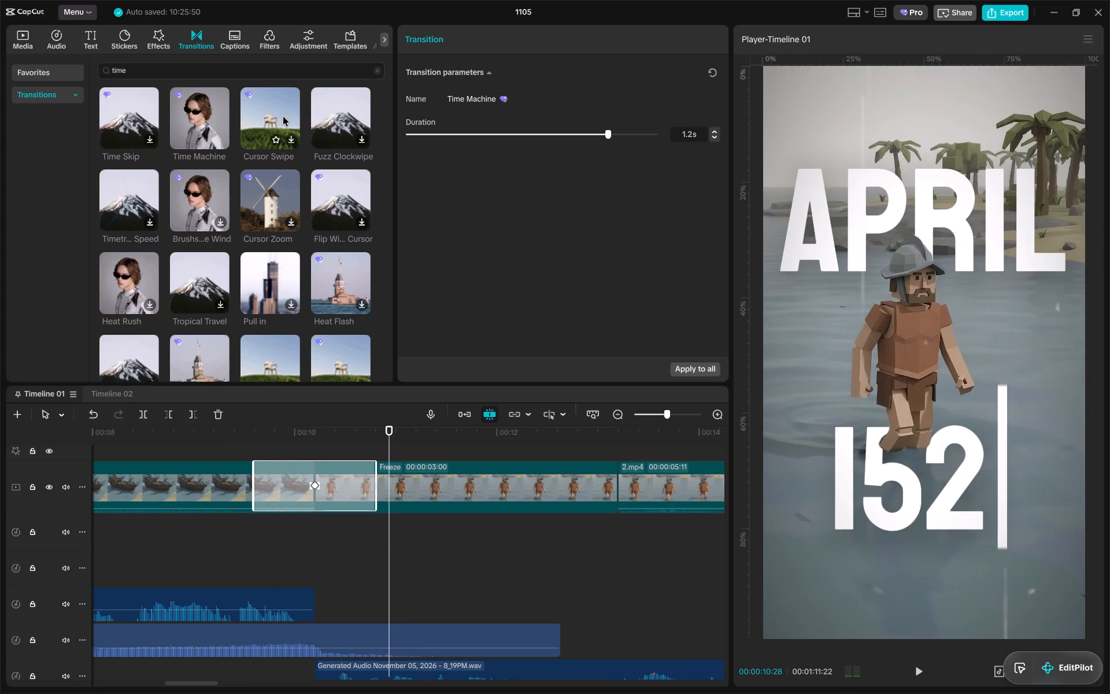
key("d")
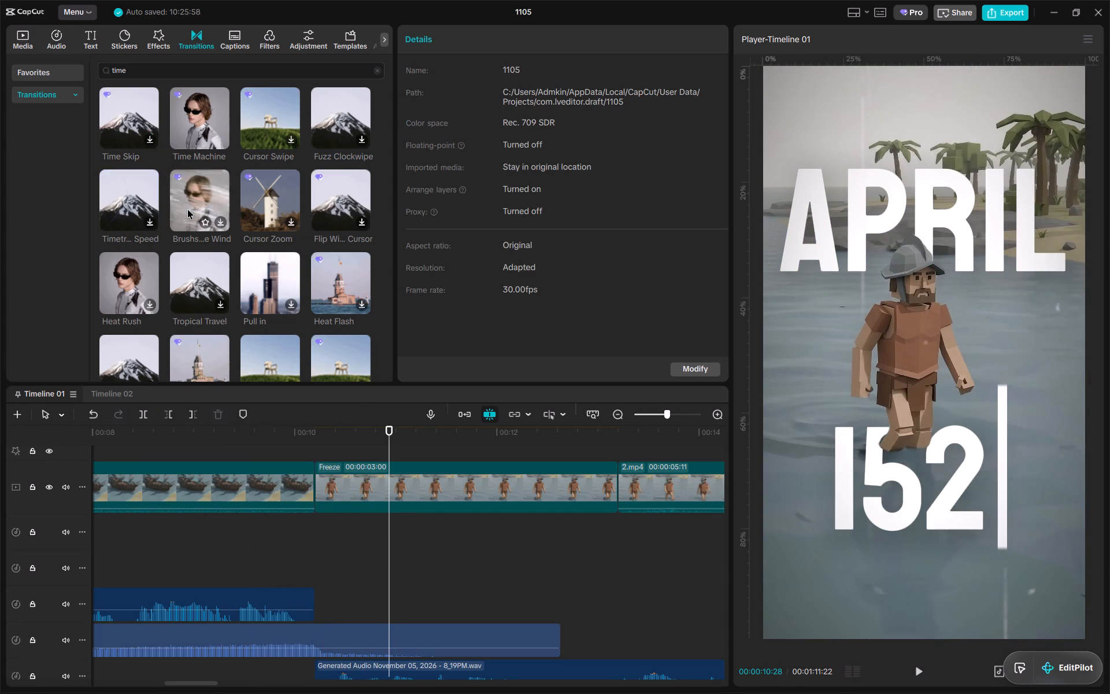
Combine both freeze-frame layers and the APRIL and 1521 titles into one compound clip.
scroll(365, 560, "up", 5, "ctrl")
left_click(408, 463)
scroll(421, 549, "up", 3, "ctrl")
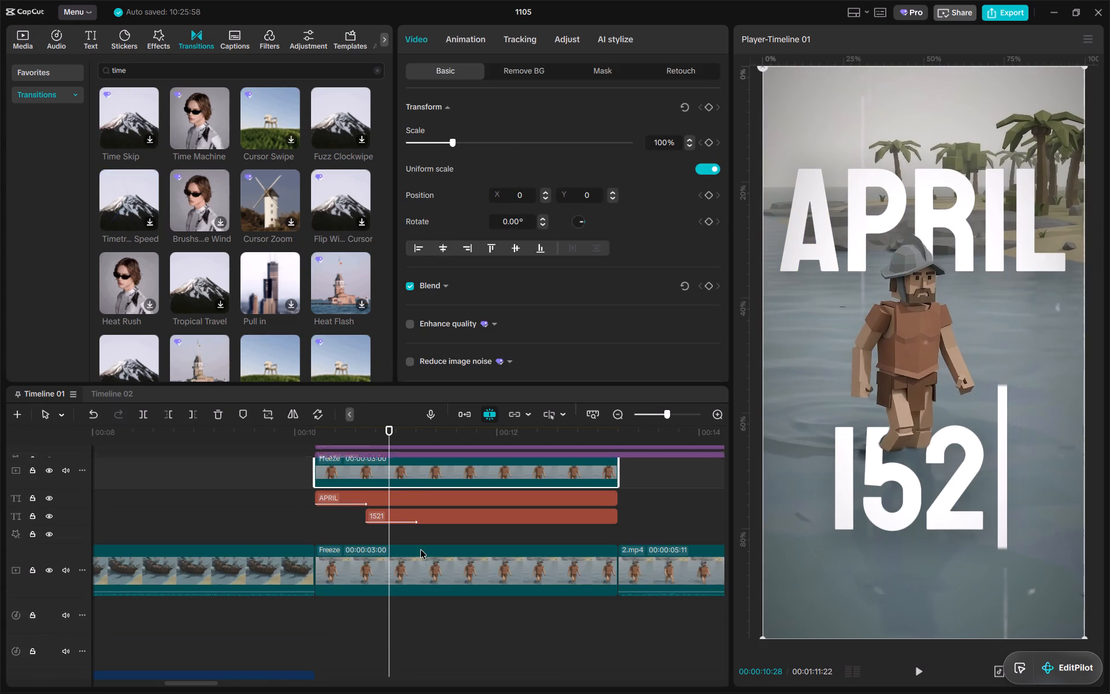
scroll(420, 549, "up", 1, "ctrl")
left_click(435, 629, "ctrl")
left_click_drag(437, 597, 380, 556)
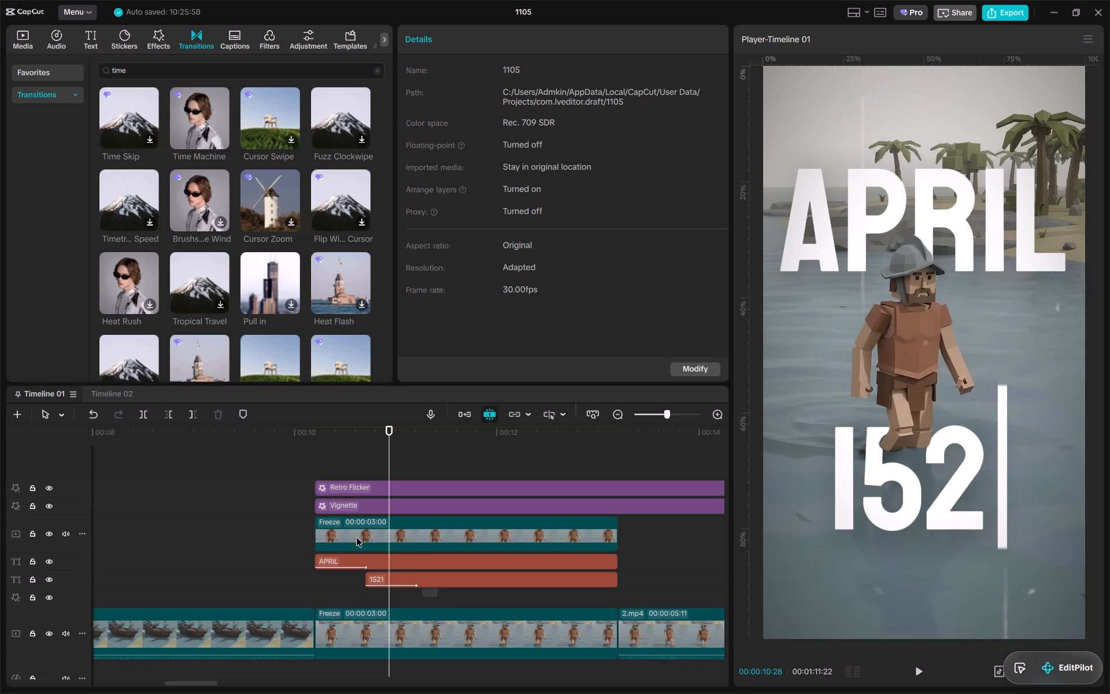
left_click(358, 525)
left_click(476, 641)
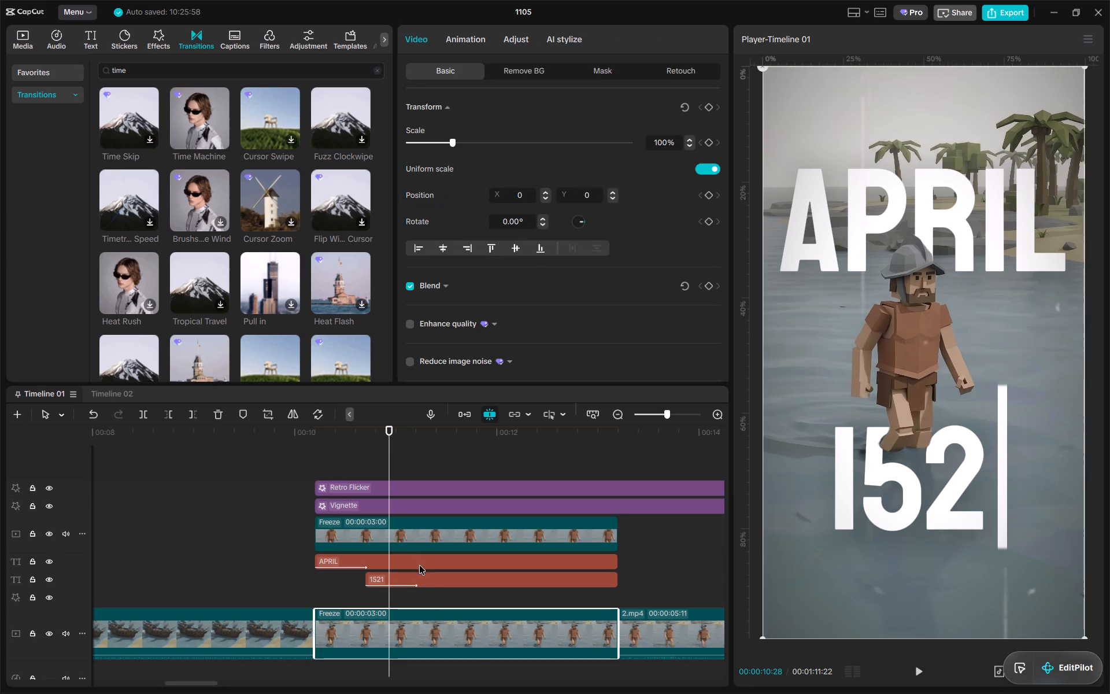
left_click(419, 563, "ctrl")
left_click(425, 581, "ctrl")
left_click(419, 522, "ctrl")
right_click(427, 529)
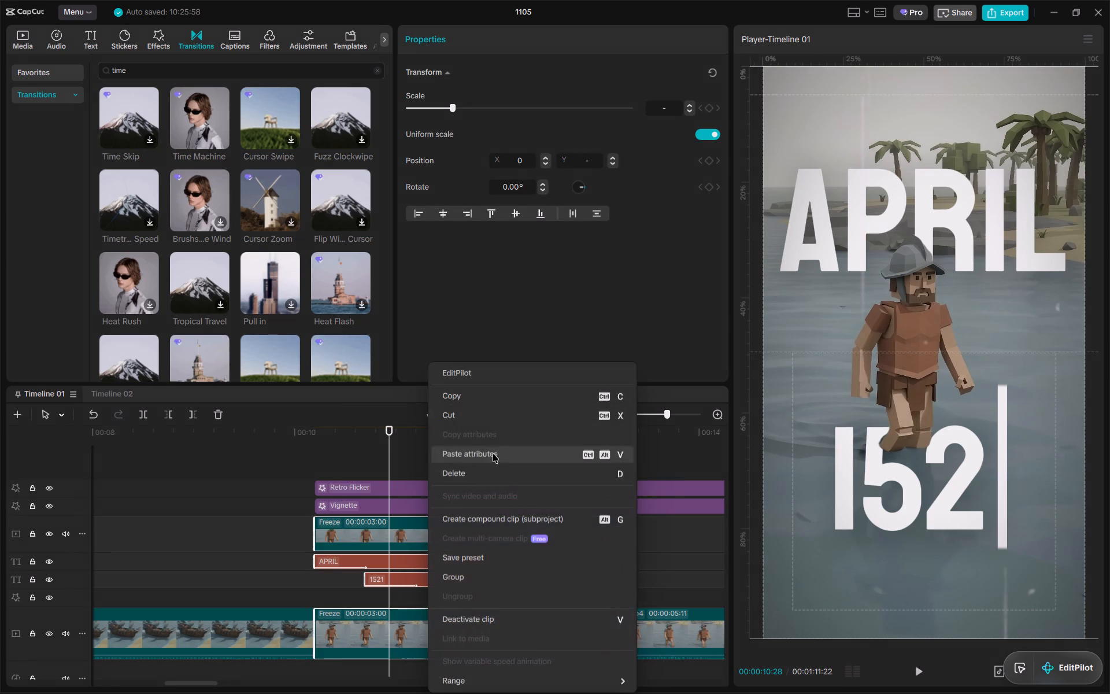
left_click(543, 518)
Add the Brushstroke Wind transition between the ship clip and the APRIL 1521 compound clip, lasting 1 second.
left_click_drag(209, 197, 294, 583)
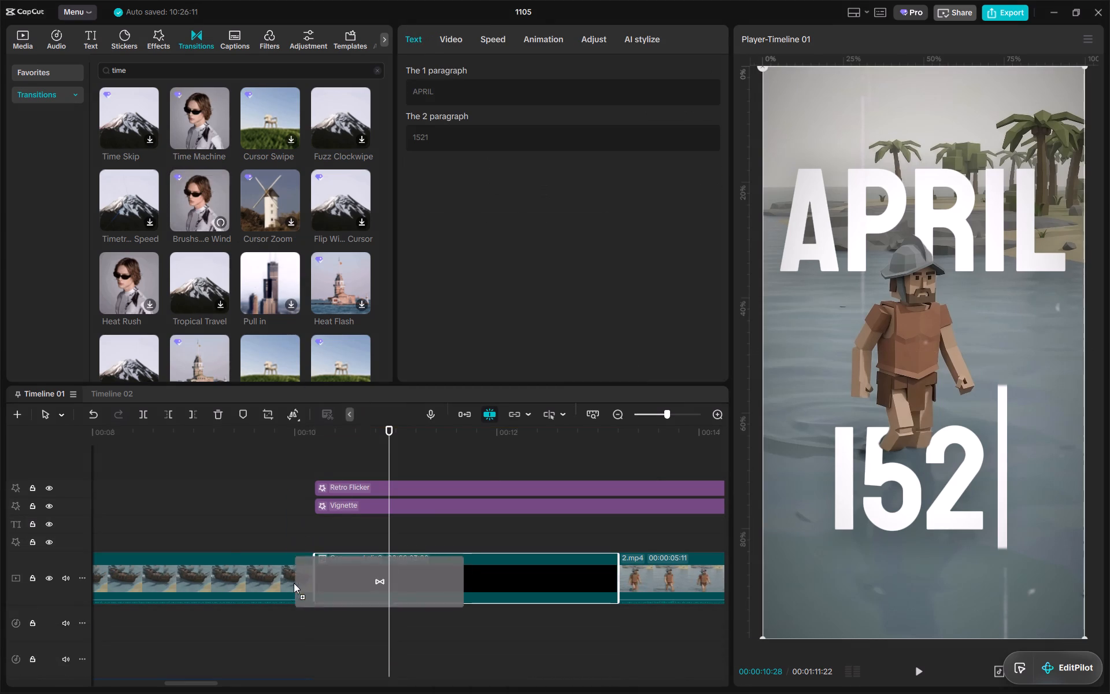
left_click_drag(294, 583, 289, 596)
left_click(345, 585)
triple_click(695, 133)
key("1")
key("Return")
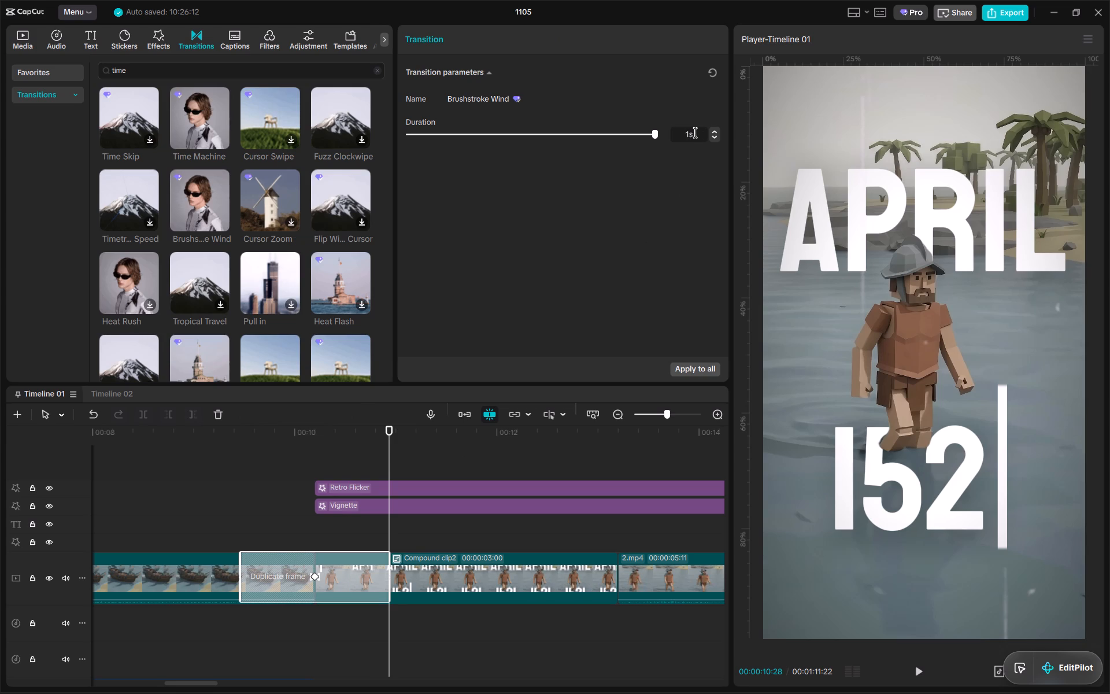
Preview the Brushstroke Wind transition from the ship clip into the APRIL 1521 title.
left_click(237, 435)
key("space")
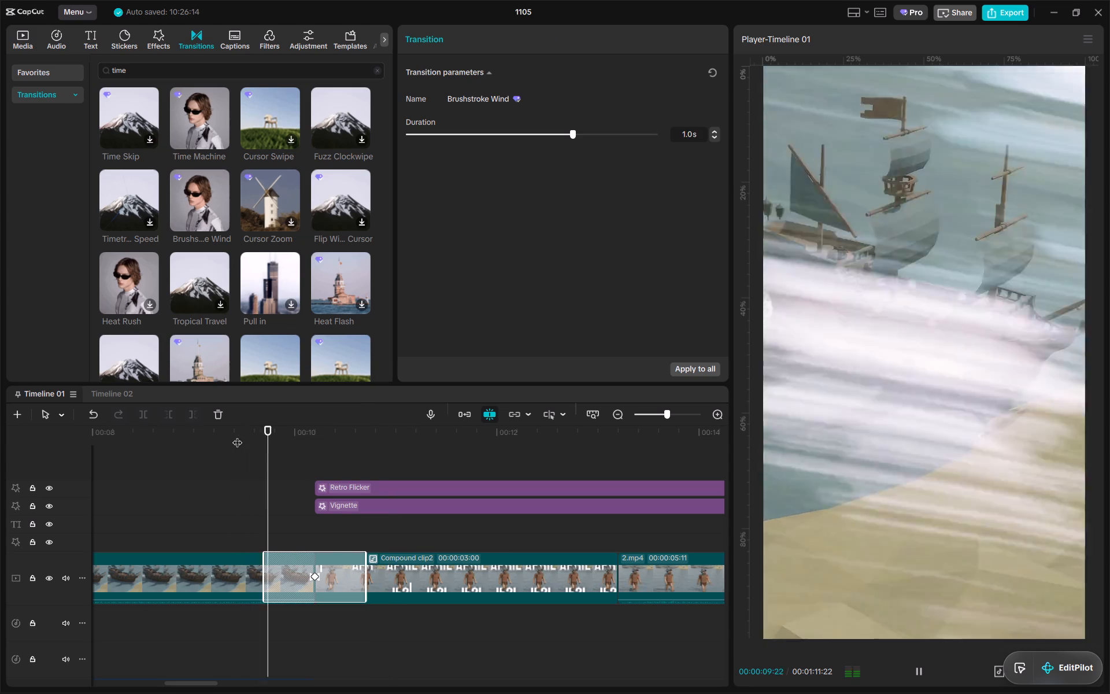
left_click(229, 435)
key("space")
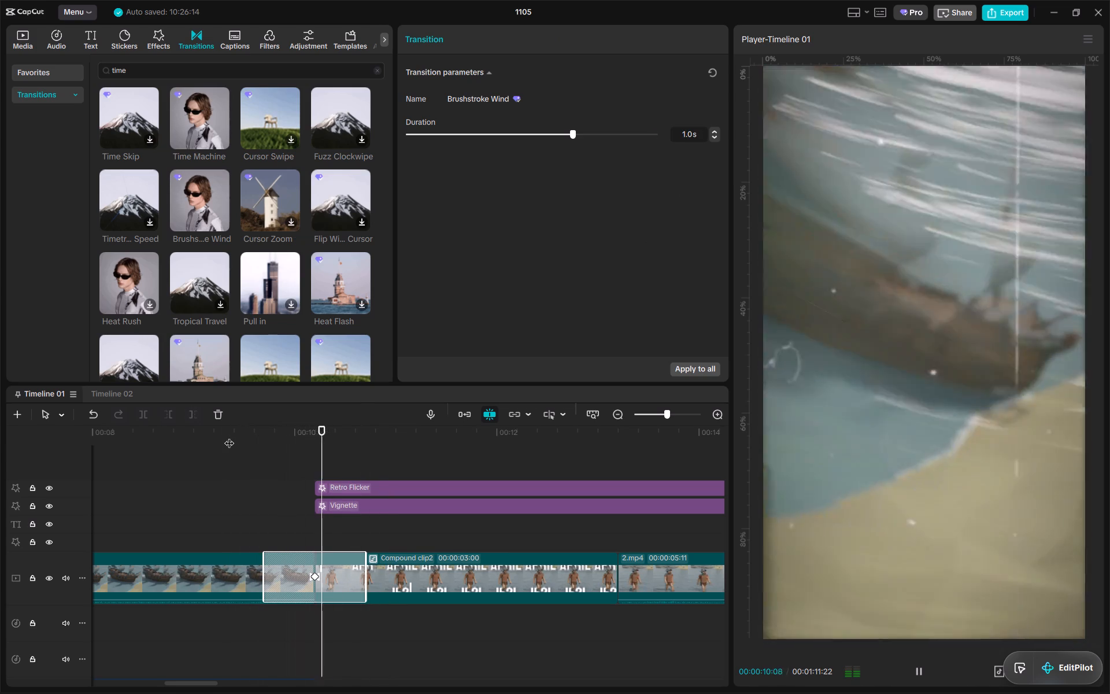
scroll(472, 574, "down", 10, "alt")
scroll(472, 574, "down", 6, "ctrl")
key("space")
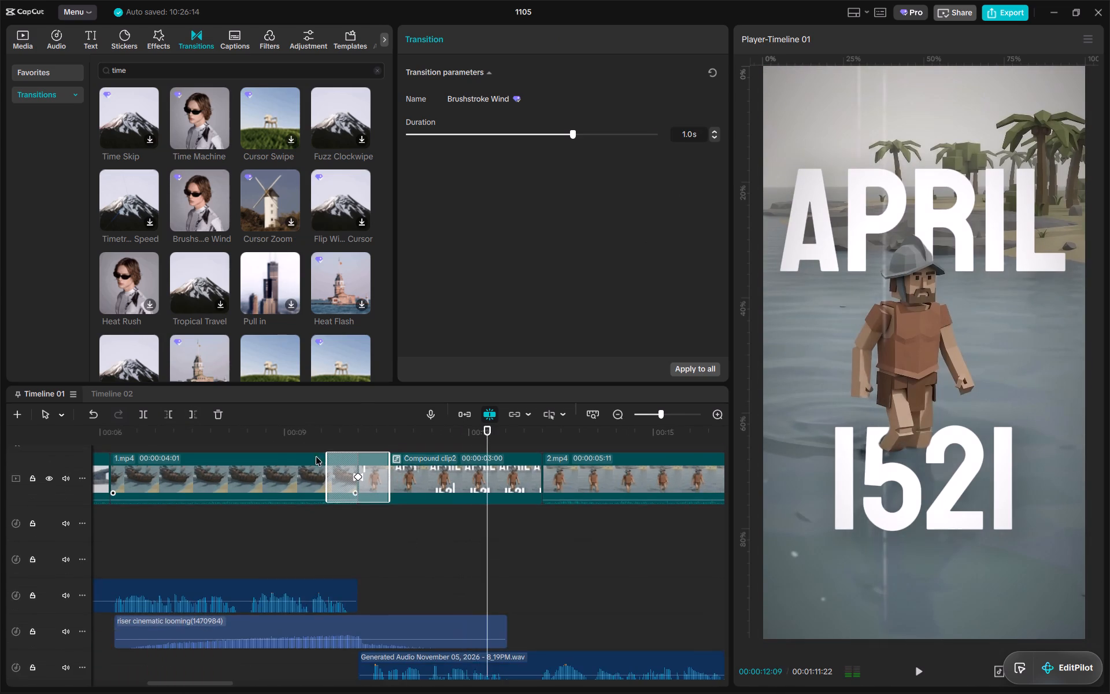
Play the video from the start through the opening narration, the new transition and the APRIL 1521 title.
left_click_drag(316, 444, 0, 448)
key("space")
scroll(415, 495, "down", 8, "alt")
scroll(415, 495, "up", 4, "ctrl")
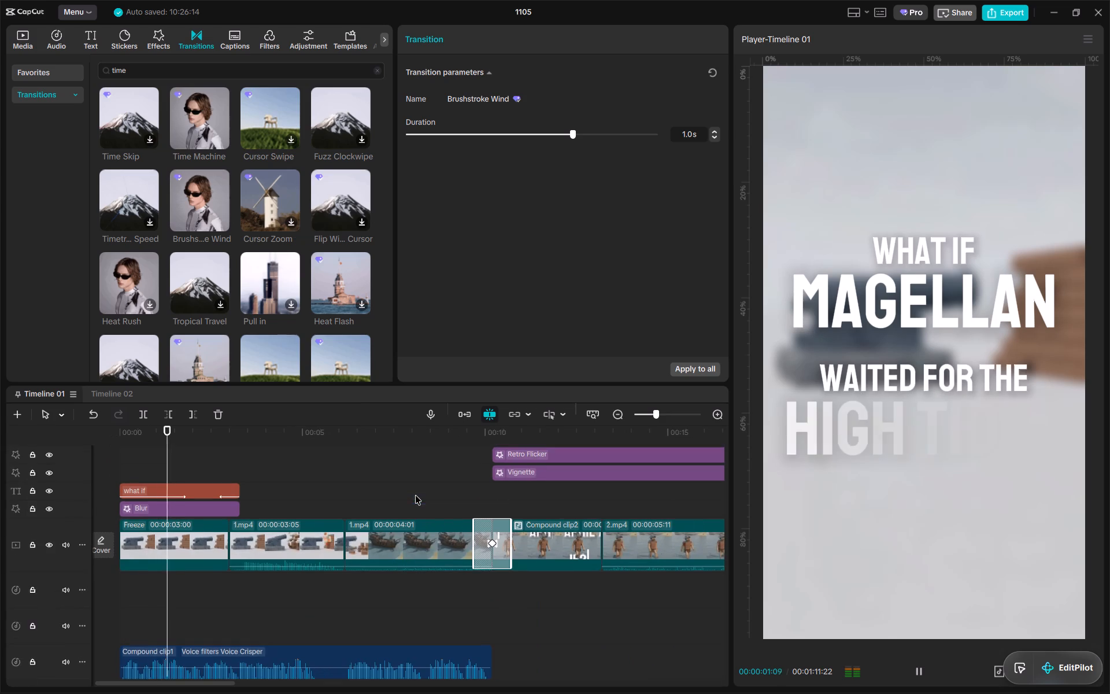
scroll(358, 492, "up", 3, "ctrl")
scroll(358, 492, "down", 5, "ctrl")
scroll(352, 651, "up", 3, "alt")
scroll(383, 585, "up", 3, "alt")
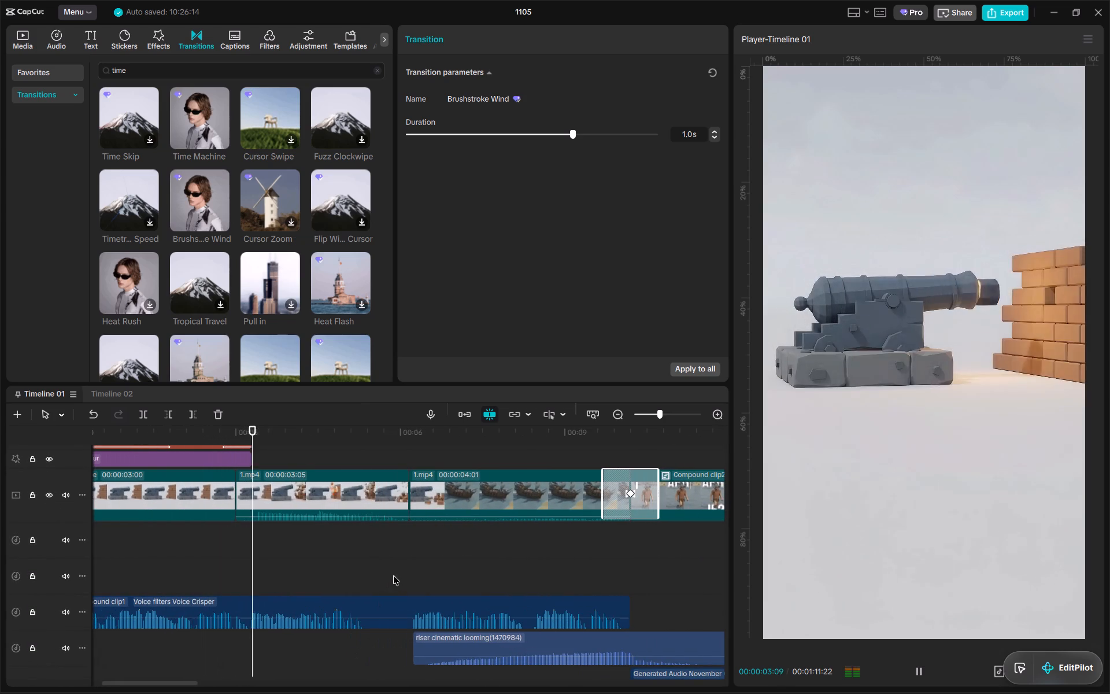
left_click(539, 605)
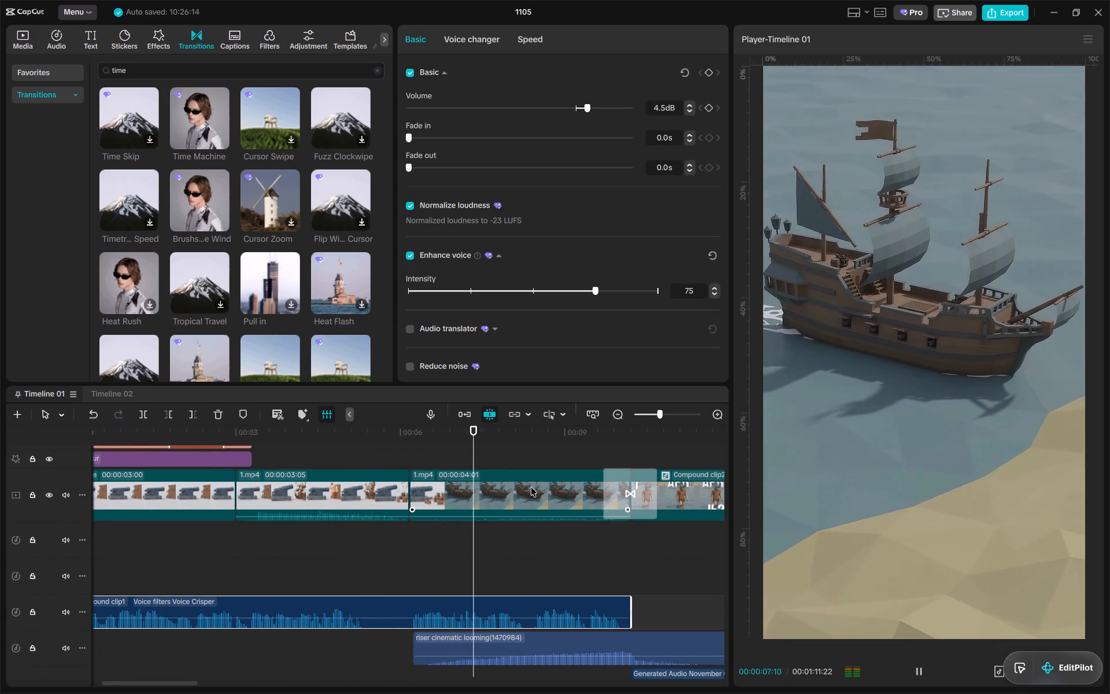
scroll(531, 487, "left", 3)
scroll(531, 487, "right", 1)
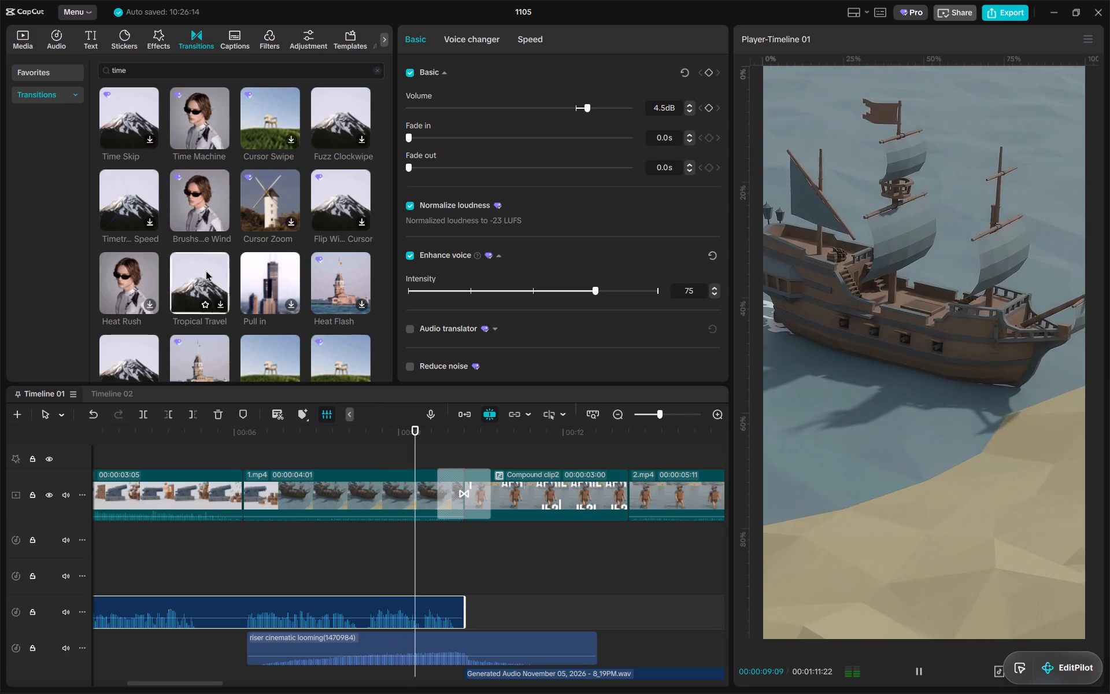
left_click_drag(430, 448, 438, 445)
left_click_drag(435, 435, 415, 426)
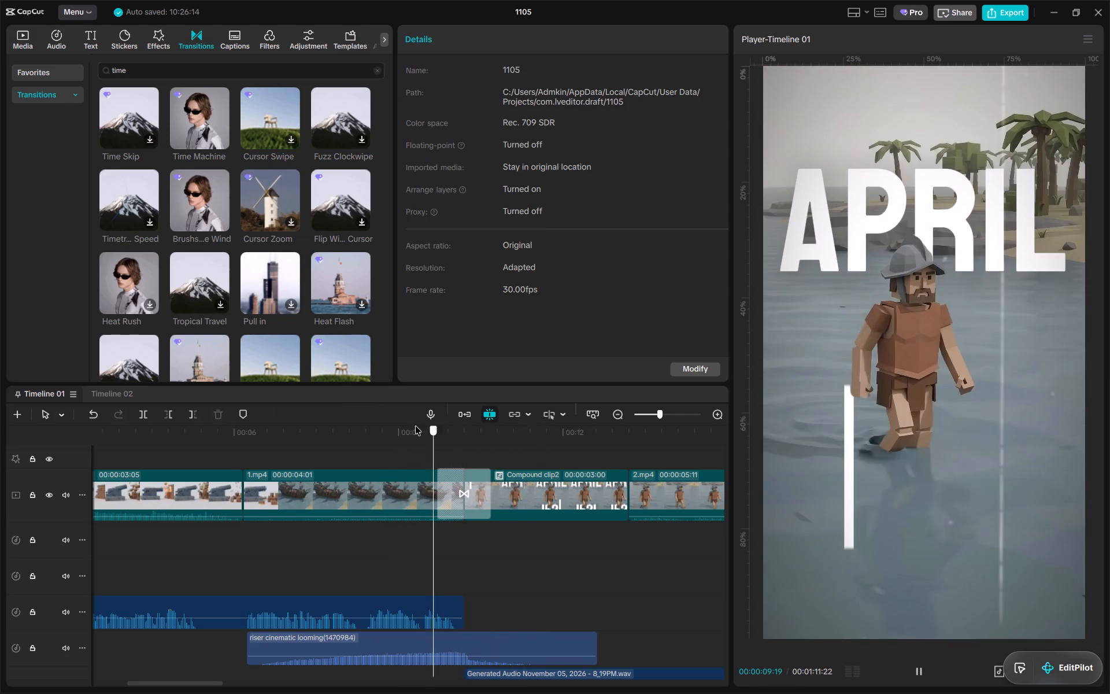
left_click_drag(415, 426, 410, 426)
key("space")
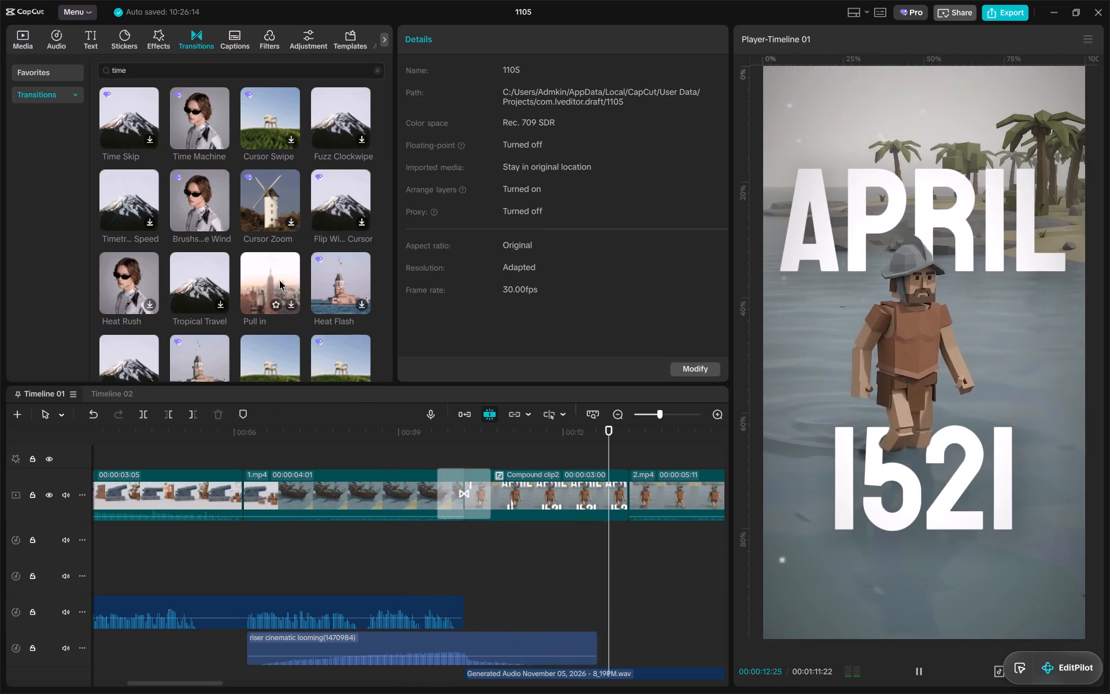
scroll(612, 542, "up", 3)
scroll(612, 542, "down", 7, "alt")
key("space")
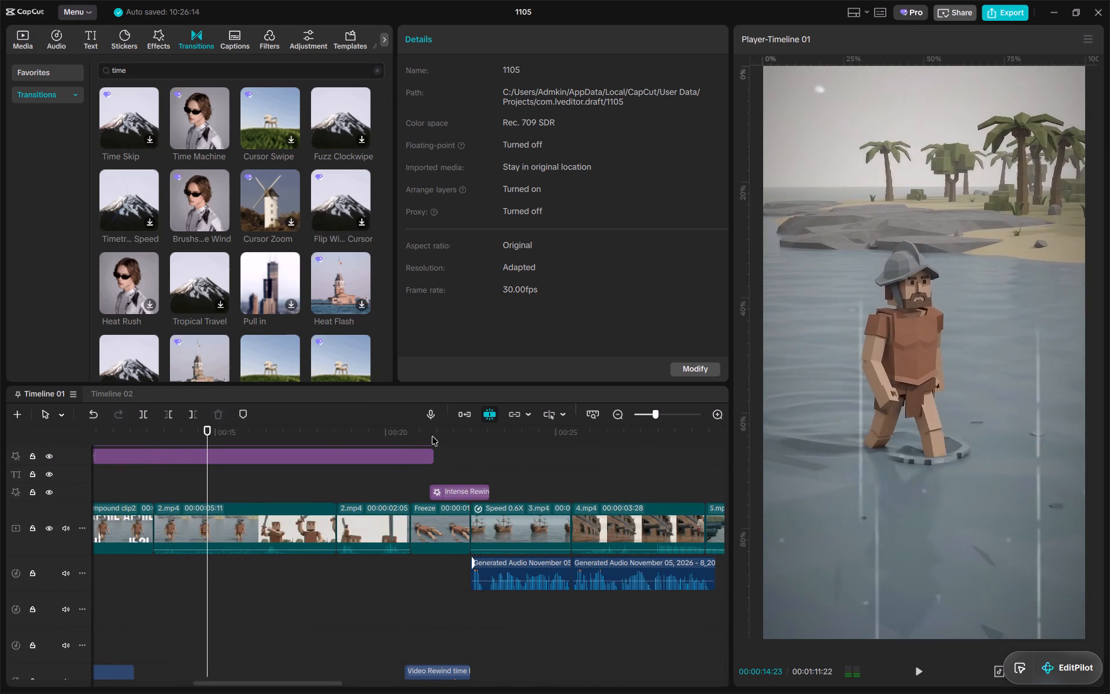
Play the rewind section from the freeze frame through the slowed ship clip and on to the cannon clips.
left_click(414, 430)
key("space")
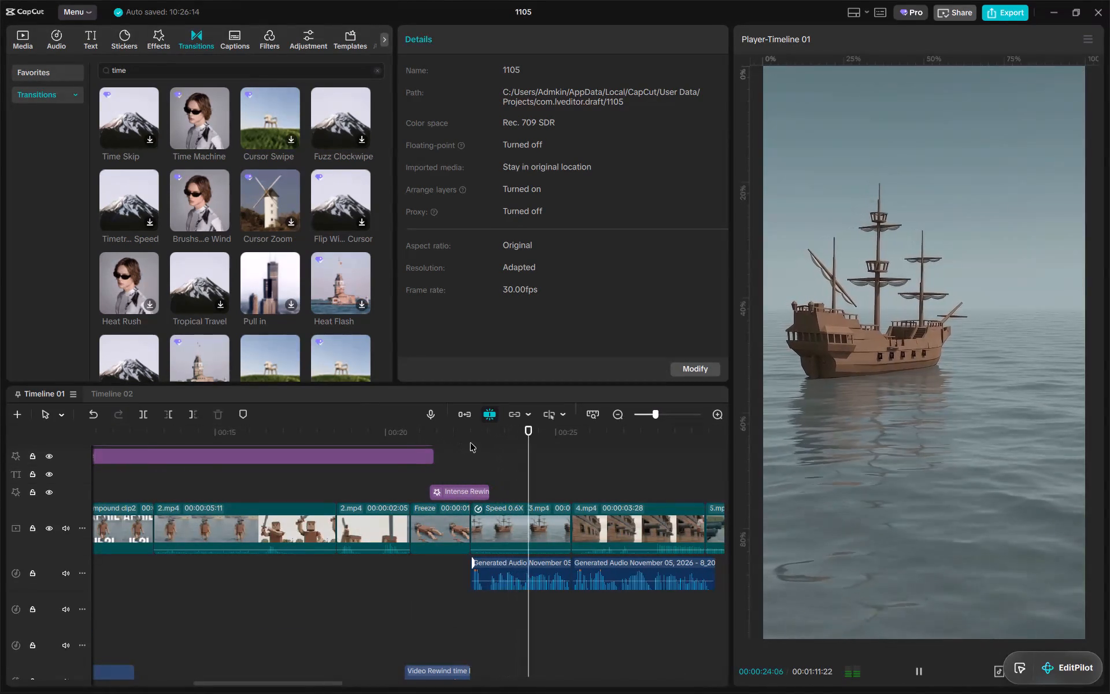
left_click_drag(419, 429, 412, 429)
key("space")
key("space")
scroll(511, 500, "up", 6, "ctrl")
left_click(535, 570)
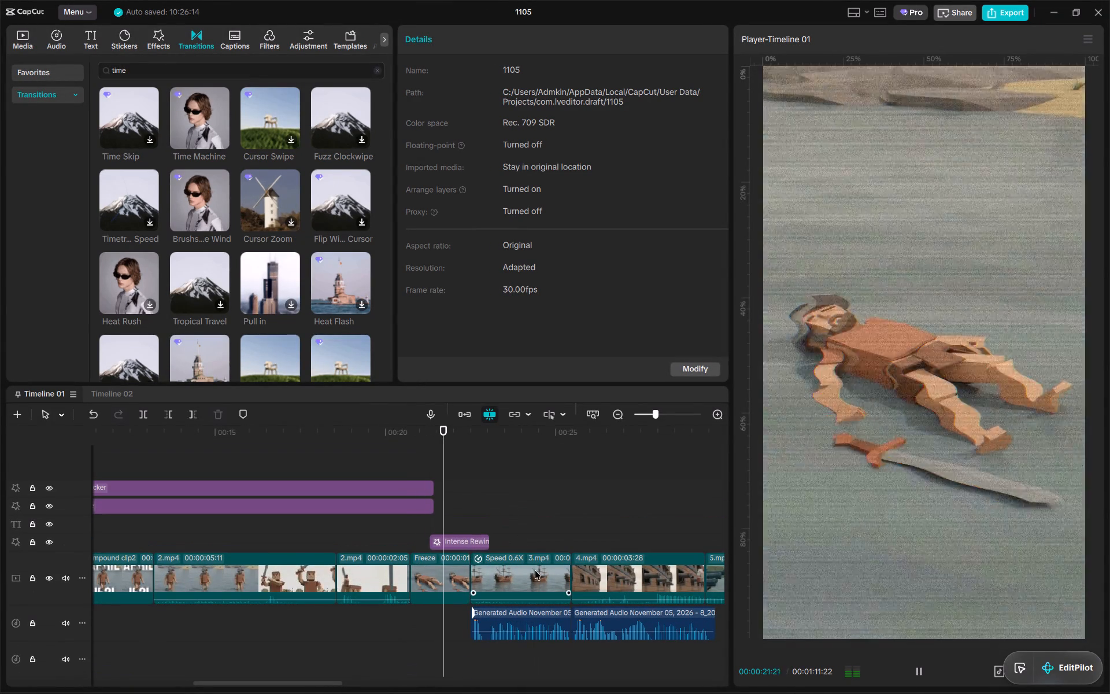
scroll(536, 528, "up", 9, "alt")
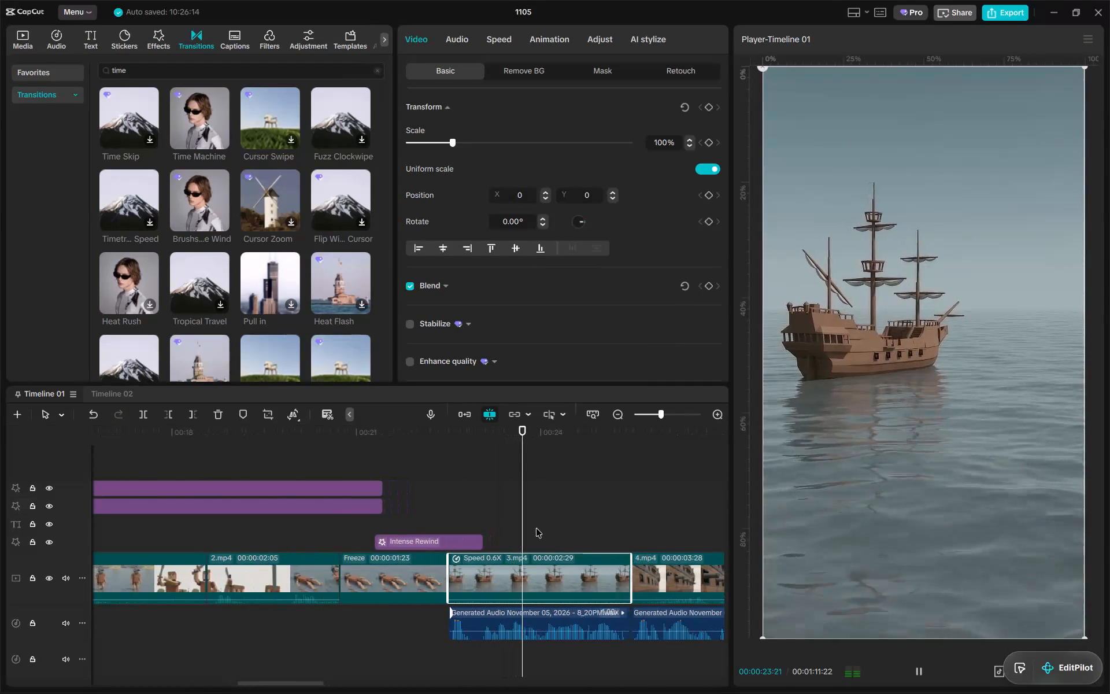
scroll(536, 528, "down", 2, "ctrl")
scroll(536, 528, "down", 10, "alt")
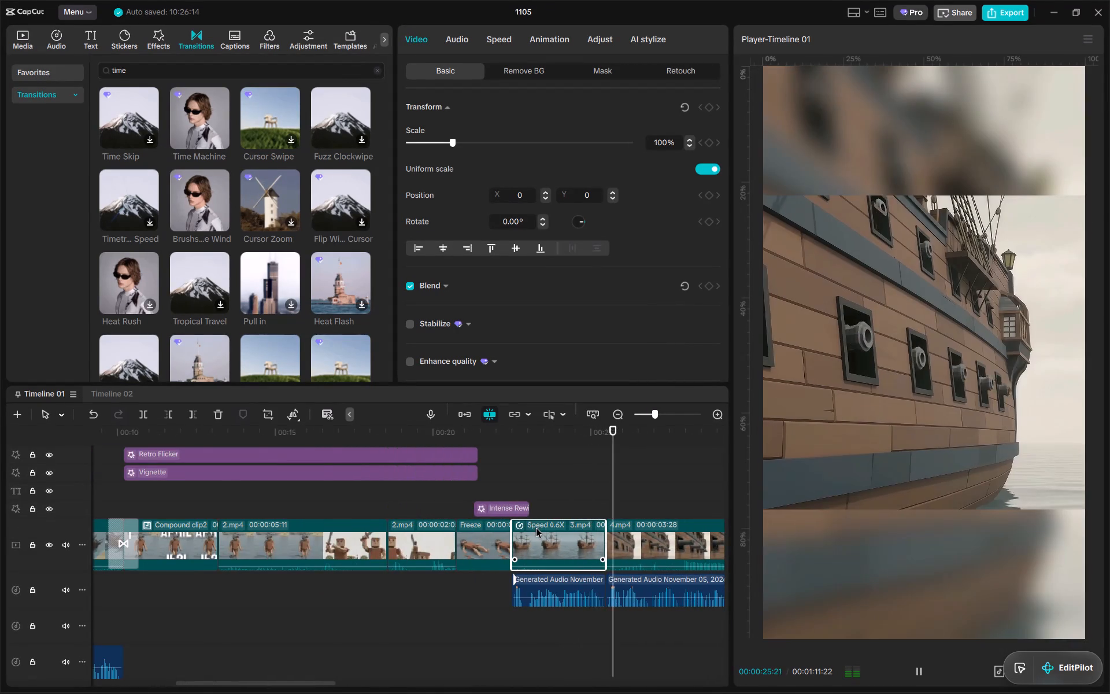
scroll(536, 528, "down", 4, "alt")
scroll(536, 528, "left", 2)
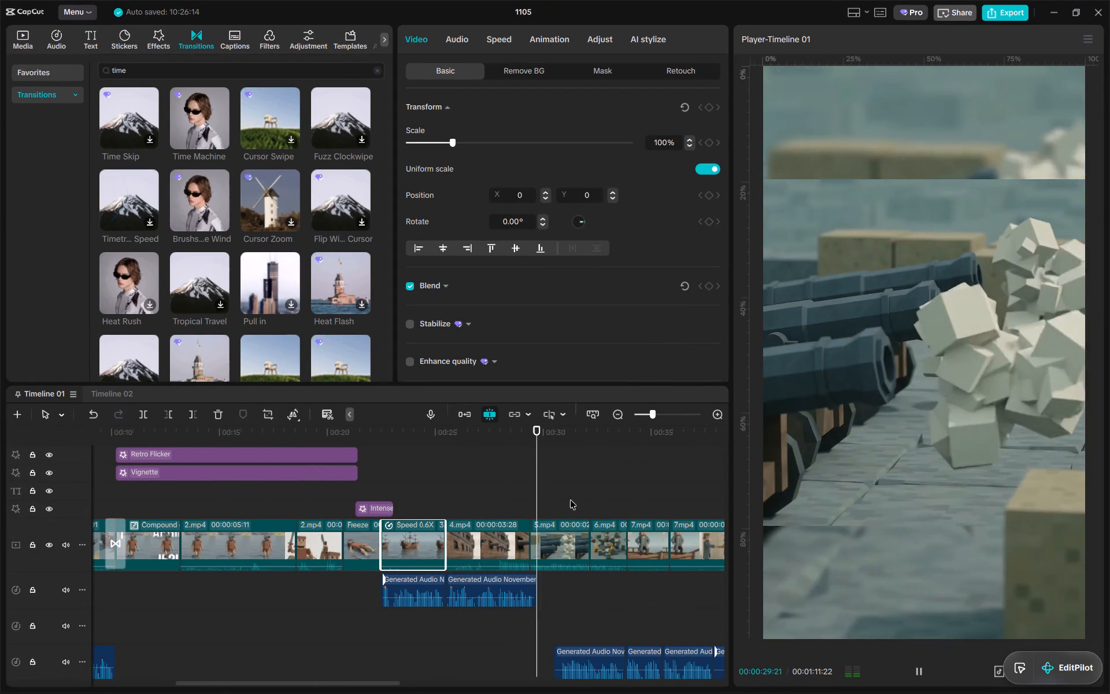
key("space")
Play the video from the start through the opening titles, APRIL 1521 and the battle to the rewind into the ship clip.
left_click(509, 445)
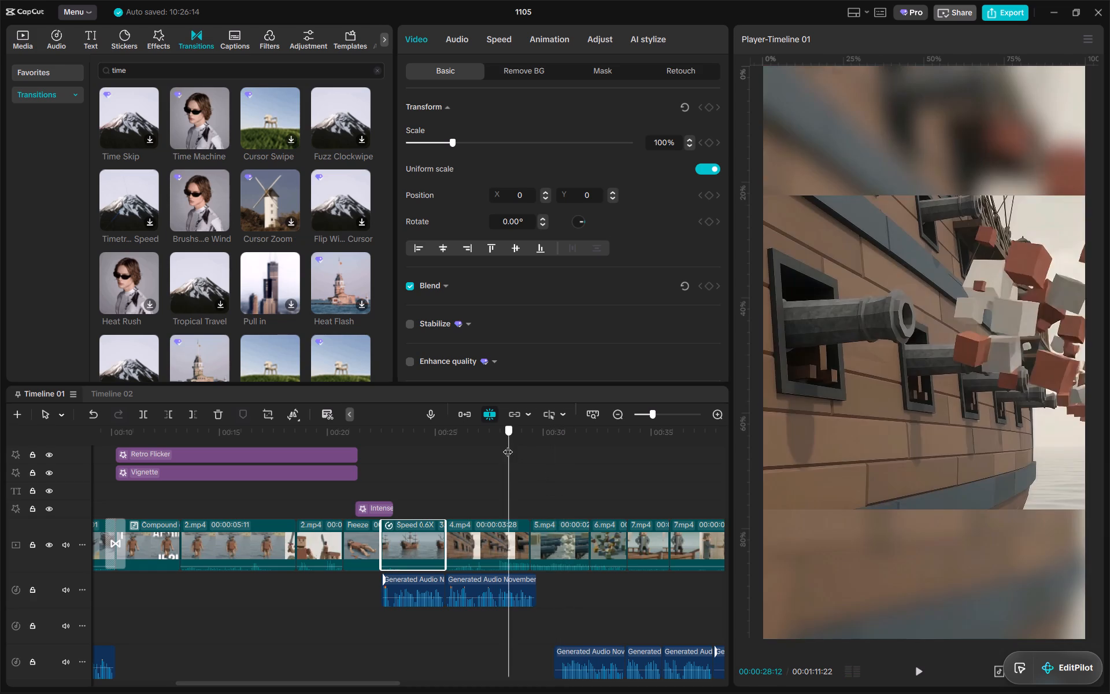
left_click_drag(520, 442, 0, 445)
key("space")
scroll(262, 466, "up", 3, "ctrl")
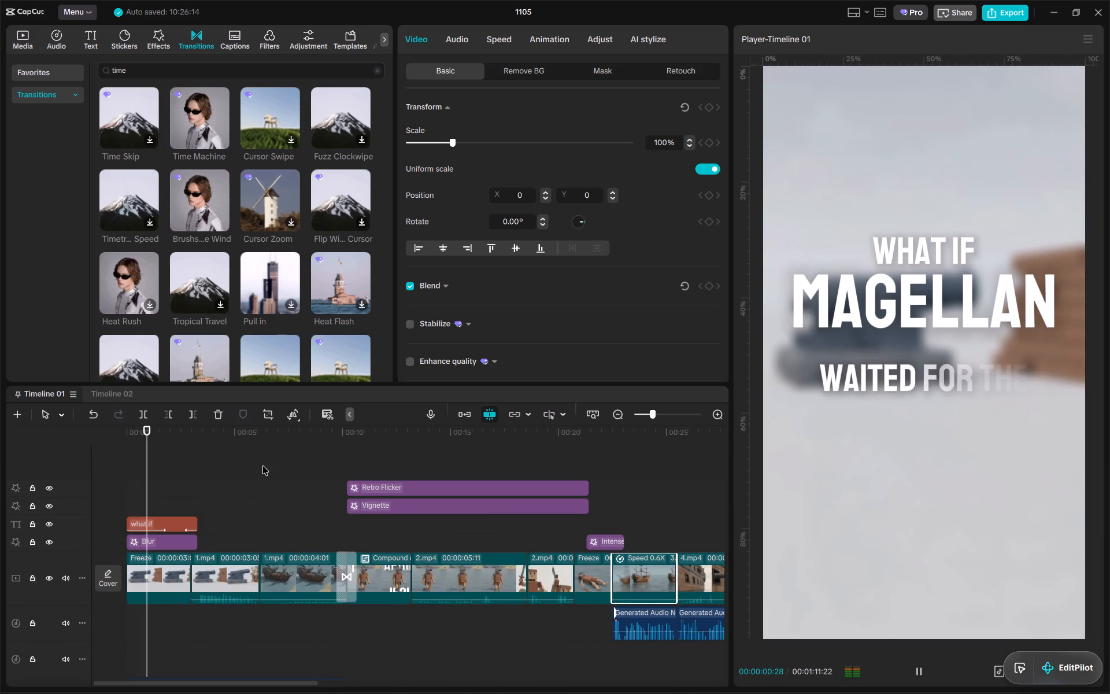
scroll(262, 466, "up", 3, "ctrl")
scroll(262, 466, "down", 3, "ctrl")
scroll(263, 472, "up", 8, "alt")
scroll(244, 494, "down", 4, "ctrl")
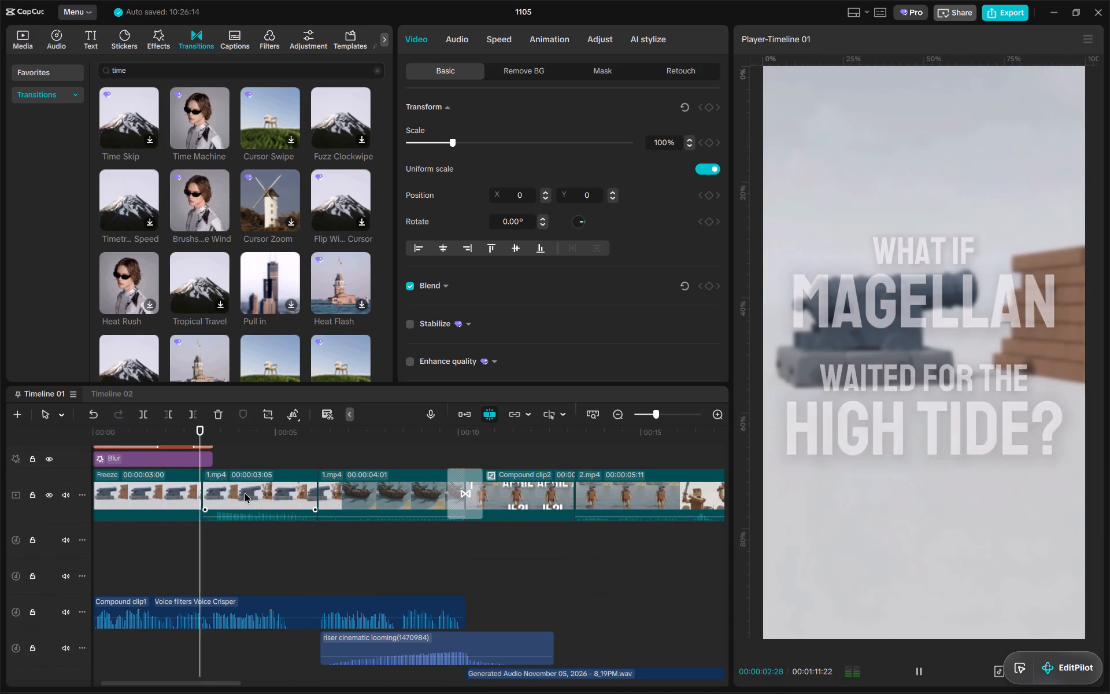
scroll(379, 500, "up", 2, "ctrl")
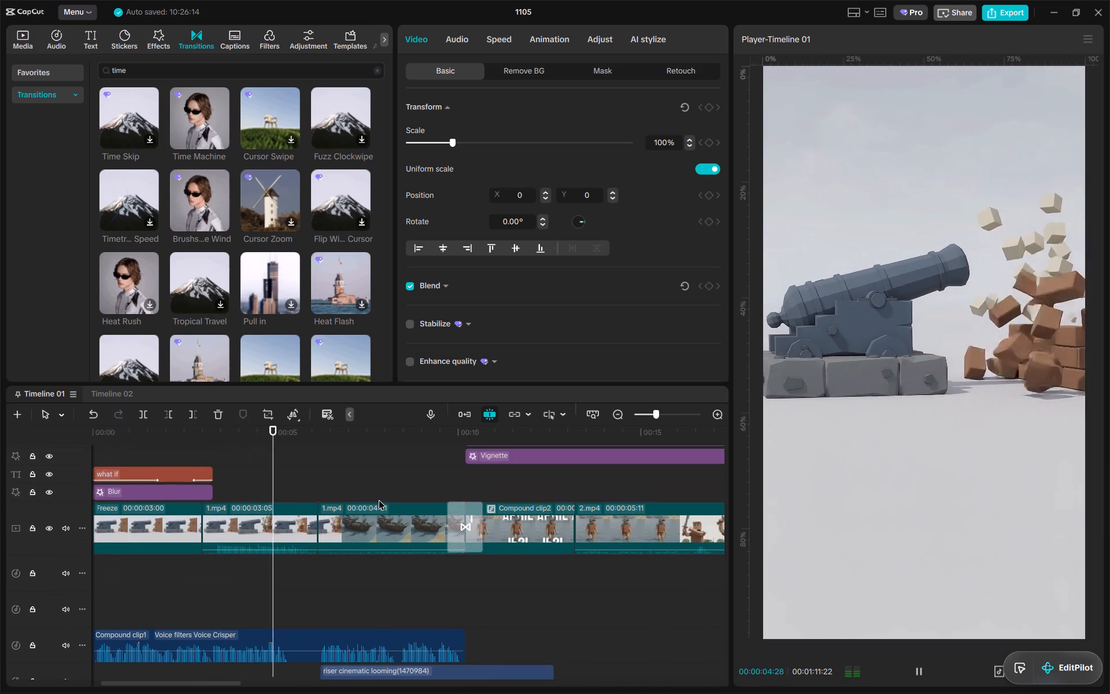
scroll(397, 497, "up", 3, "alt")
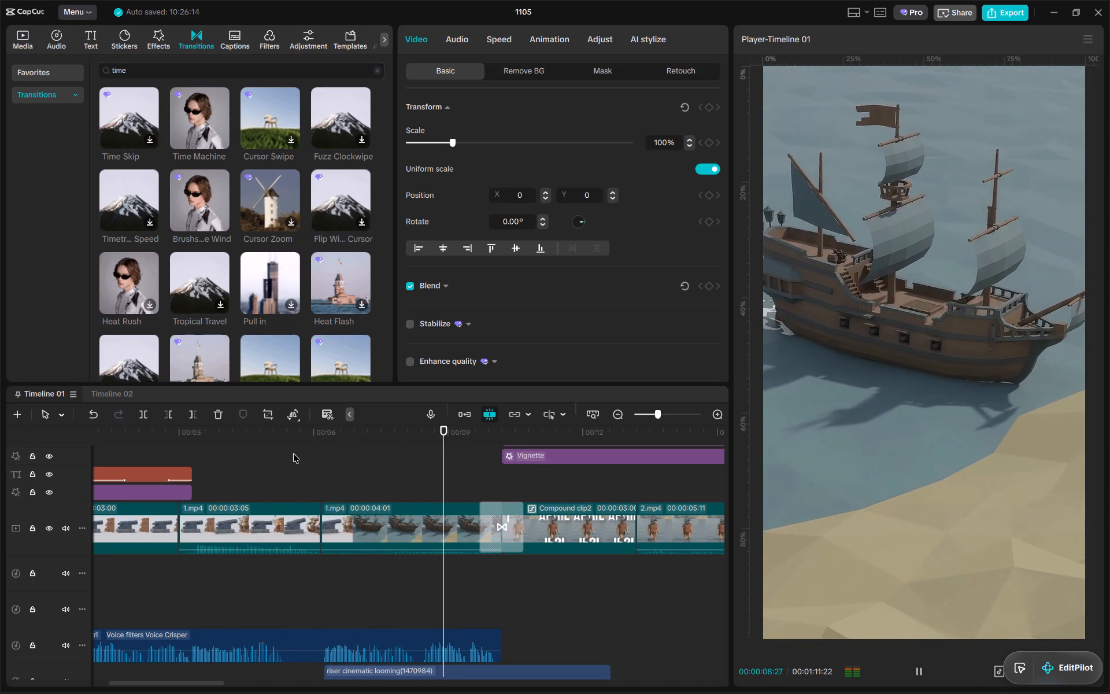
scroll(556, 496, "down", 3, "alt")
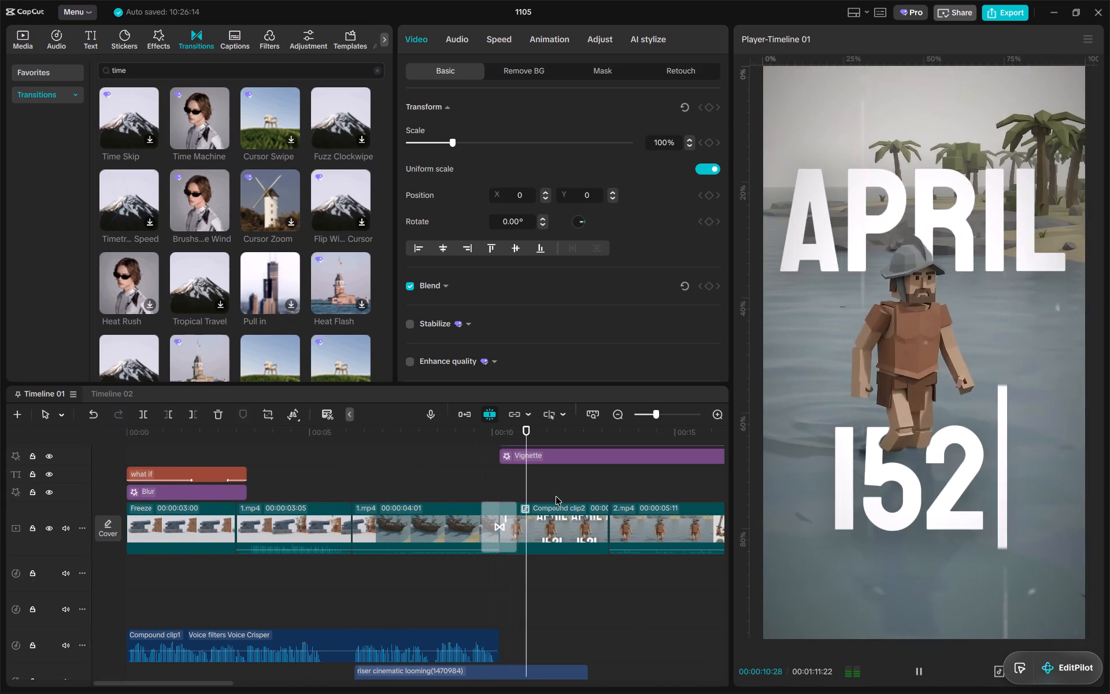
scroll(556, 496, "down", 2, "alt")
scroll(556, 496, "down", 5, "ctrl")
scroll(556, 496, "down", 1, "alt")
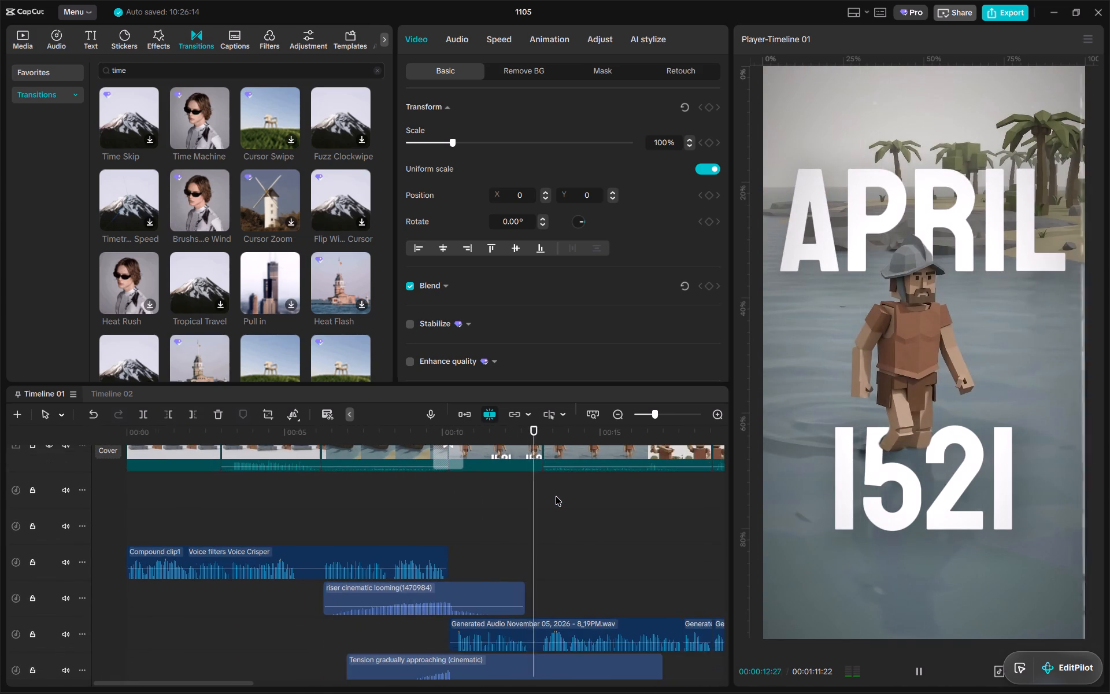
scroll(556, 496, "down", 2, "alt")
scroll(556, 496, "up", 4, "ctrl")
scroll(556, 496, "down", 1, "alt")
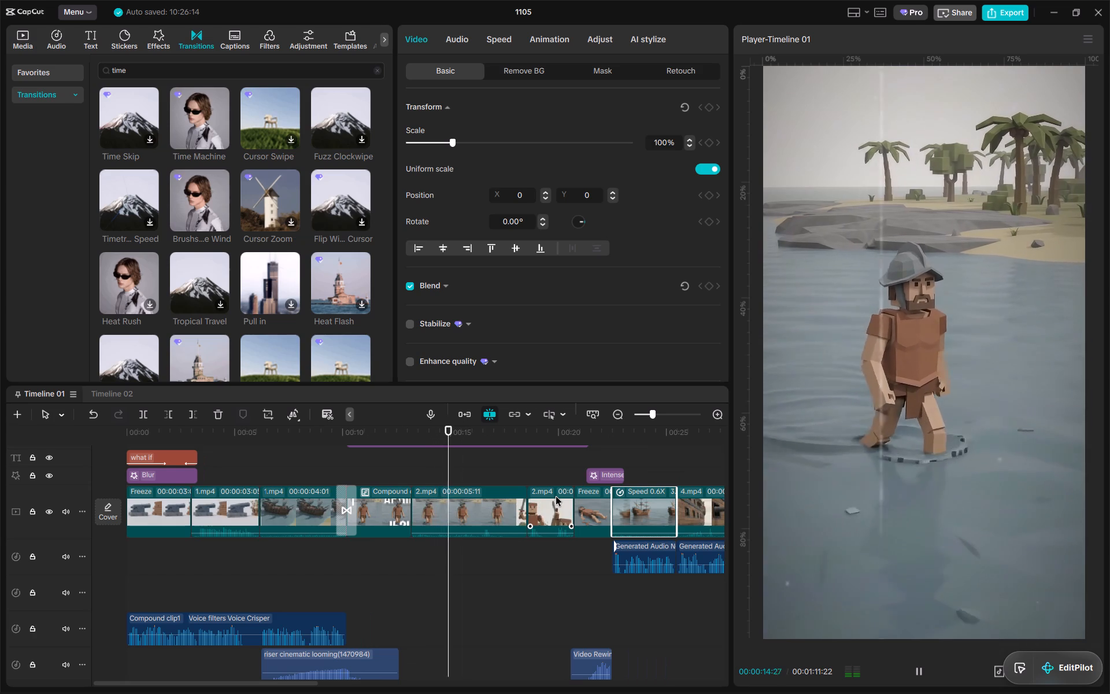
scroll(554, 507, "up", 3, "ctrl")
scroll(554, 507, "down", 4, "ctrl")
scroll(554, 507, "up", 5, "alt")
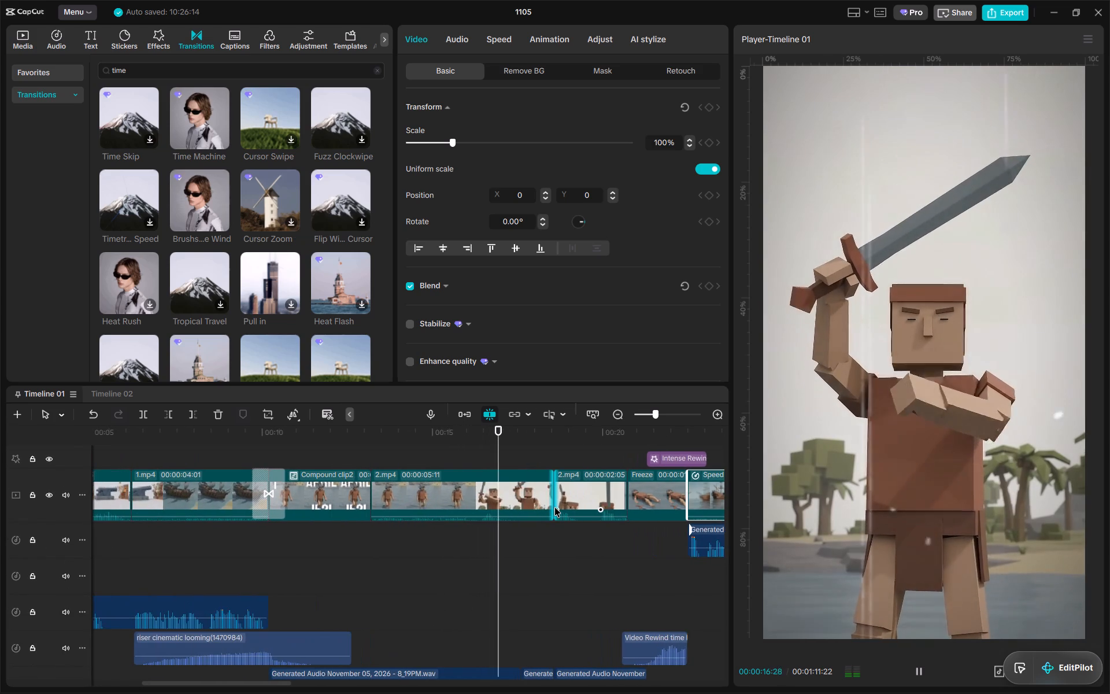
scroll(554, 507, "up", 3, "ctrl")
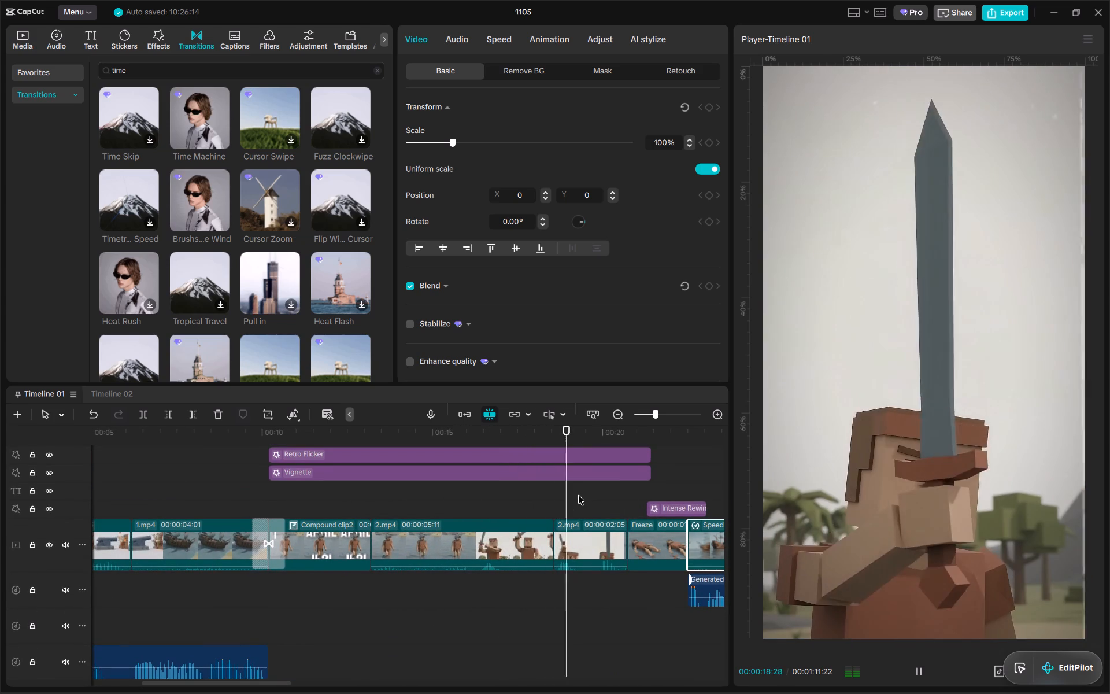
scroll(583, 492, "down", 6, "ctrl")
scroll(584, 492, "down", 8, "alt")
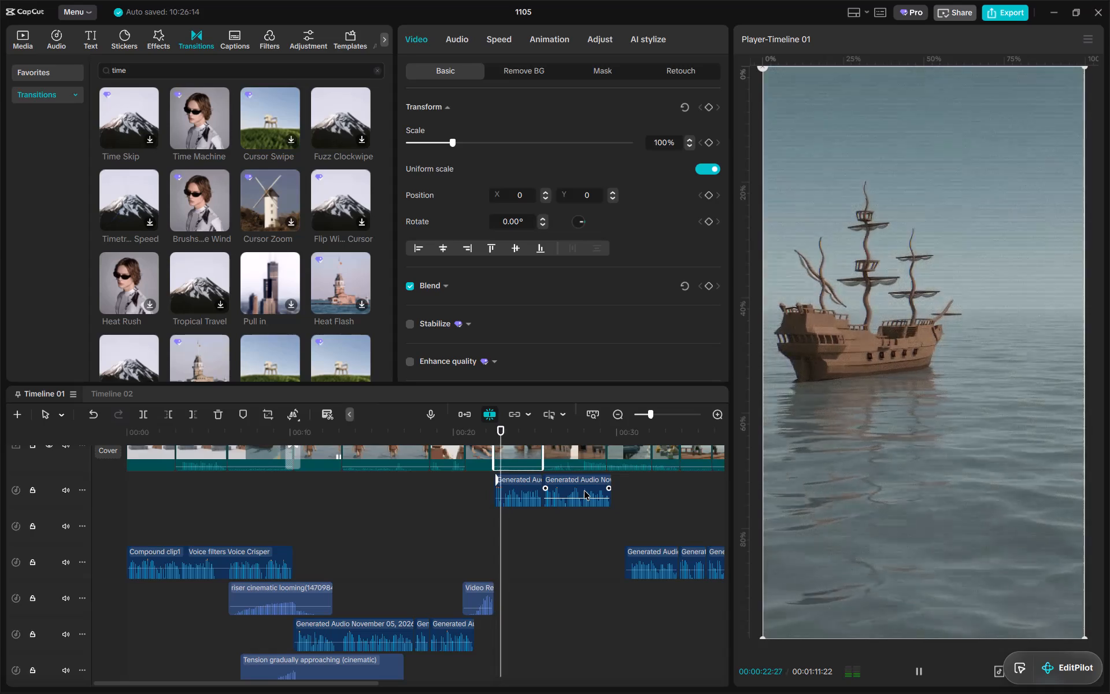
scroll(584, 501, "up", 5, "ctrl")
key("space")
Search the transitions for mix and add the Mix transition between the freeze frame and the slowed 3.mp4 ship clip.
scroll(556, 540, "up", 16, "ctrl")
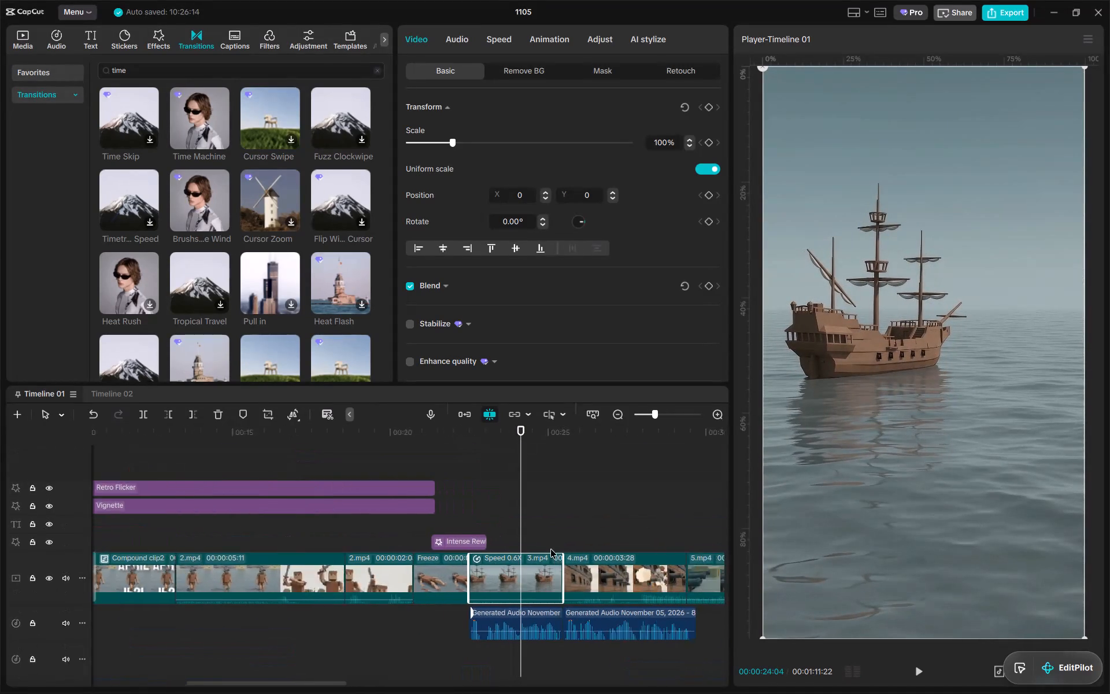
scroll(550, 549, "up", 2, "ctrl")
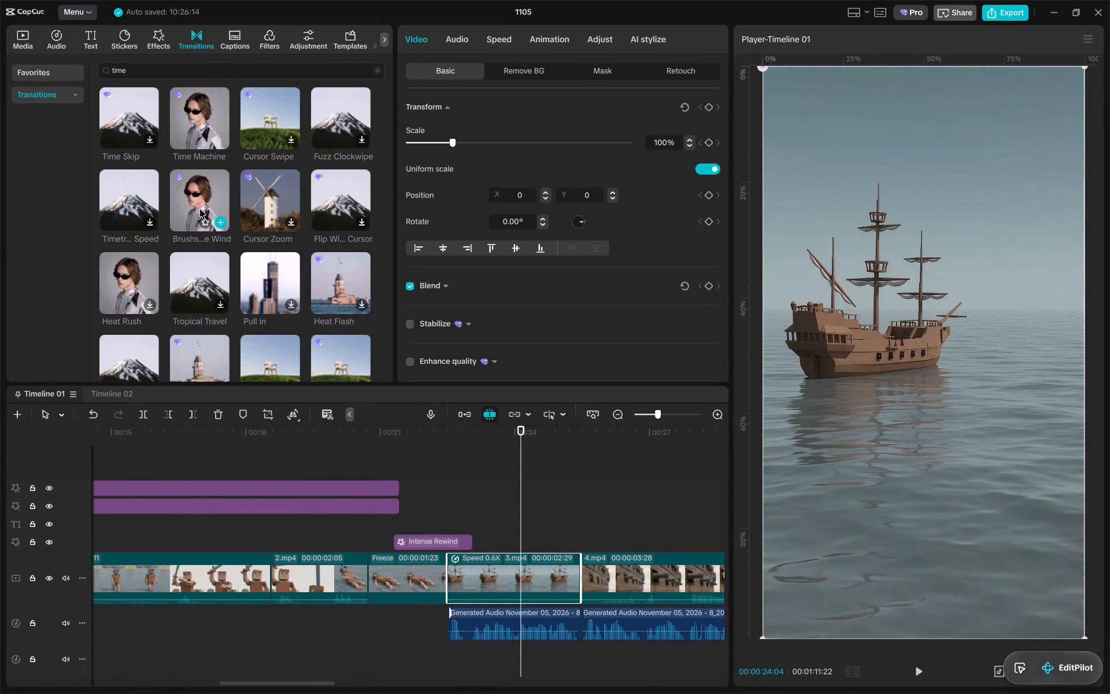
triple_click(199, 71)
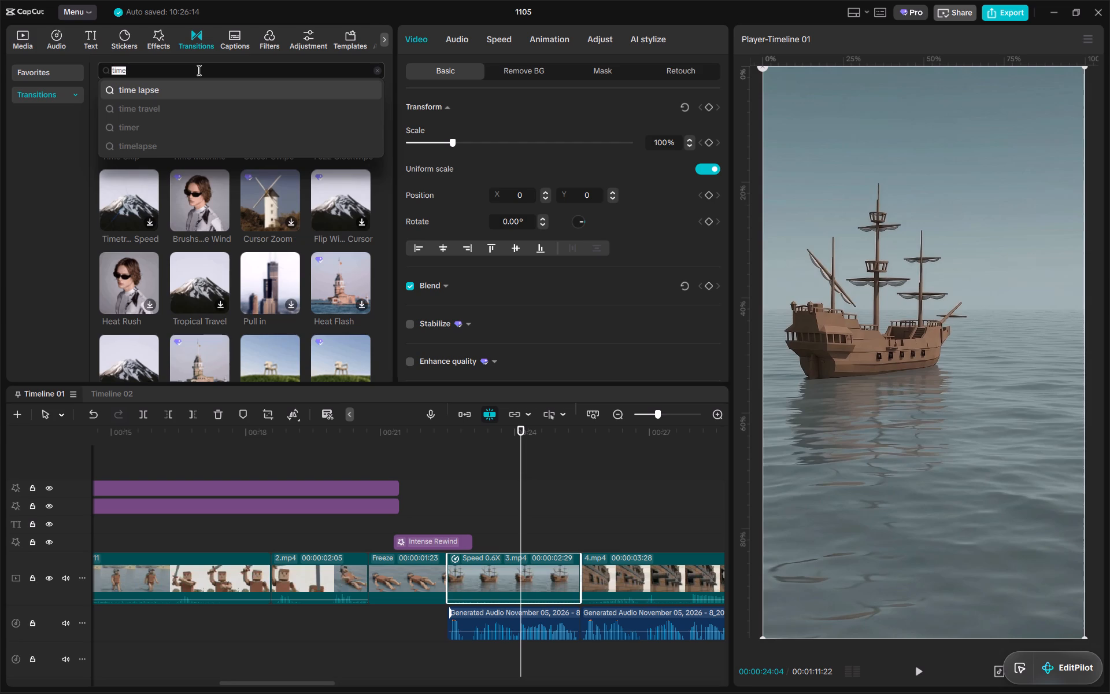
type("mix")
key("Return")
scroll(452, 469, "up", 9, "alt")
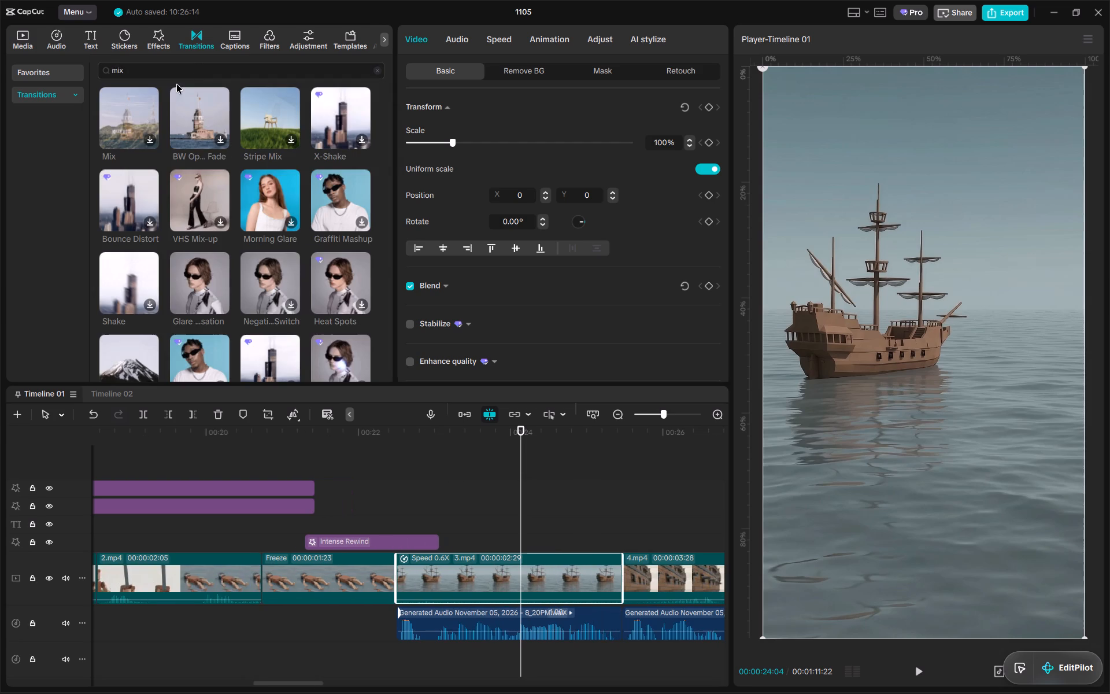
left_click_drag(124, 118, 373, 580)
left_click(403, 579)
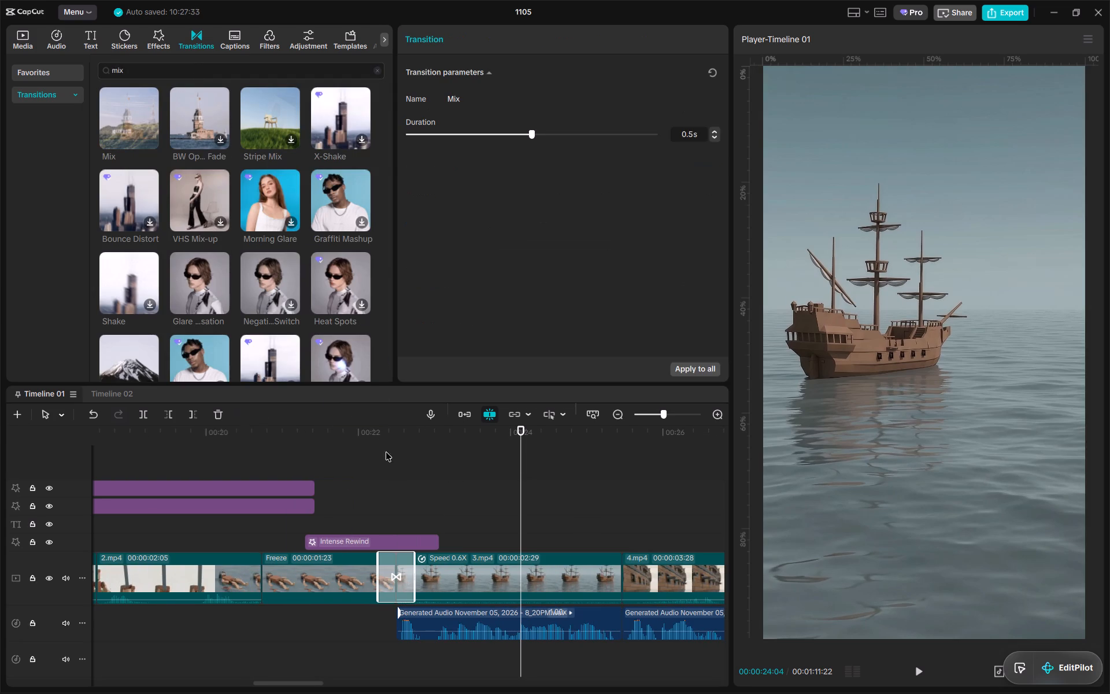
Set the Mix transition's duration to 0.2 s.
left_click_drag(370, 437, 399, 437)
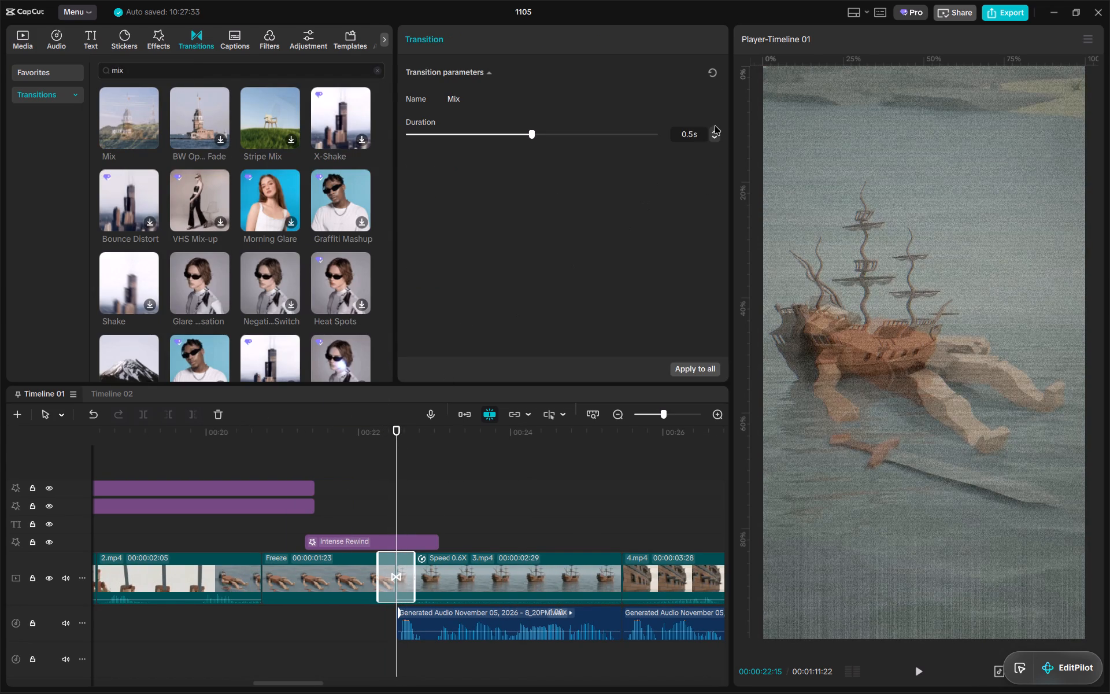
triple_click(695, 135)
type("-.")
key("BackSpace")
key("BackSpace")
type("0.2")
key("Return")
Preview the Mix transition from the freeze frame into the ship clip, continuing to the ship's cannons.
left_click(362, 433)
key("space")
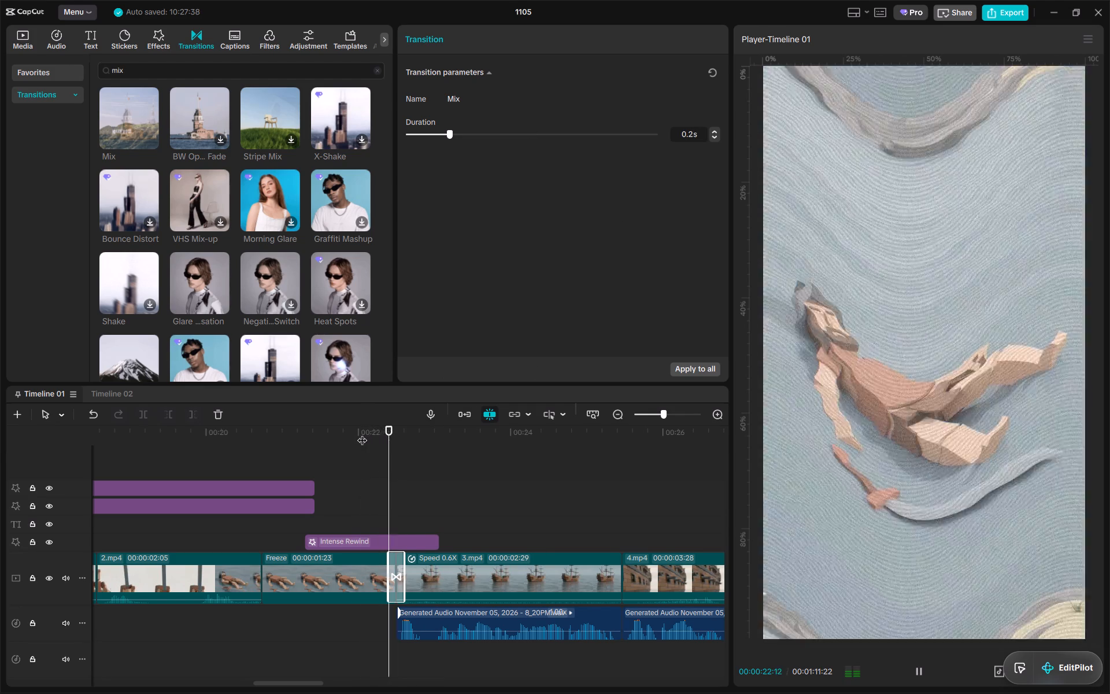
left_click(370, 433)
scroll(394, 515, "up", 11, "alt")
key("space")
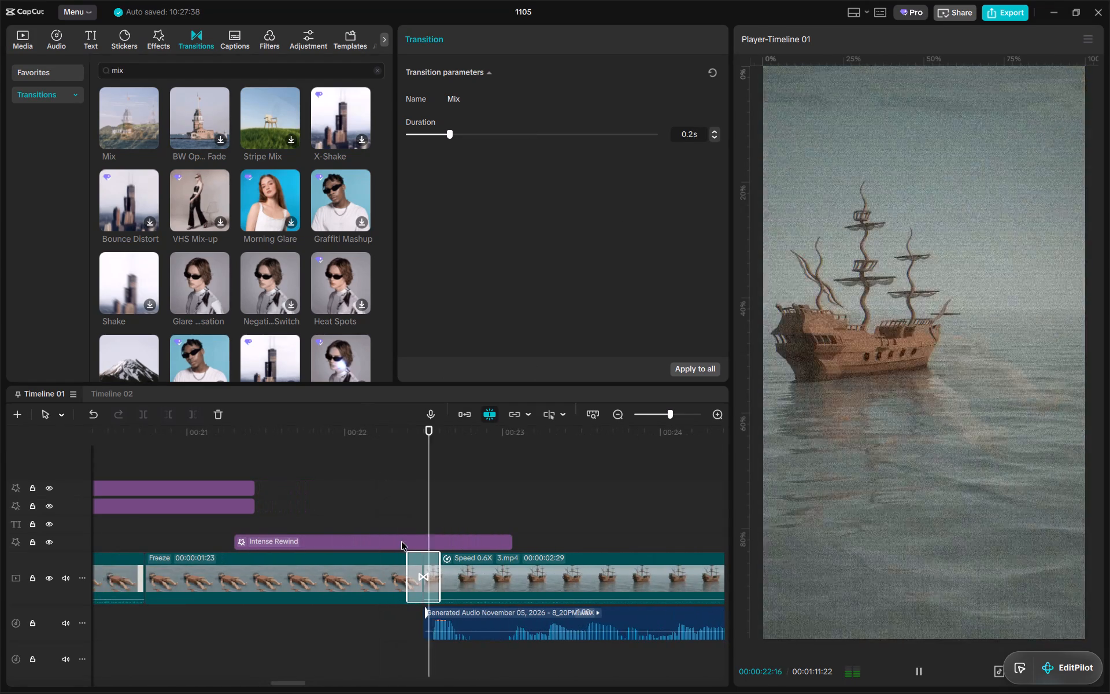
left_click_drag(393, 429, 419, 424)
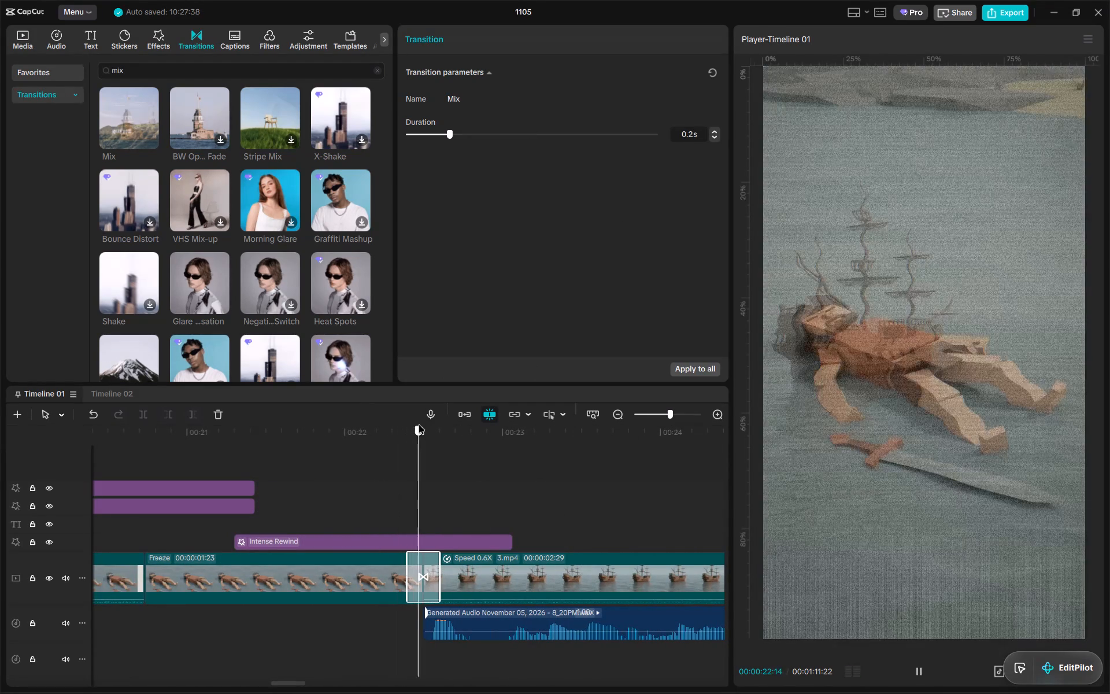
left_click_drag(419, 424, 388, 418)
key("space")
scroll(480, 459, "down", 5, "alt")
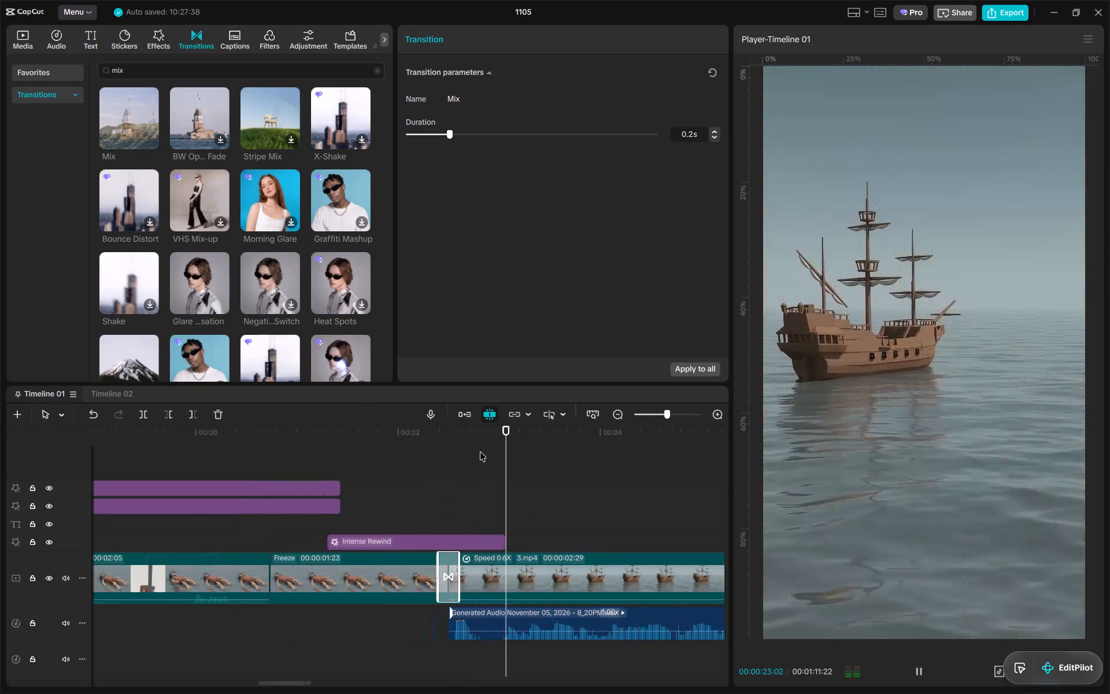
scroll(482, 463, "down", 18, "alt")
scroll(582, 486, "down", 5, "alt")
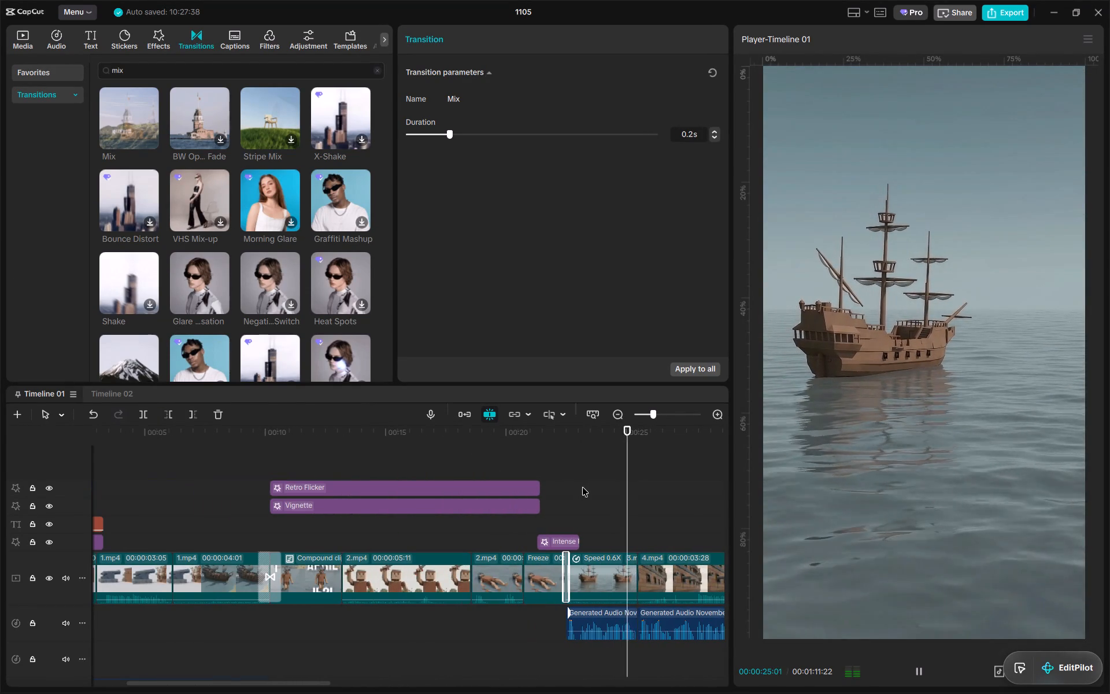
scroll(582, 487, "left", 1)
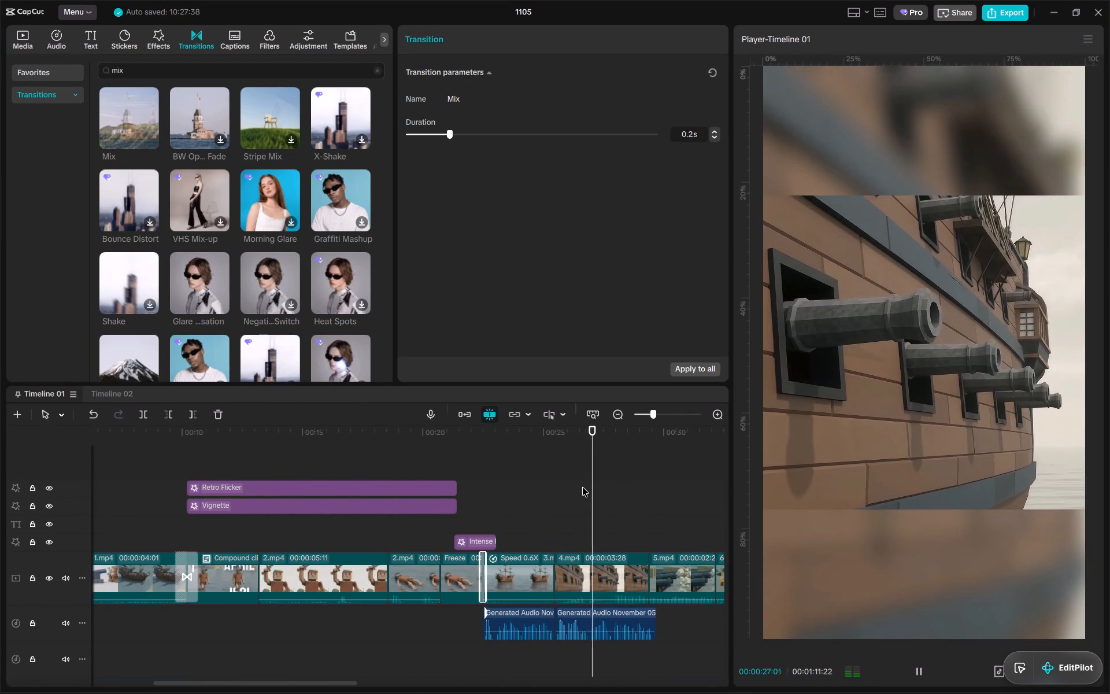
key("space")
left_click(516, 445)
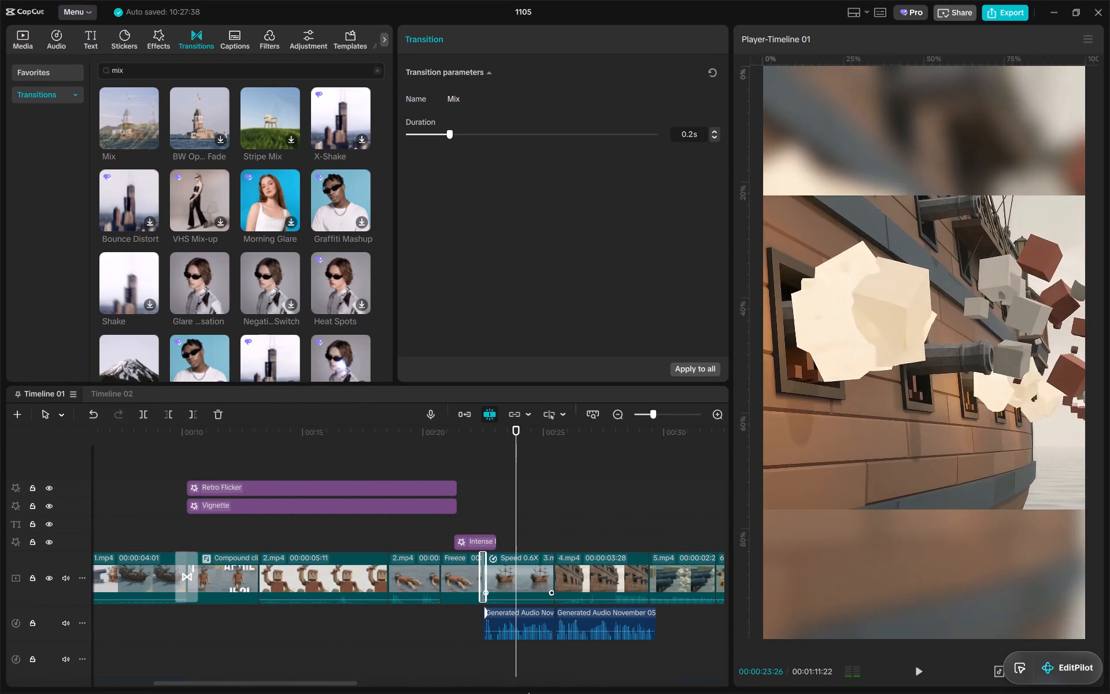
Switch to the Dia browser and search Google for mactan in a new tab.
left_click(449, 677)
key("ctrl+t")
type("macto")
key("BackSpace")
key("BackSpace")
type("an")
key("Return")
double_click(324, 94)
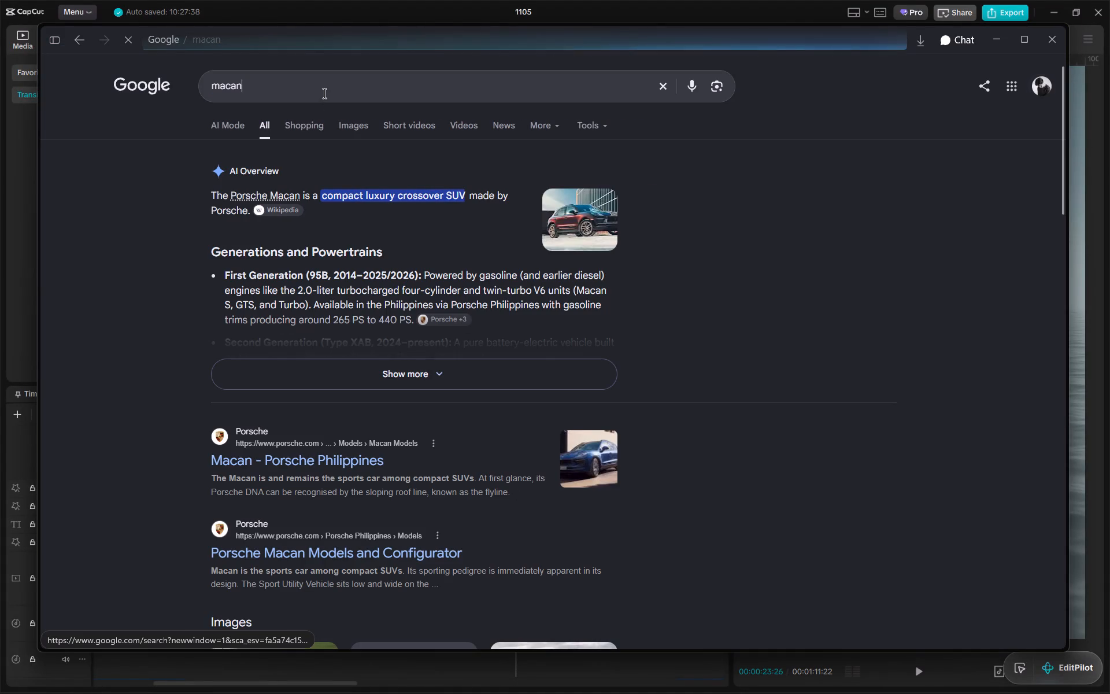
double_click(335, 83)
type("macta")
double_click(372, 86)
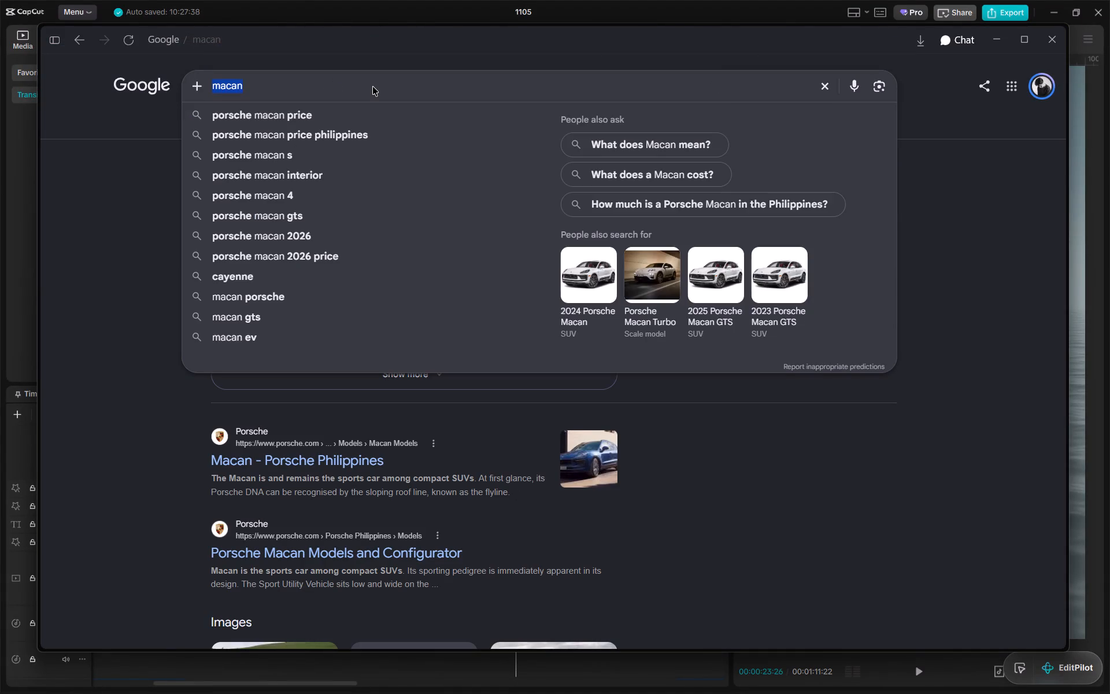
type("ac")
key("BackSpace")
key("BackSpace")
type("mactan")
key("Return")
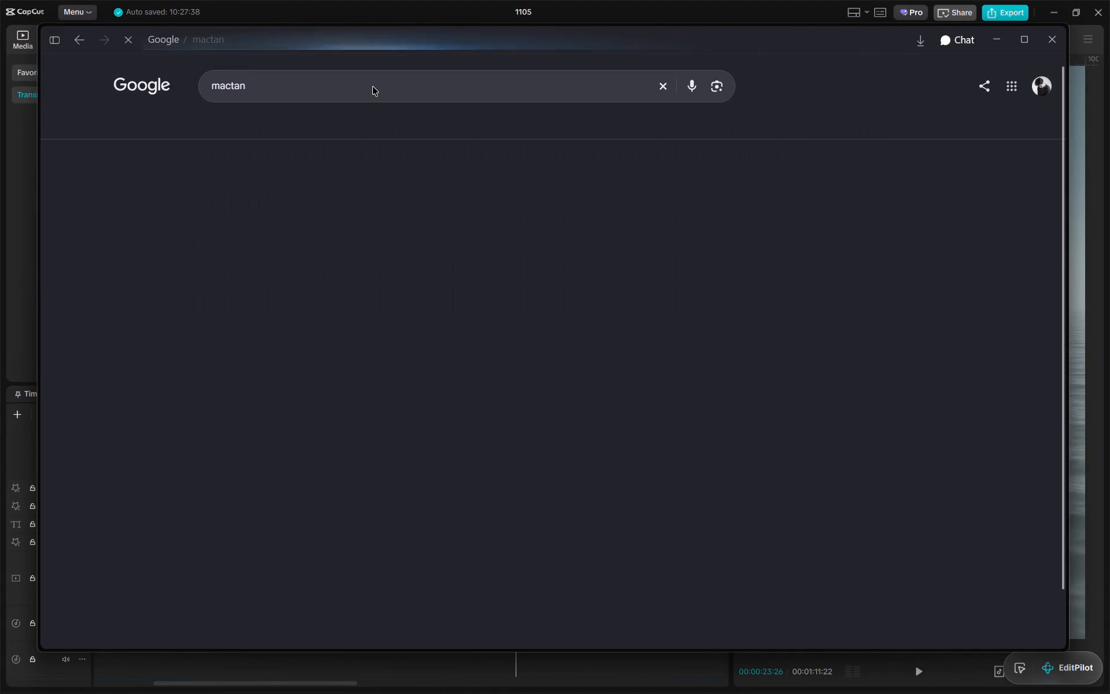
Search Google for "why did magellan lose" and read the explanation.
triple_click(372, 86)
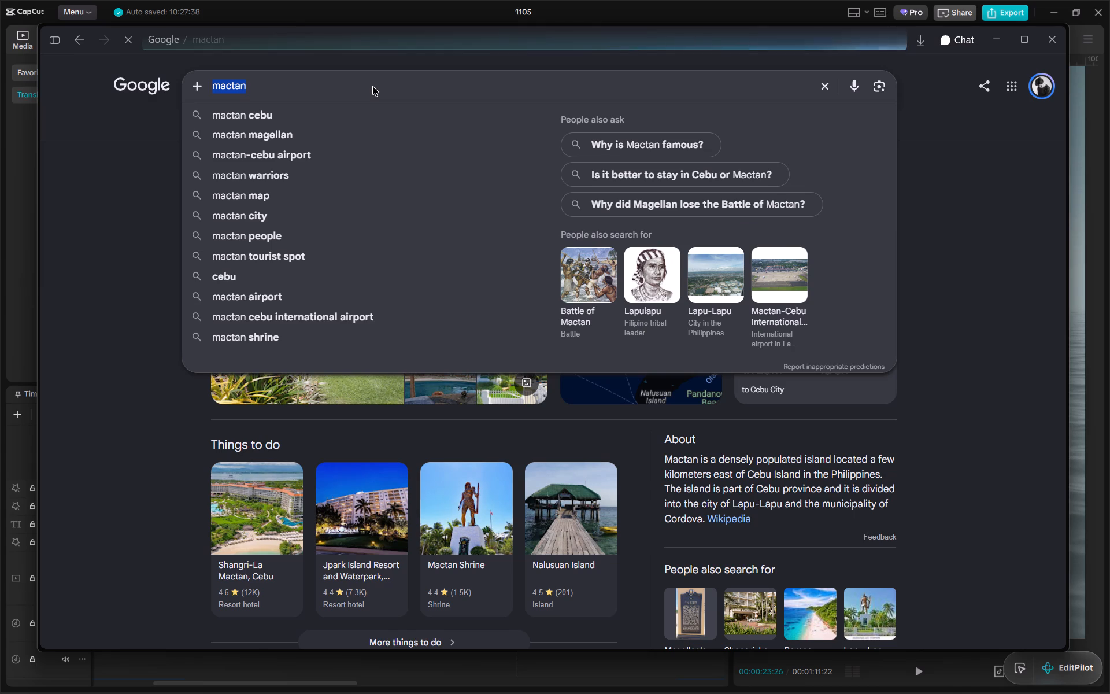
type("why did magellan us")
key("BackSpace")
key("BackSpace")
type("lose")
key("Return")
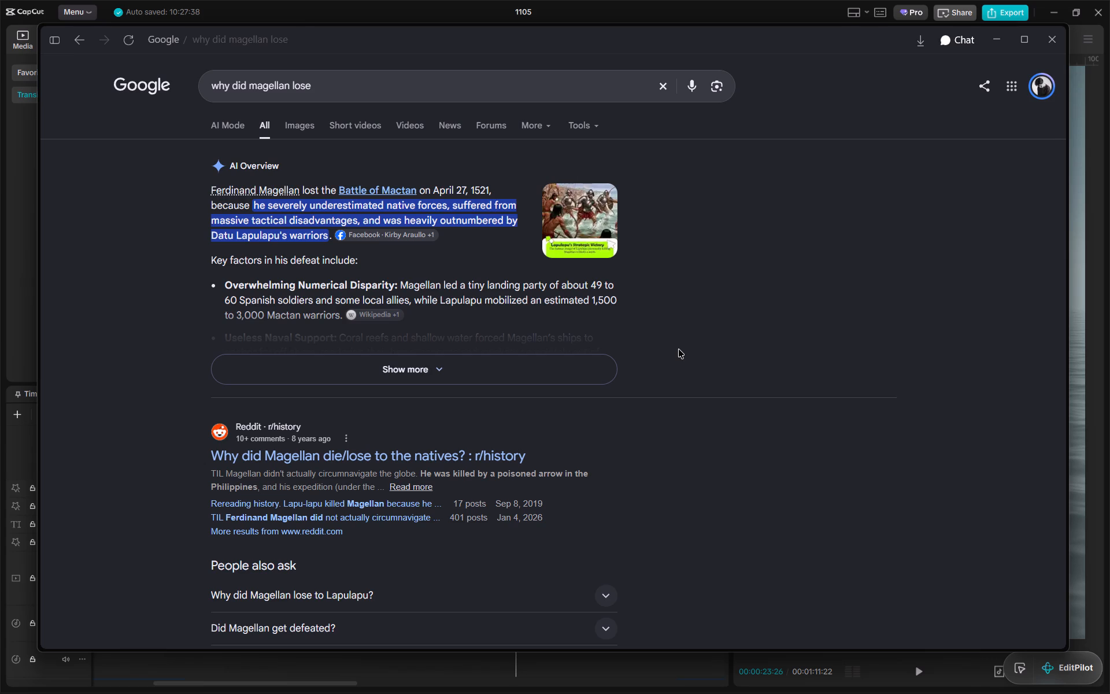
Return to CapCut and review the footage from the beach battle through the rewind to the cannon clips 4.mp4 and 5.mp4.
scroll(553, 313, "down", 2)
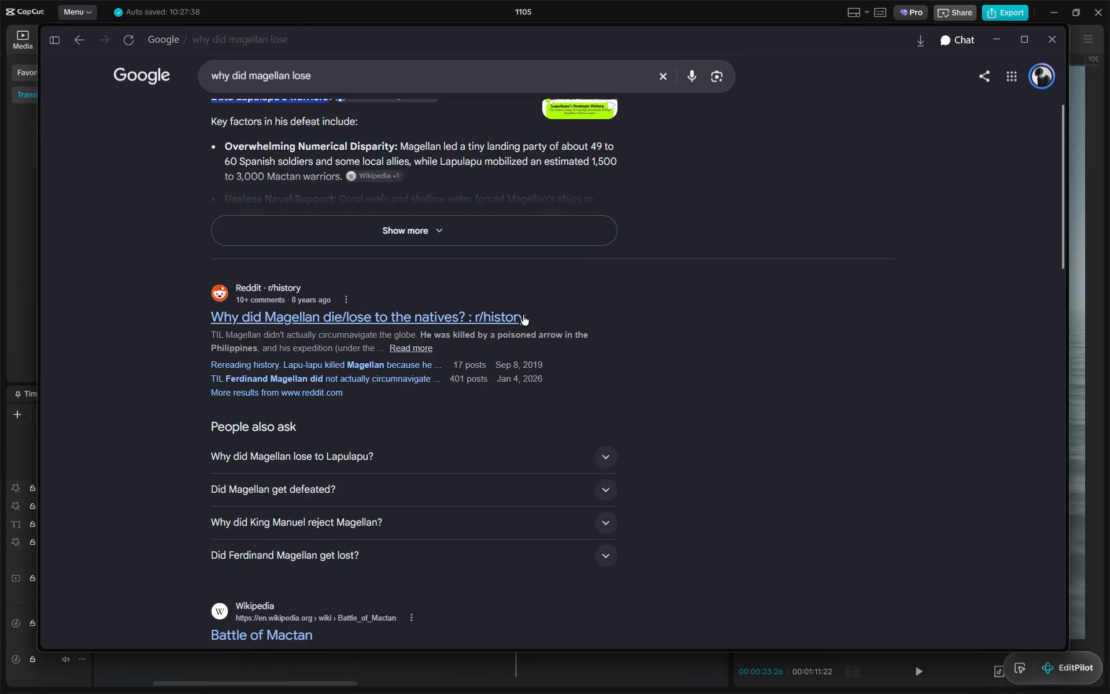
left_click(21, 290)
left_click_drag(481, 437, 388, 443)
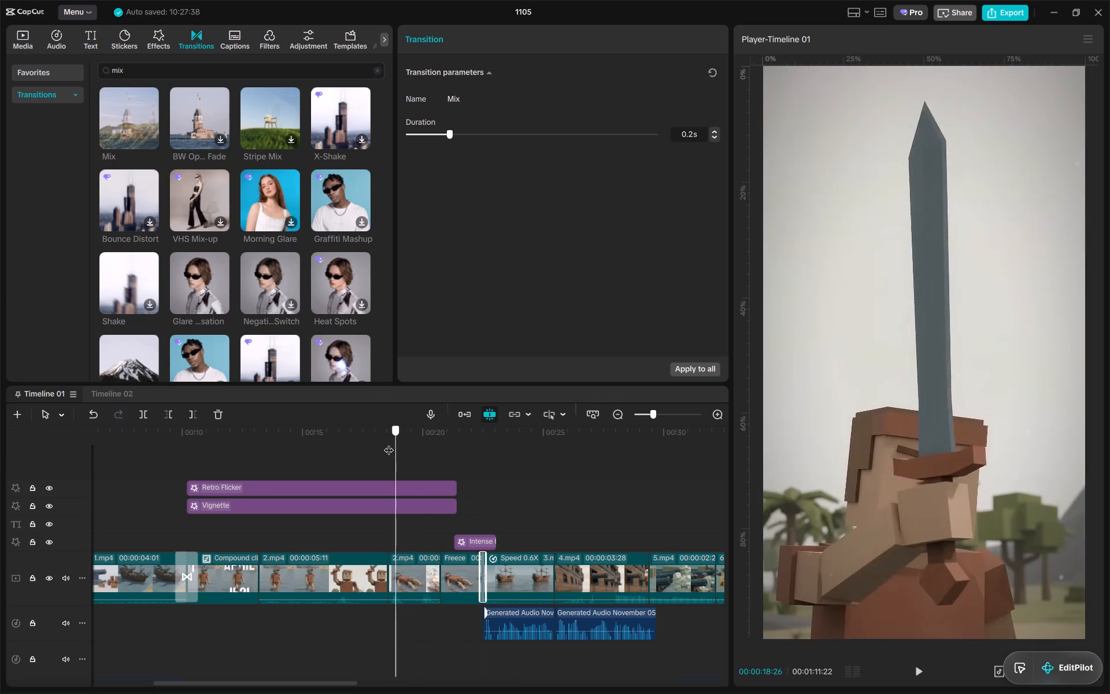
left_click_drag(388, 443, 308, 457)
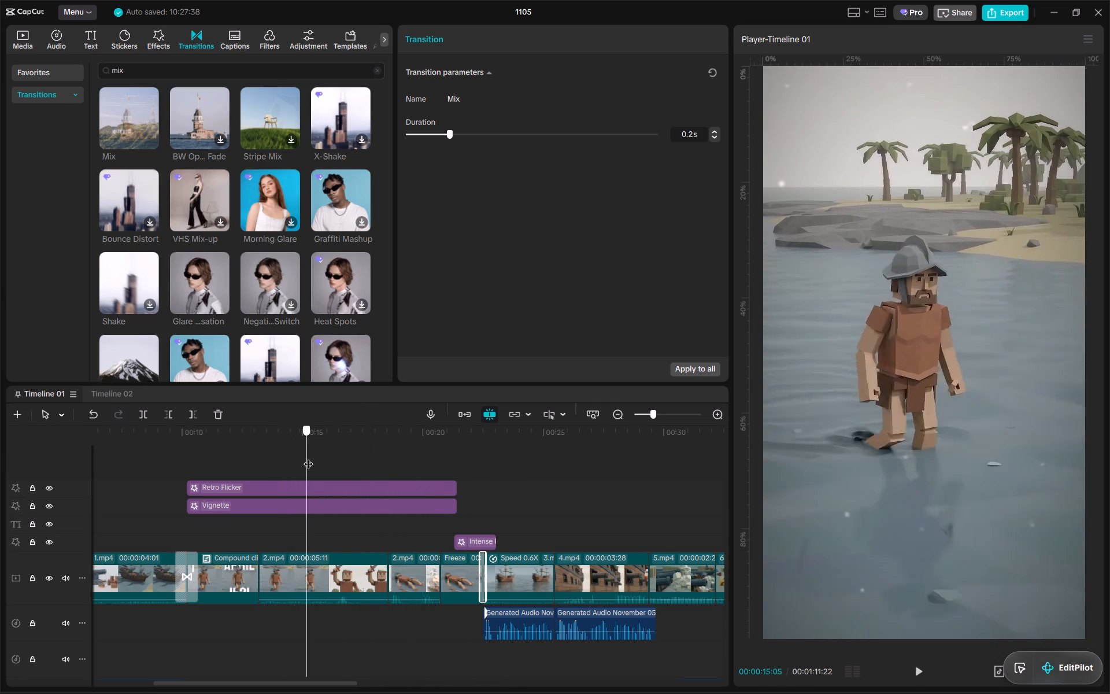
left_click_drag(308, 457, 483, 468)
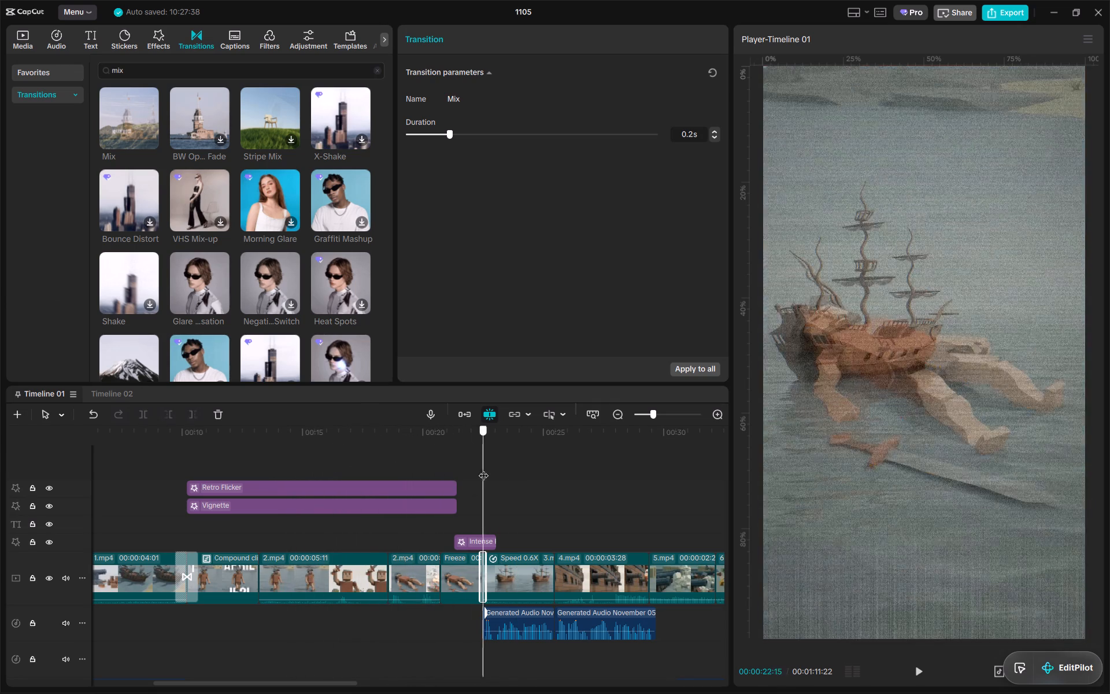
left_click_drag(483, 468, 694, 481)
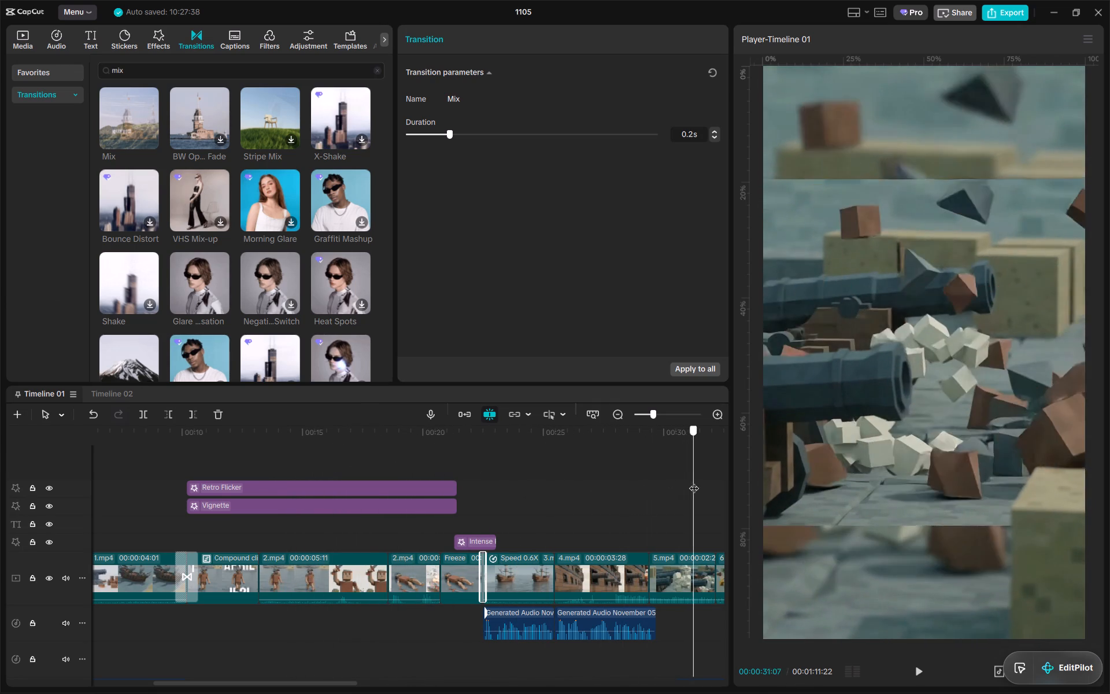
left_click_drag(694, 481, 638, 479)
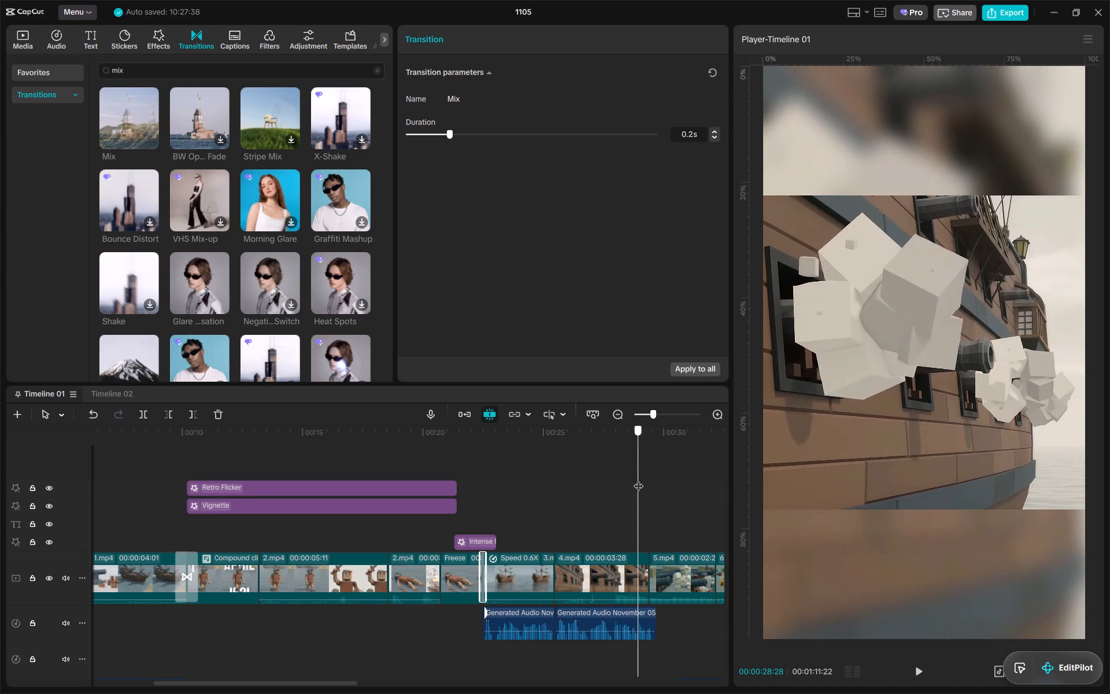
left_click_drag(638, 479, 643, 478)
Extract the audio of clips 4.mp4 and 5.mp4 onto a separate audio track.
scroll(695, 586, "up", 6, "alt")
scroll(629, 561, "down", 9, "ctrl")
scroll(621, 558, "up", 3)
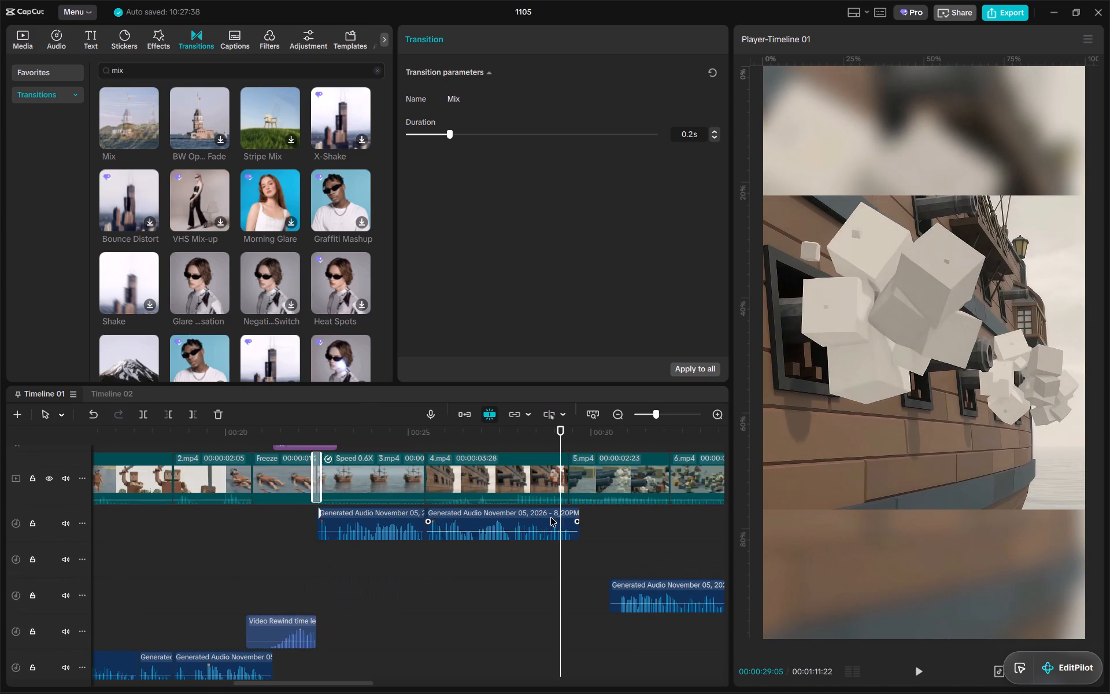
right_click(530, 477)
left_click(624, 368)
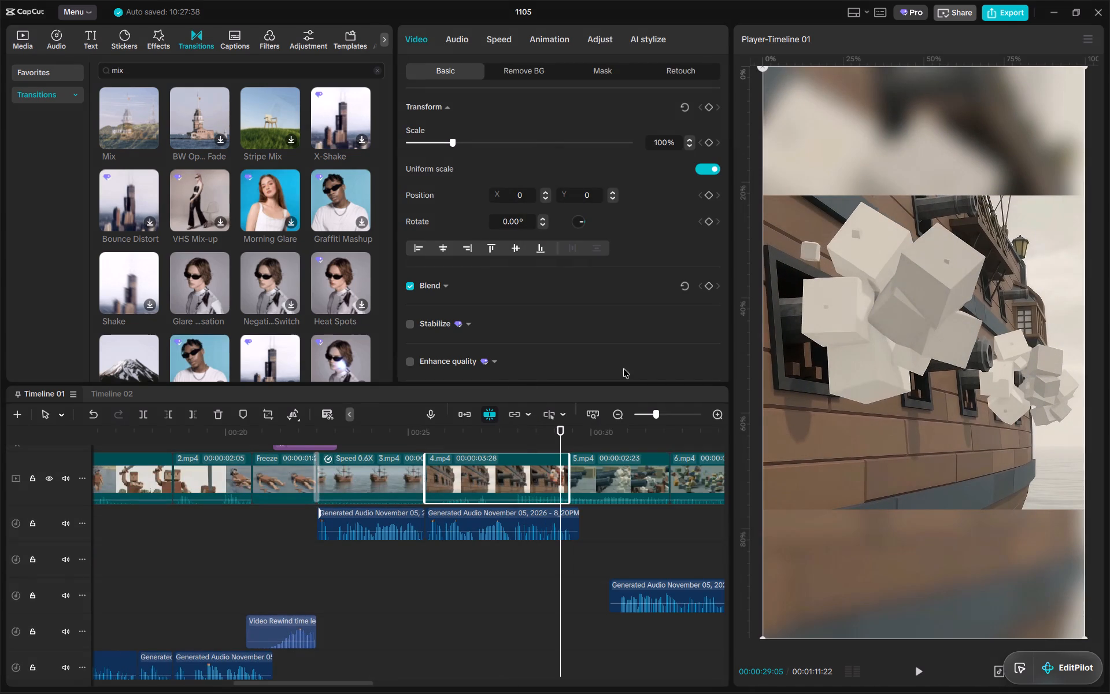
left_click(598, 482)
right_click(606, 482)
left_click(669, 357)
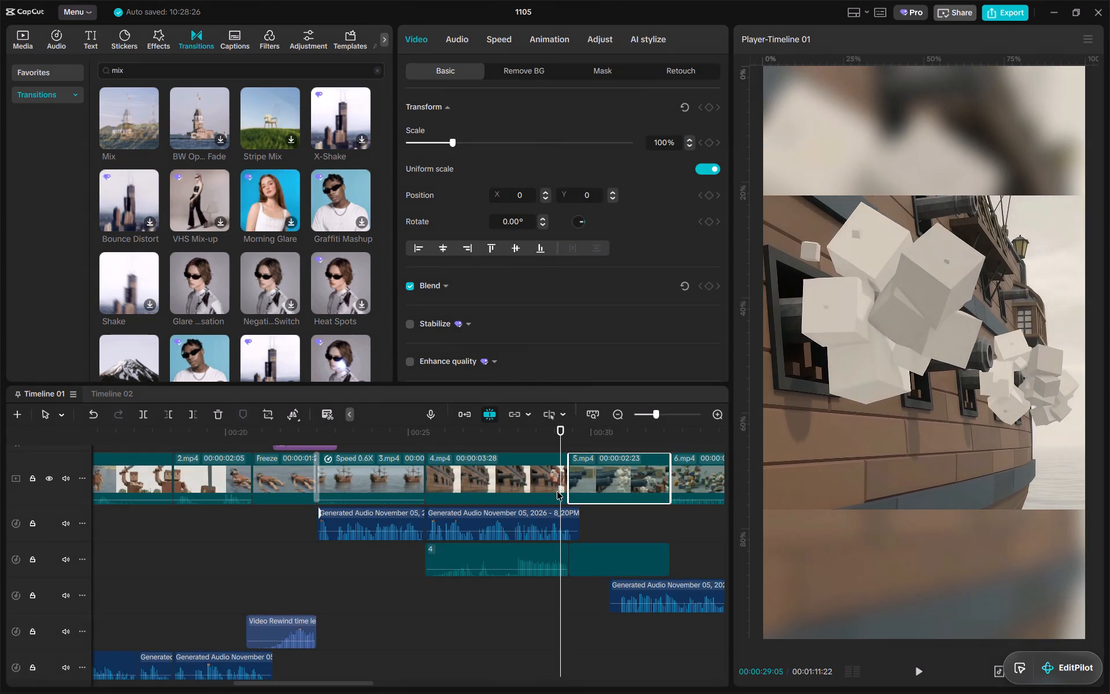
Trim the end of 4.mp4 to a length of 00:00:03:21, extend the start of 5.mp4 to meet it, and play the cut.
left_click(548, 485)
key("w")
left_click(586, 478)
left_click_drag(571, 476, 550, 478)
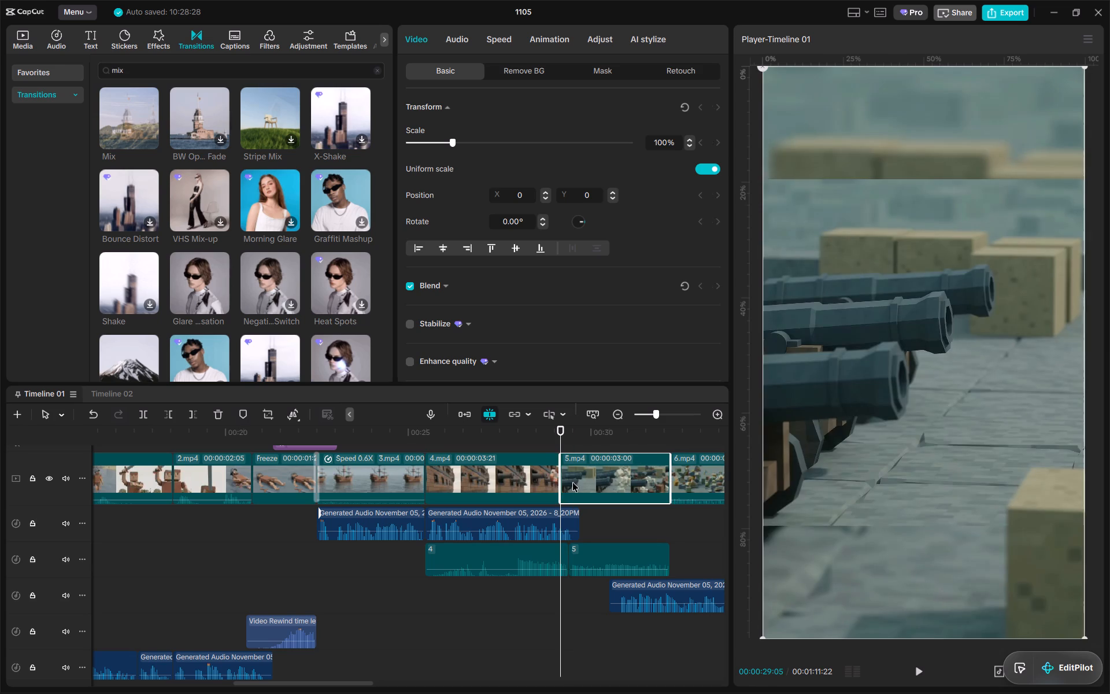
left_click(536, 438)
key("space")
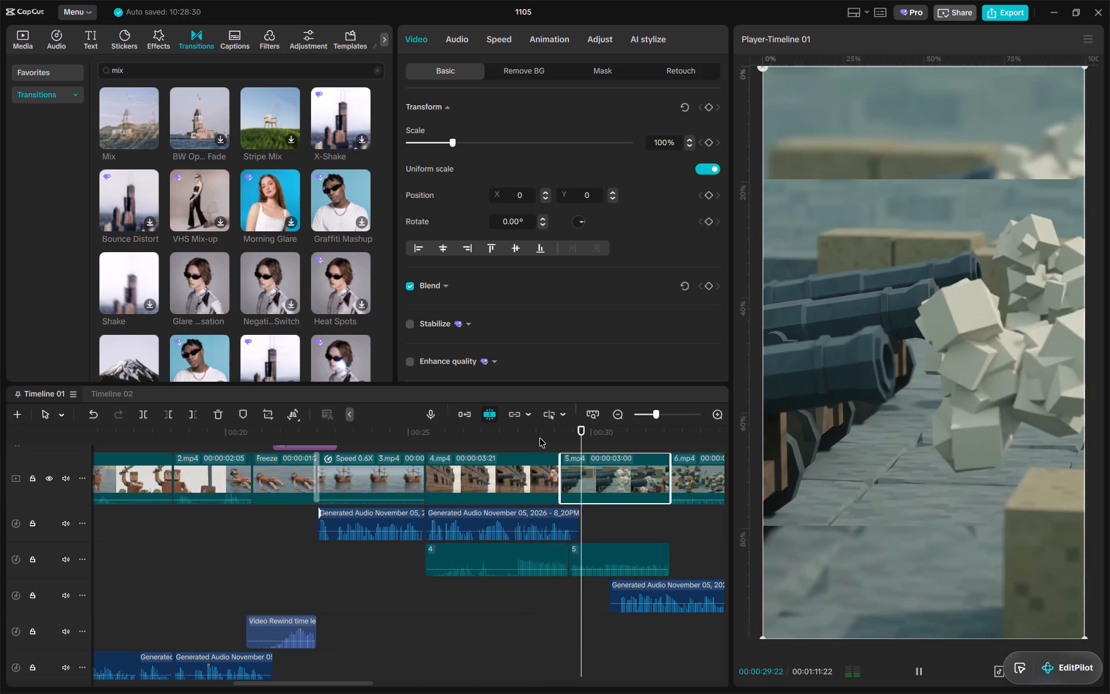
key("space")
Shorten 4.mp4 to 00:00:03:11 and extend the start of 5.mp4 to 00:00:03:10 to close the gap, playing the result.
left_click(514, 438)
left_click(544, 477)
scroll(554, 489, "up", 4, "alt")
left_click(589, 483)
left_click(563, 477)
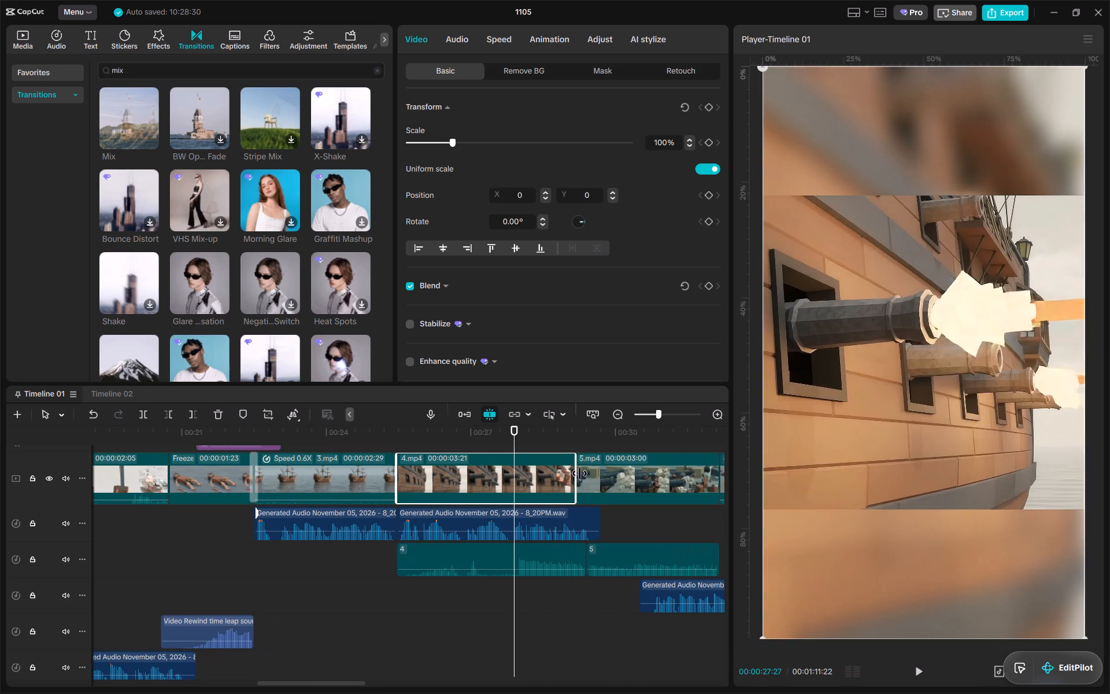
left_click_drag(578, 472, 557, 474)
left_click(579, 477)
left_click_drag(572, 478, 541, 478)
key("space")
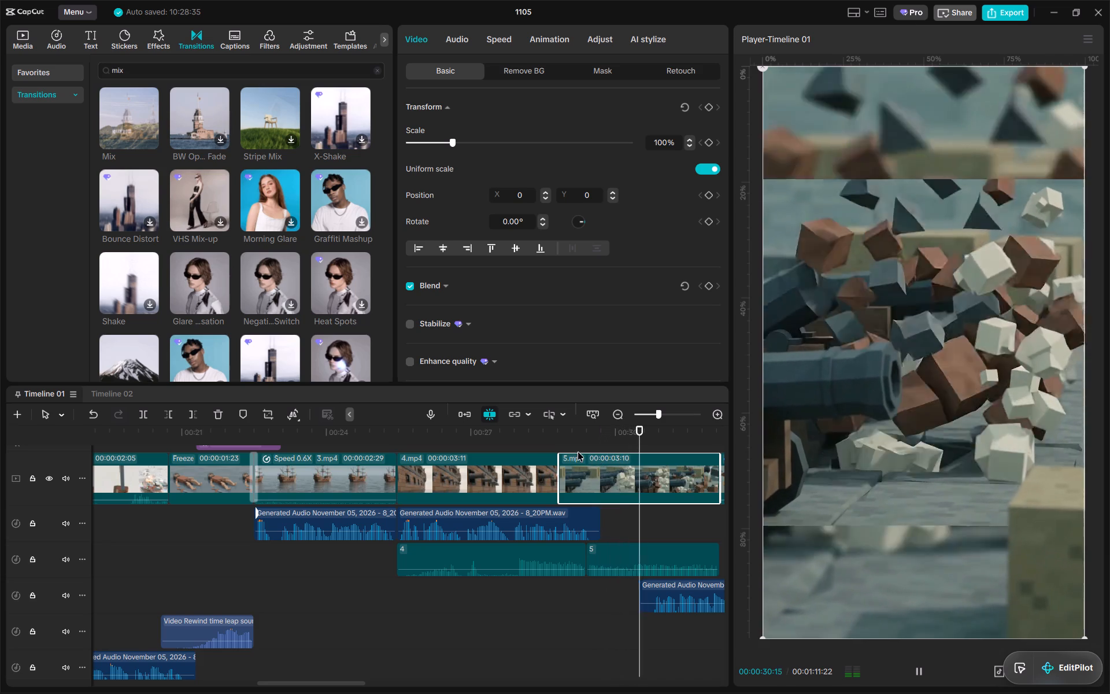
key("space")
left_click(519, 436)
Close project 1105 and create a new empty project.
scroll(584, 517, "down", 20, "alt")
left_click(456, 633)
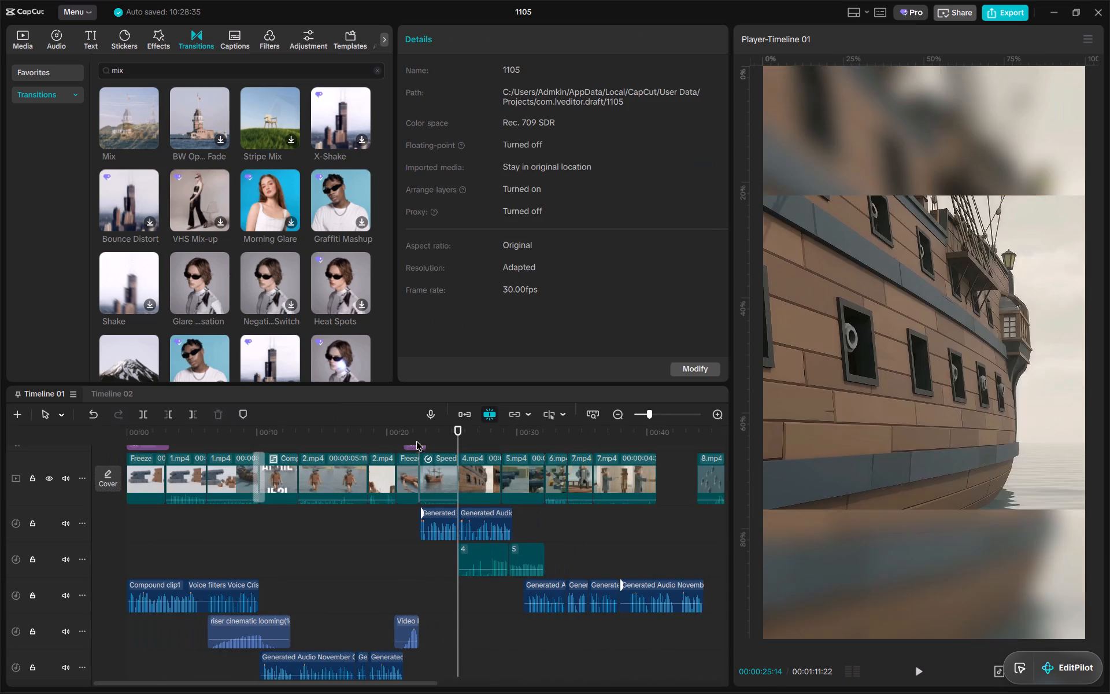
left_click_drag(430, 434, 371, 434)
left_click(1089, 19)
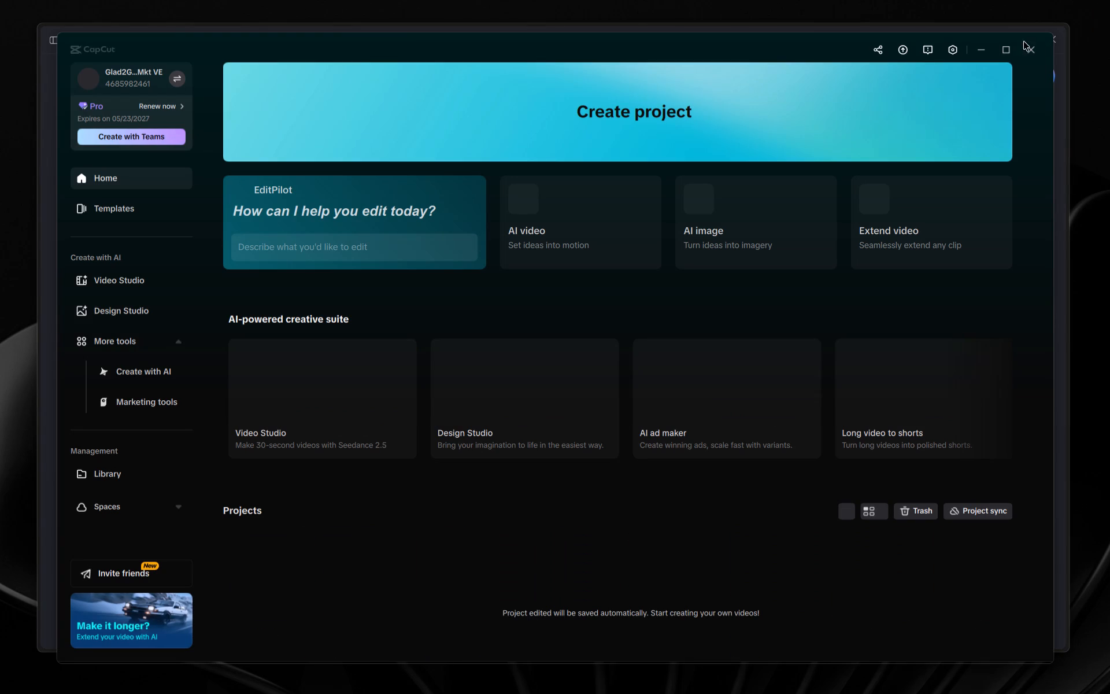
left_click(743, 146)
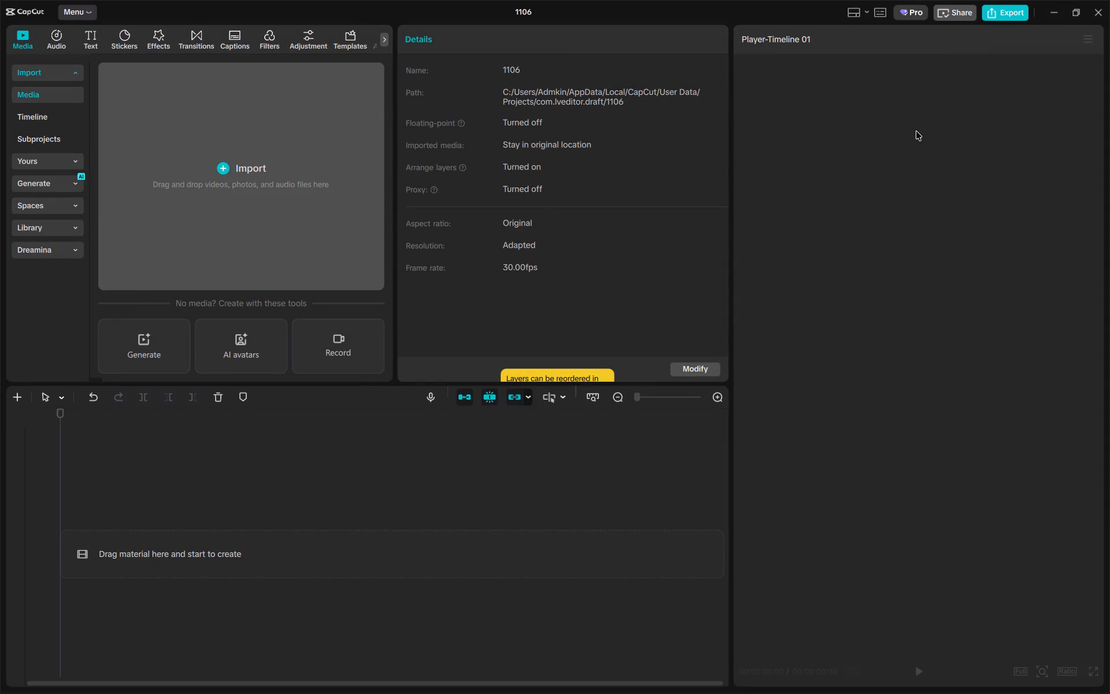
left_click(445, 673)
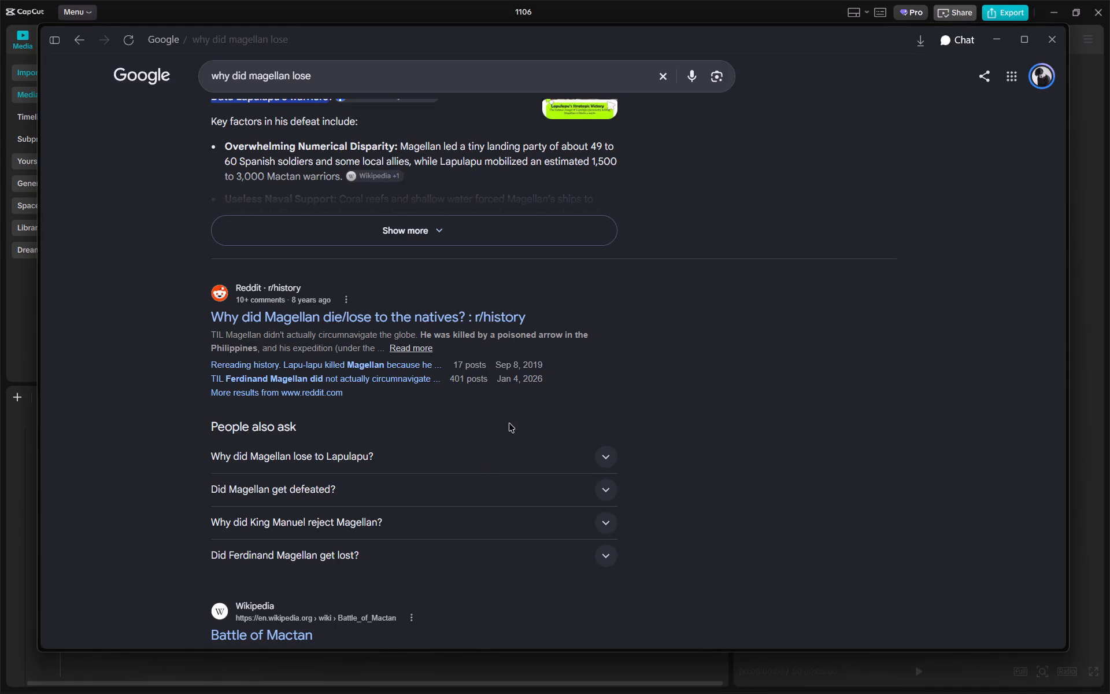
left_click_drag(690, 685, 721, 693)
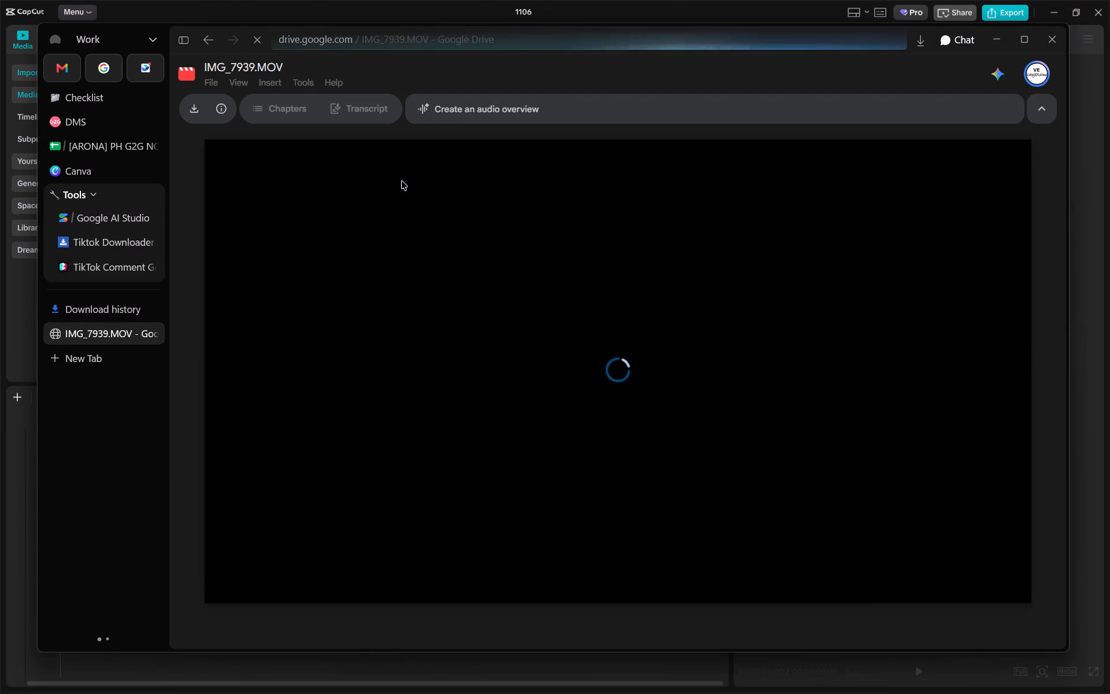
left_click(198, 104)
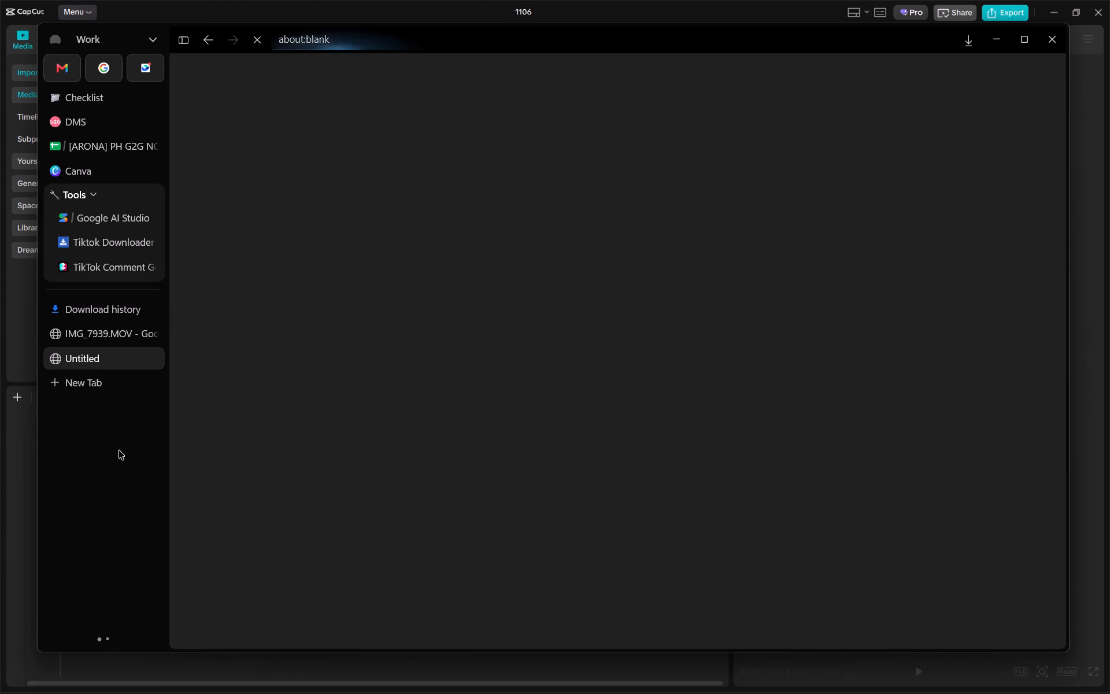
Close the leftover Drive video and Download history tabs in the Work space.
left_click(119, 450)
key("ctrl+w")
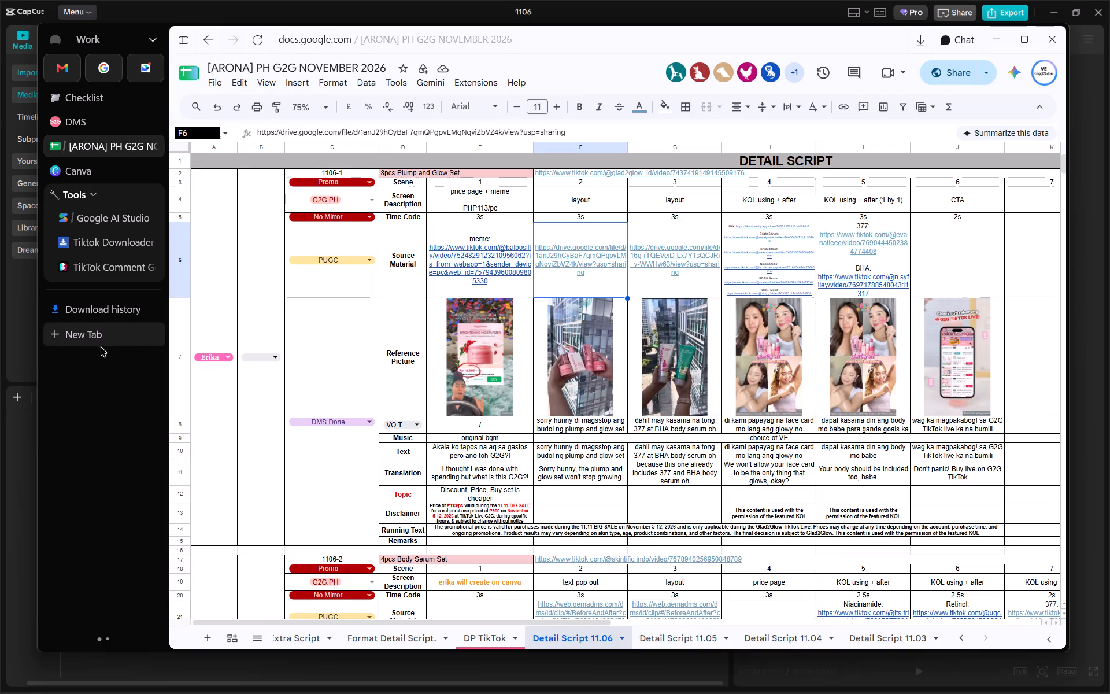
left_click(116, 305)
key("ctrl+w")
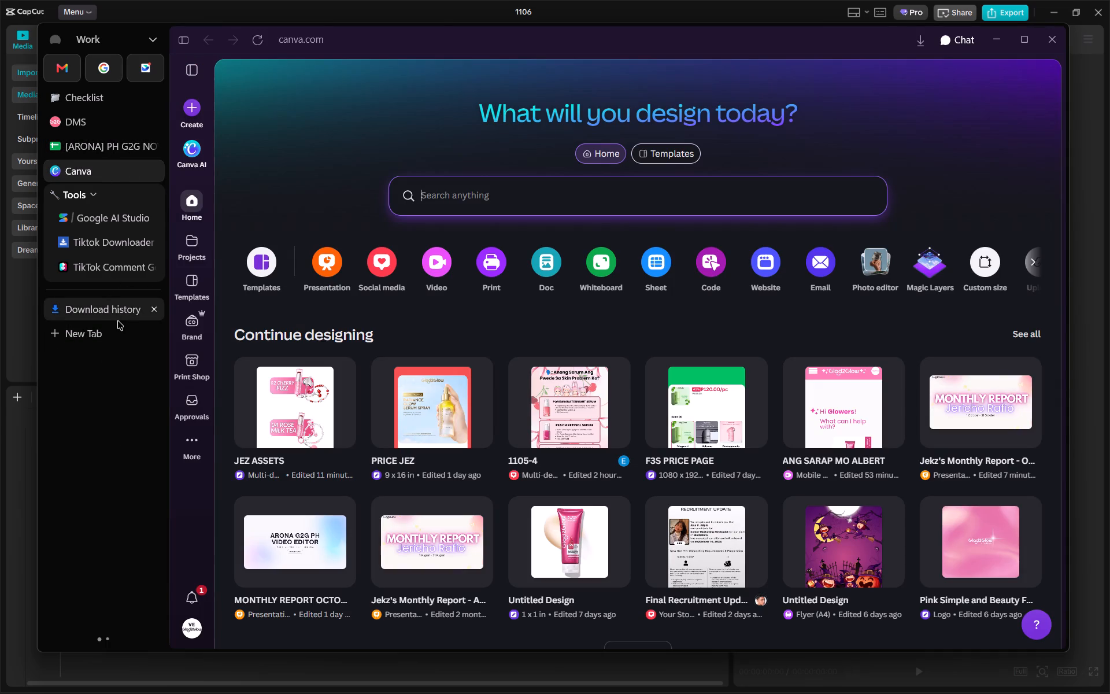
left_click(117, 320)
key("ctrl+w")
Return to the PH G2G NOVEMBER 2026 spreadsheet, open the Detail Script 11.06 sheet, and set its zoom to 75%.
left_click(116, 149)
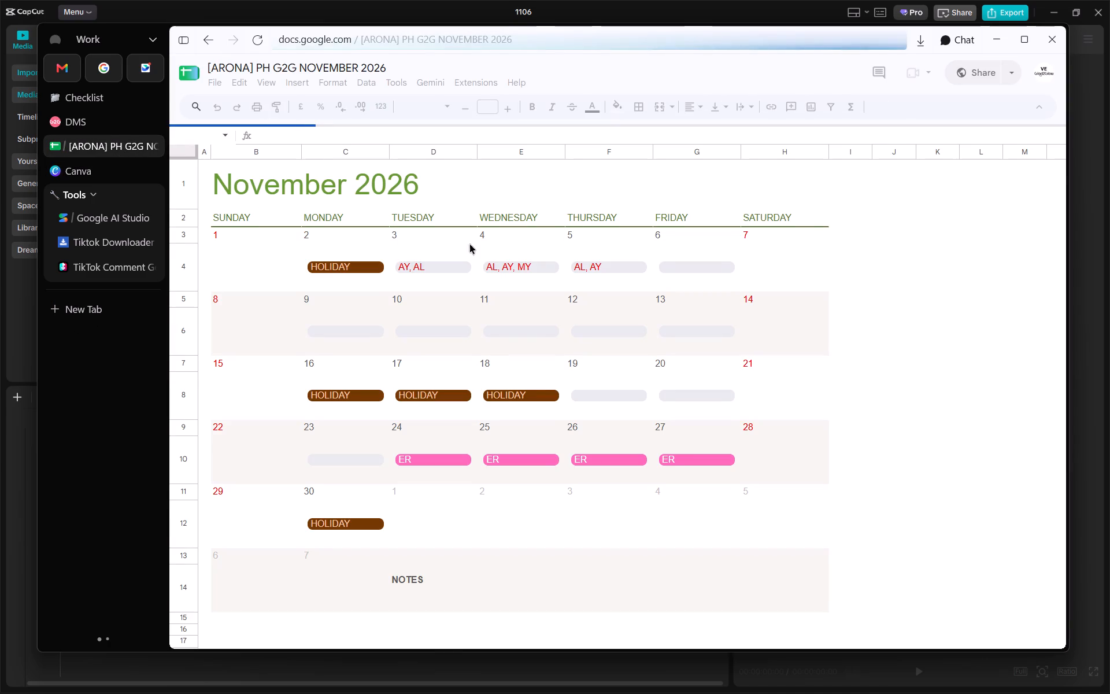
scroll(508, 312, "down", 6)
scroll(563, 405, "down", 3)
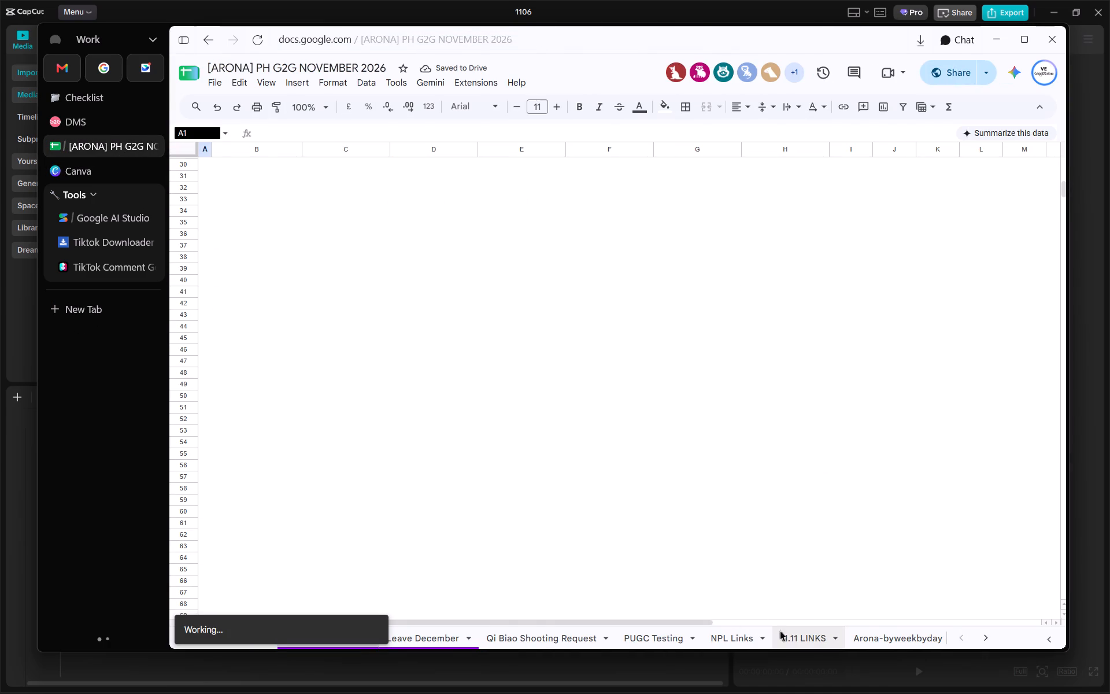
scroll(800, 635, "left", 12)
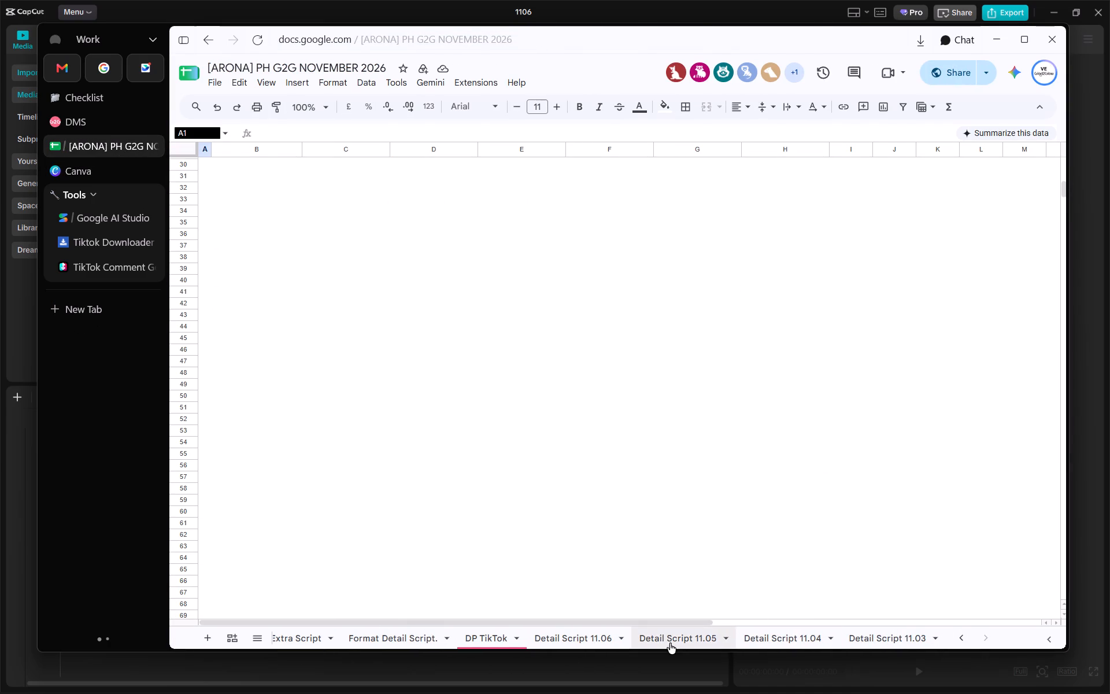
left_click(669, 643)
left_click(581, 636)
left_click(305, 106)
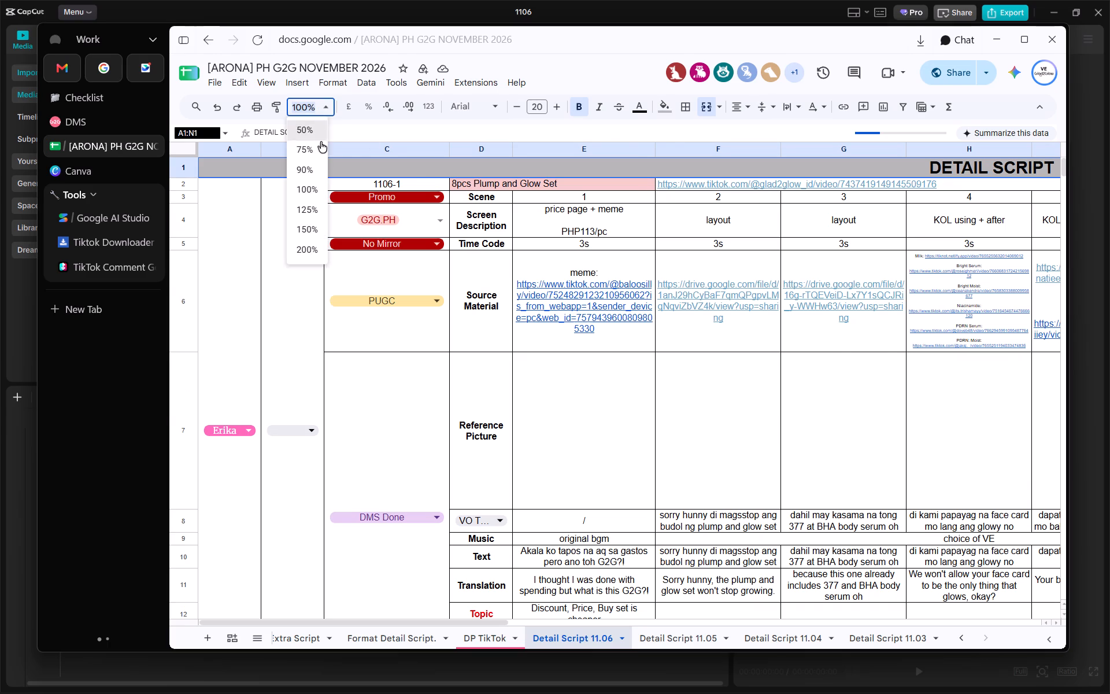
left_click(315, 147)
Open scene 3's Google Drive source link for 1106-1, download IMG_7929.MOV, and close the video's tab.
left_click(606, 256)
left_click(678, 264)
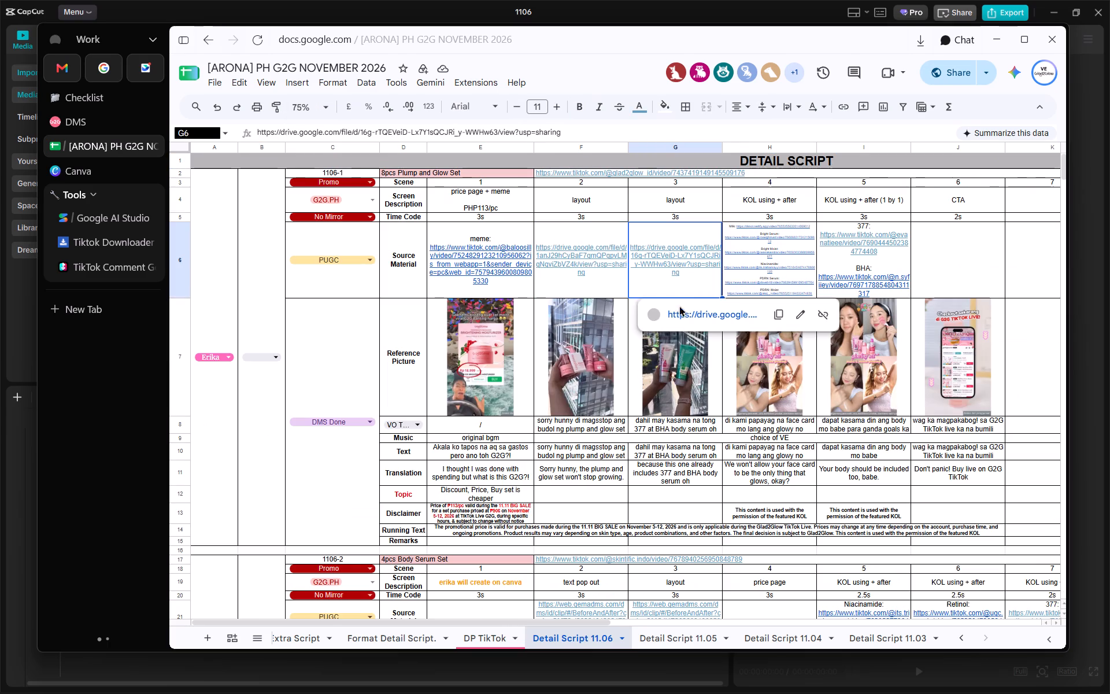
left_click(672, 315)
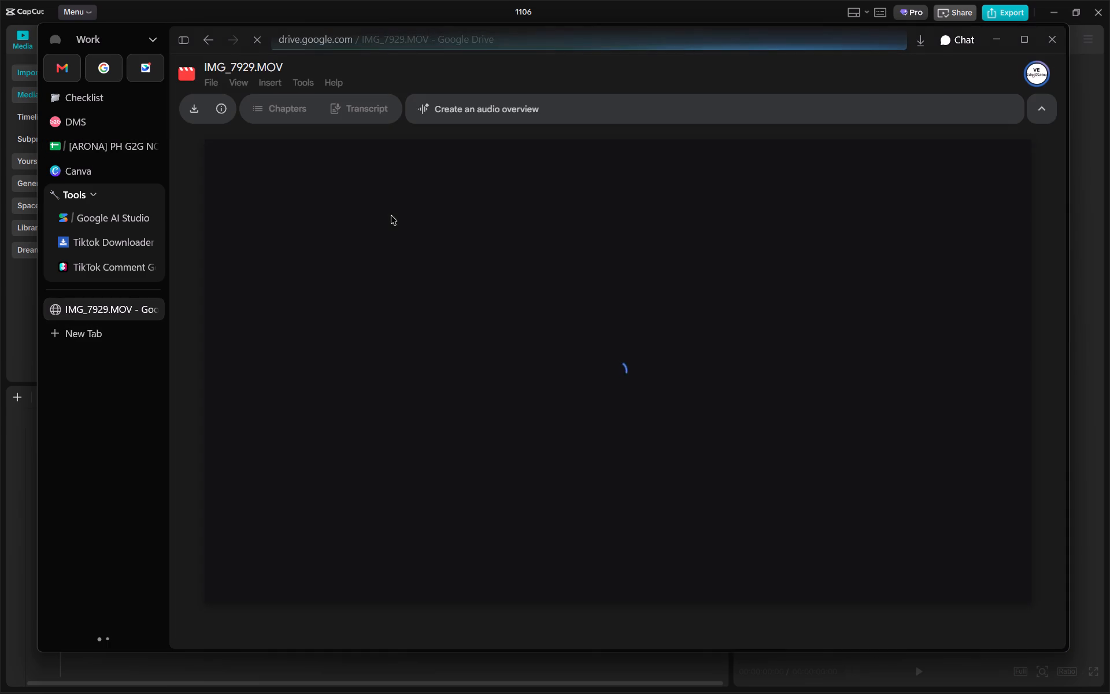
left_click(193, 106)
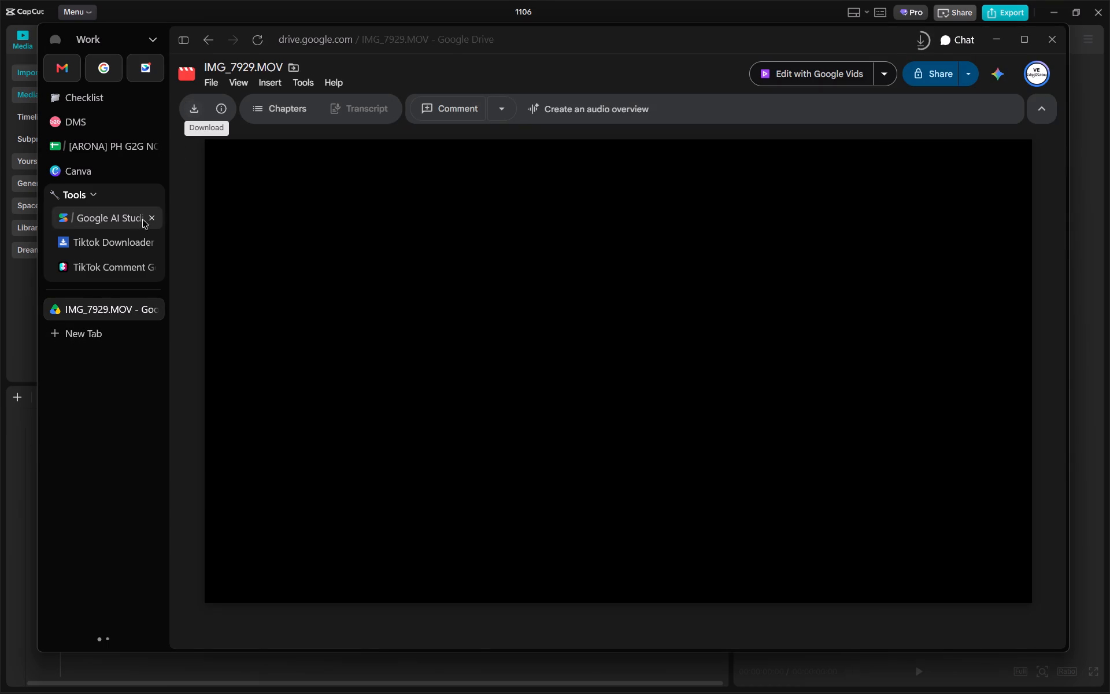
left_click(88, 313)
key("ctrl+w")
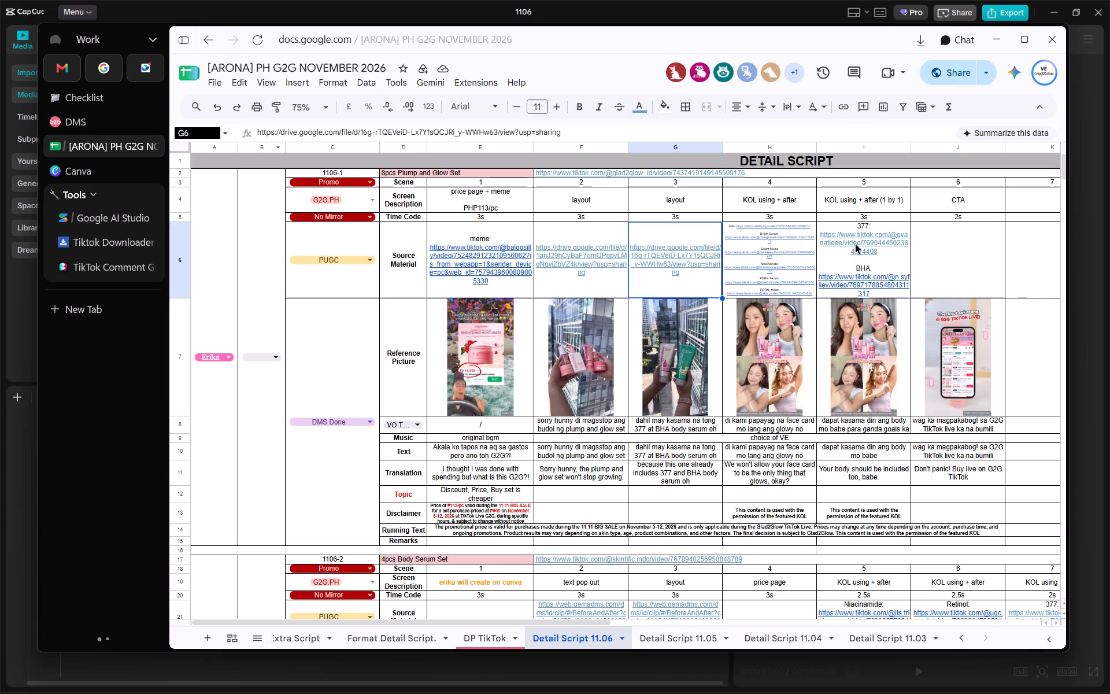
Copy scene 5's 377 body serum TikTok link for 1106-1 and download that video through SnapTik without watermark.
left_click(953, 235)
left_click(888, 232)
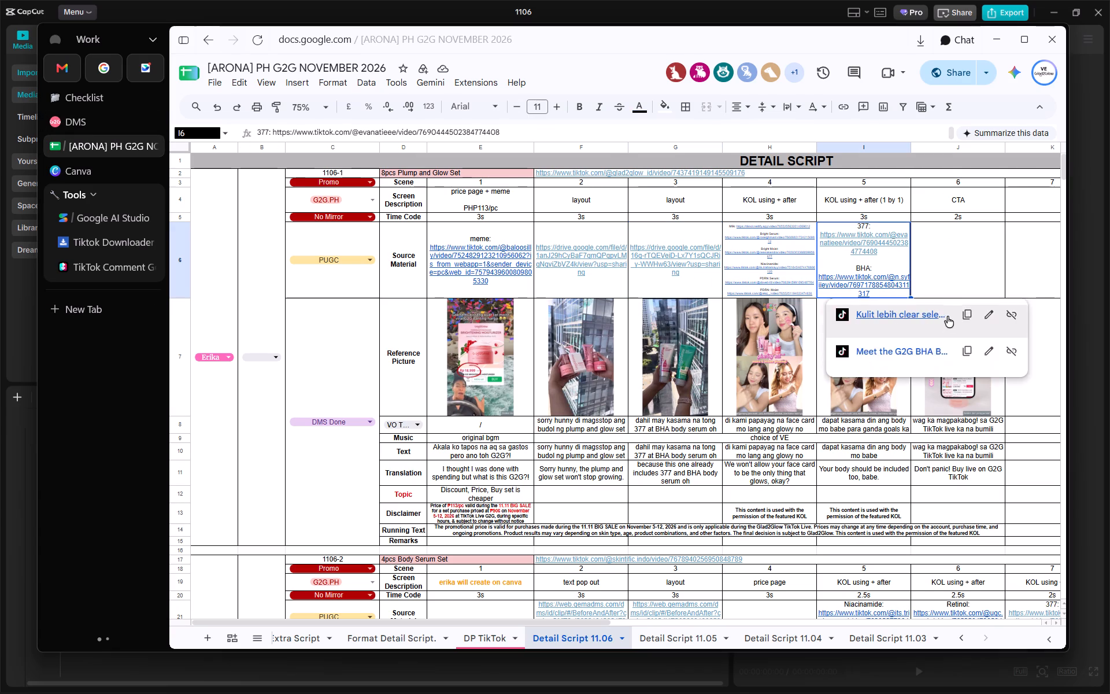
left_click(966, 315)
left_click(120, 248)
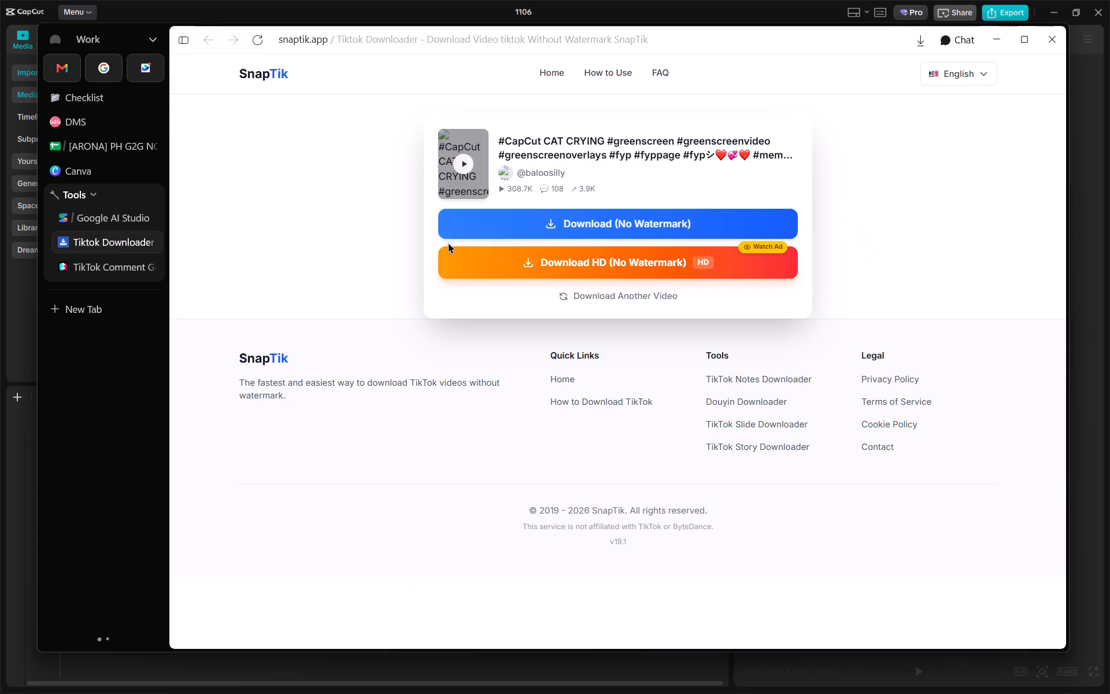
left_click(668, 300)
left_click(606, 285)
key("ctrl+v")
key("Return")
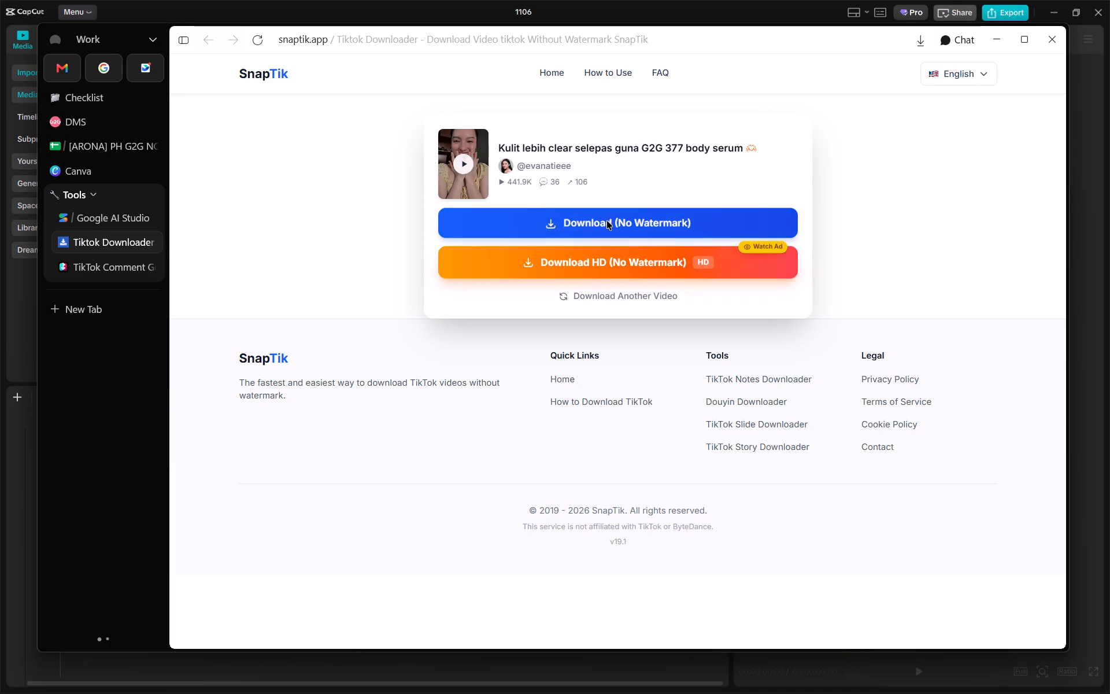
left_click(606, 220)
Copy scene 5's BHA TikTok link from the 1106-1 script and submit it to the SnapTik downloader.
left_click(119, 141)
left_click(114, 143)
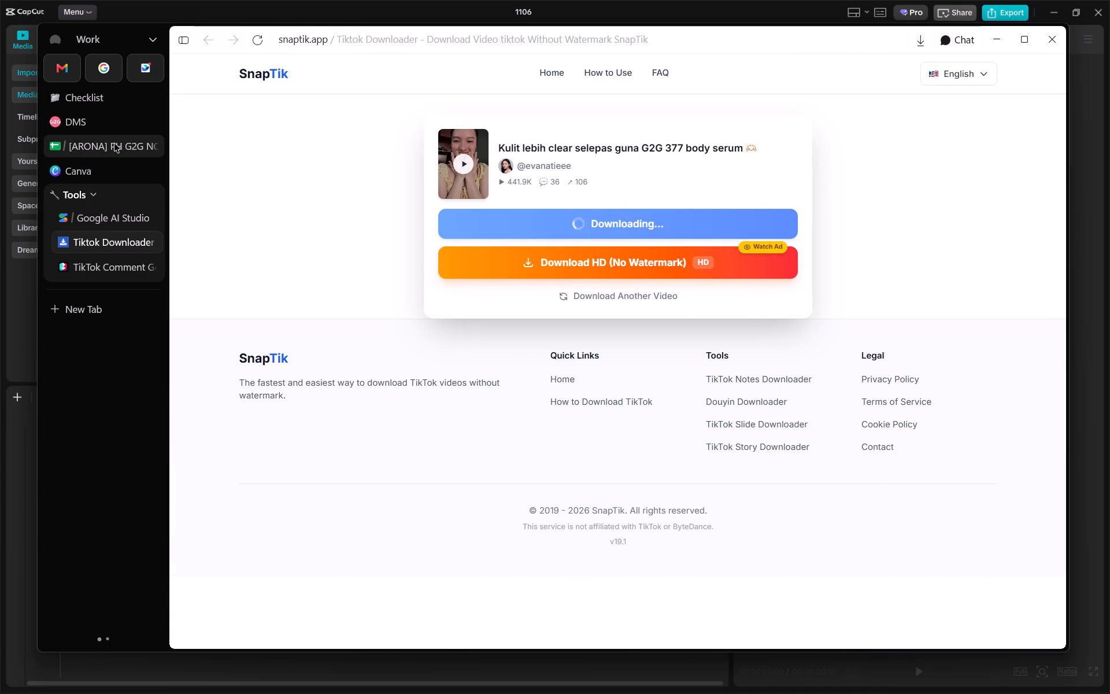
left_click(902, 267)
left_click(970, 339)
left_click(110, 244)
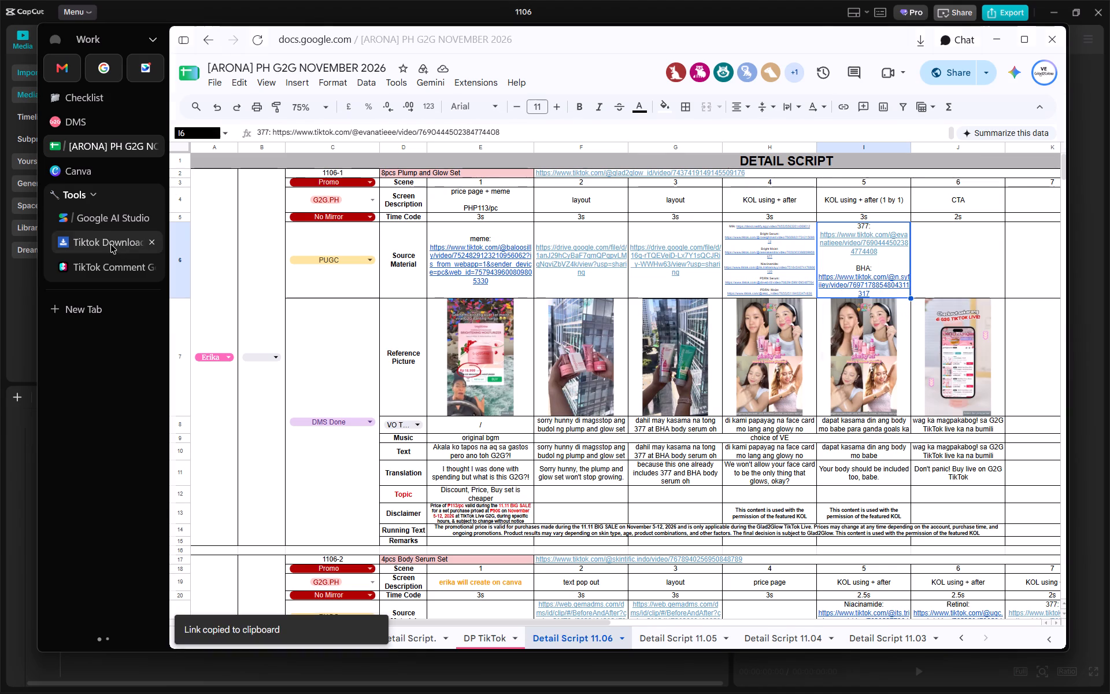
left_click(578, 298)
left_click(584, 267)
key("ctrl+v")
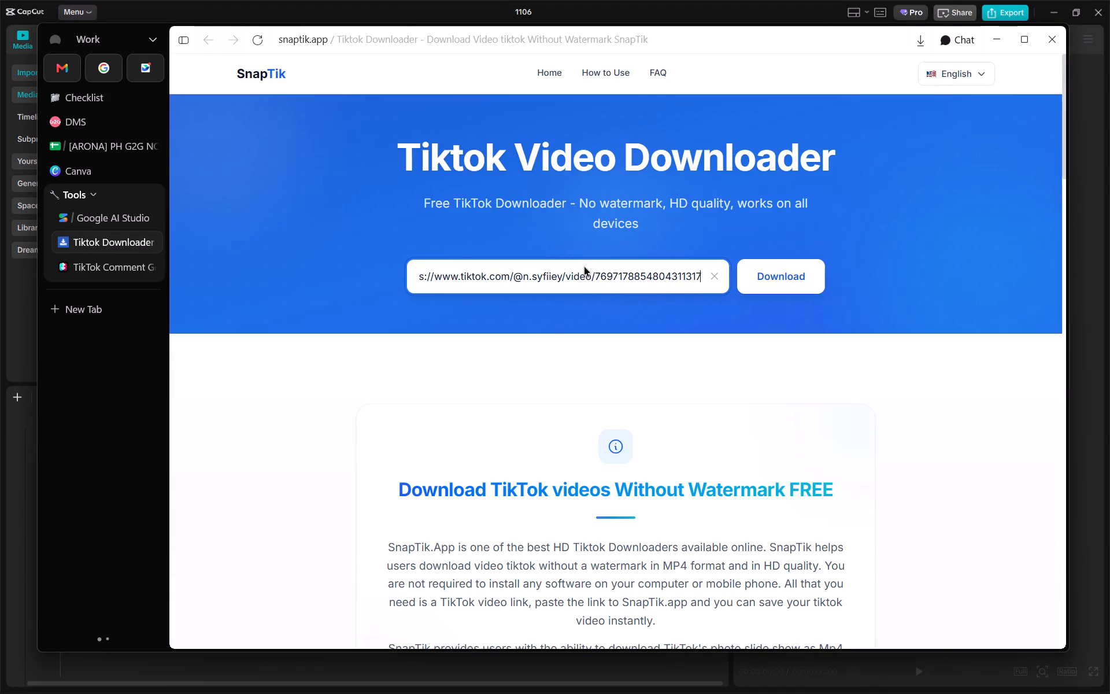
key("Return")
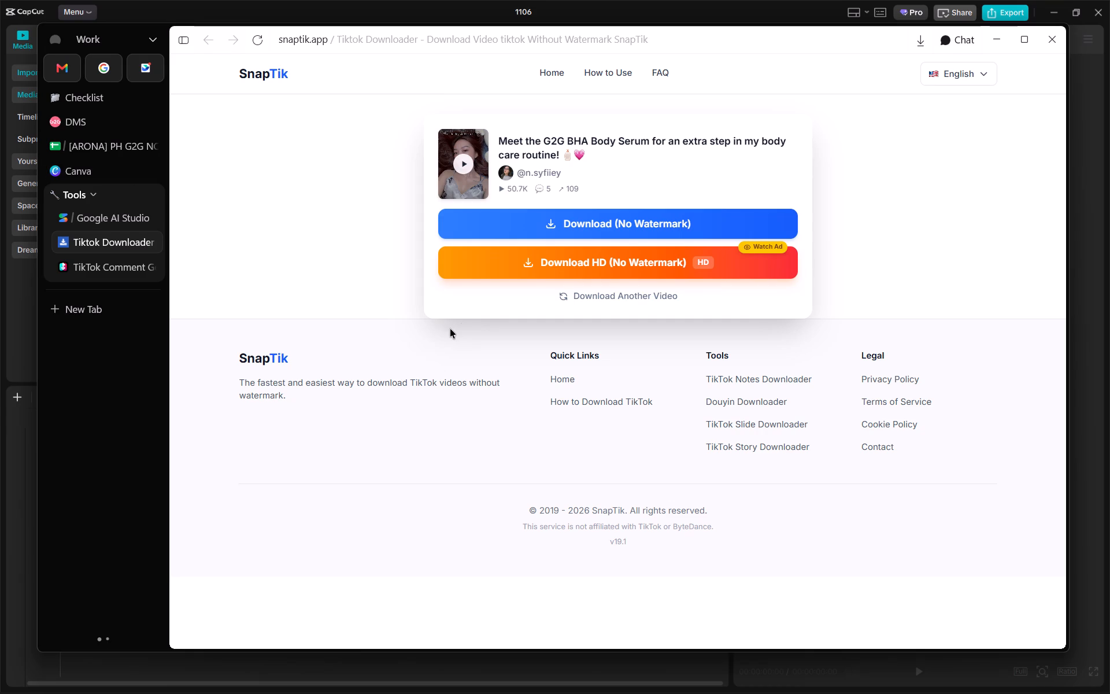
Clear the desktop by minimizing the browser, CapCut and Monthly Spending Tracker windows and closing Notepad.
left_click(999, 39)
left_click(1061, 6)
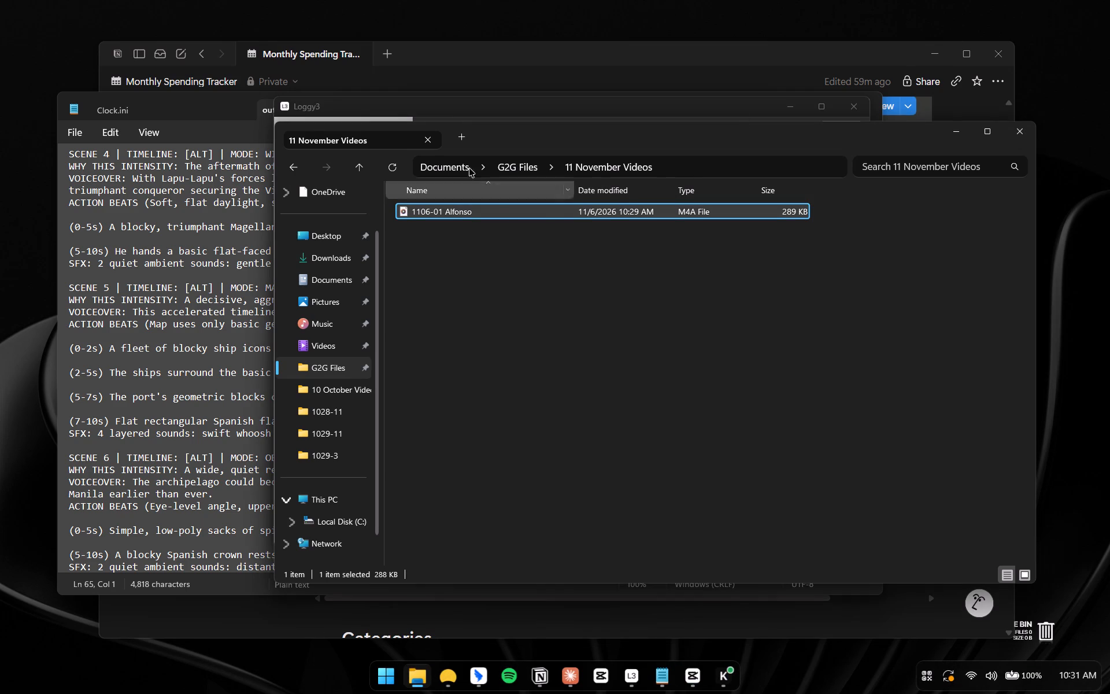
left_click(210, 108)
left_click(864, 104)
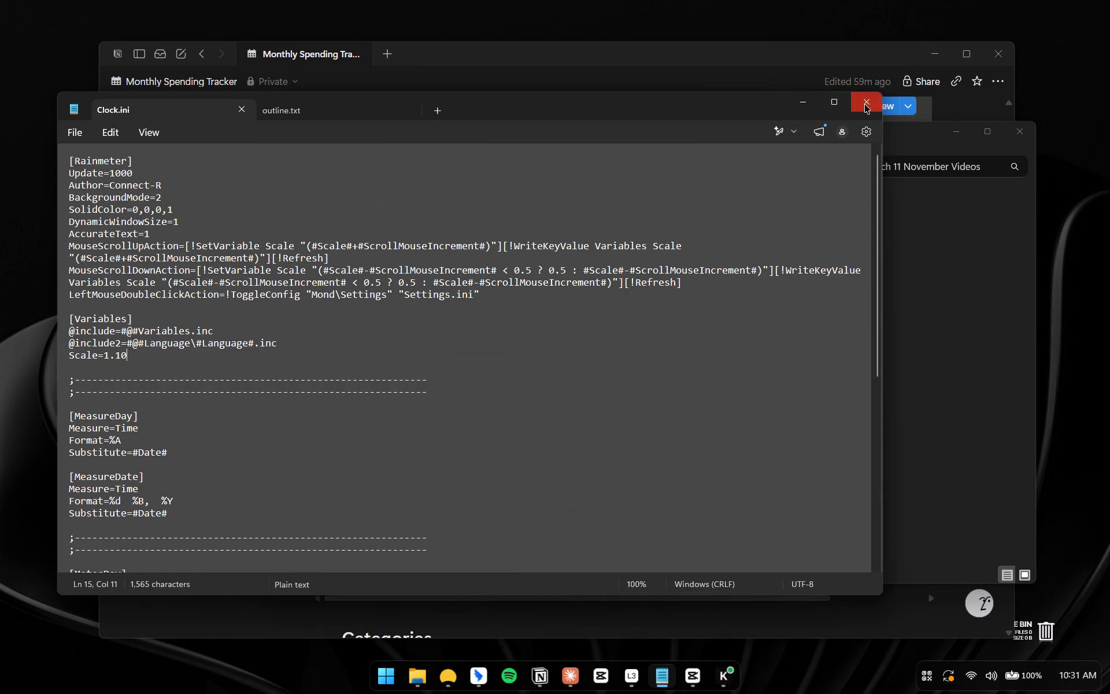
left_click(931, 45)
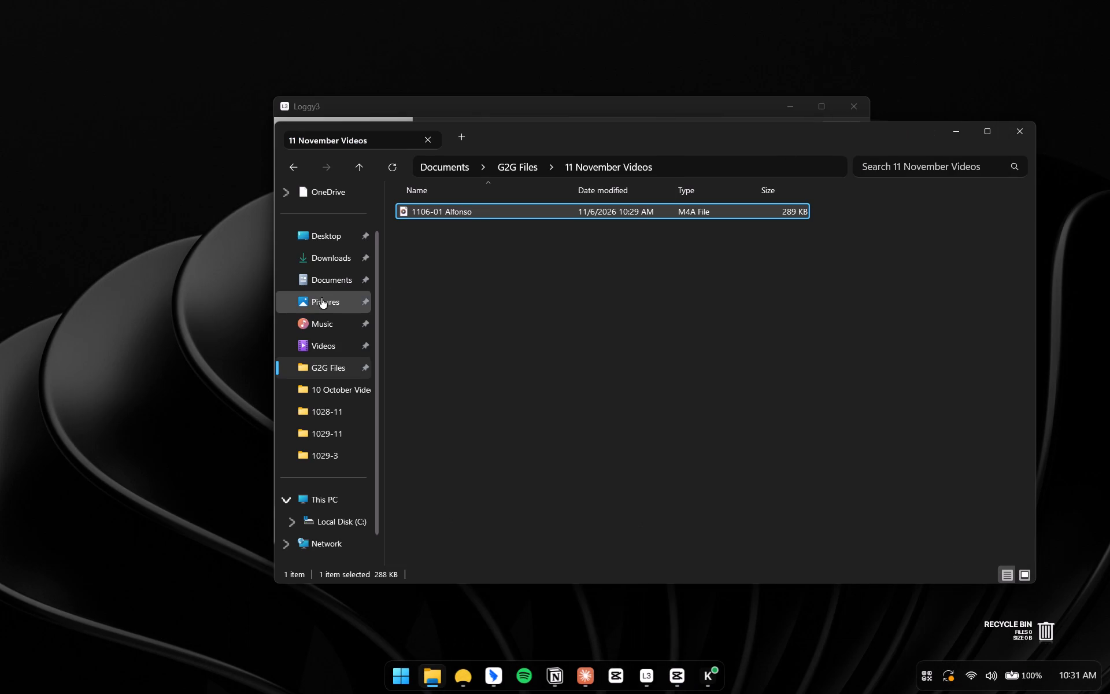
Move today's four downloaded videos from Downloads into the 11 November Videos folder in G2G Files.
left_click(342, 259)
left_click(416, 243)
left_click(658, 241, "shift")
key("ctrl+x")
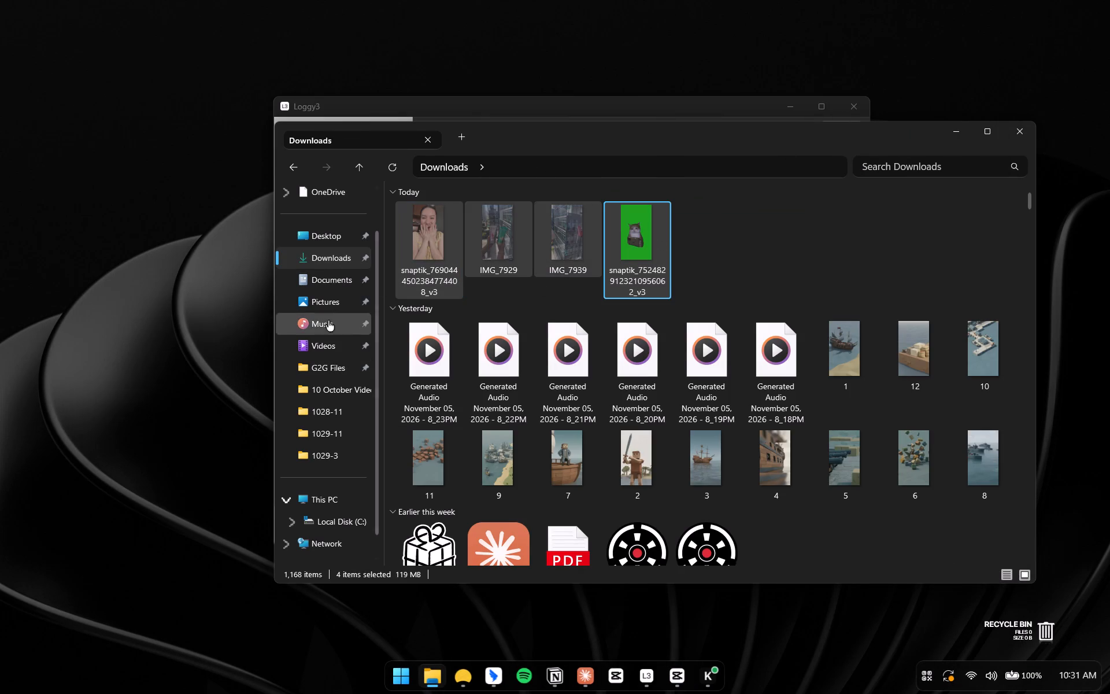
left_click(352, 232)
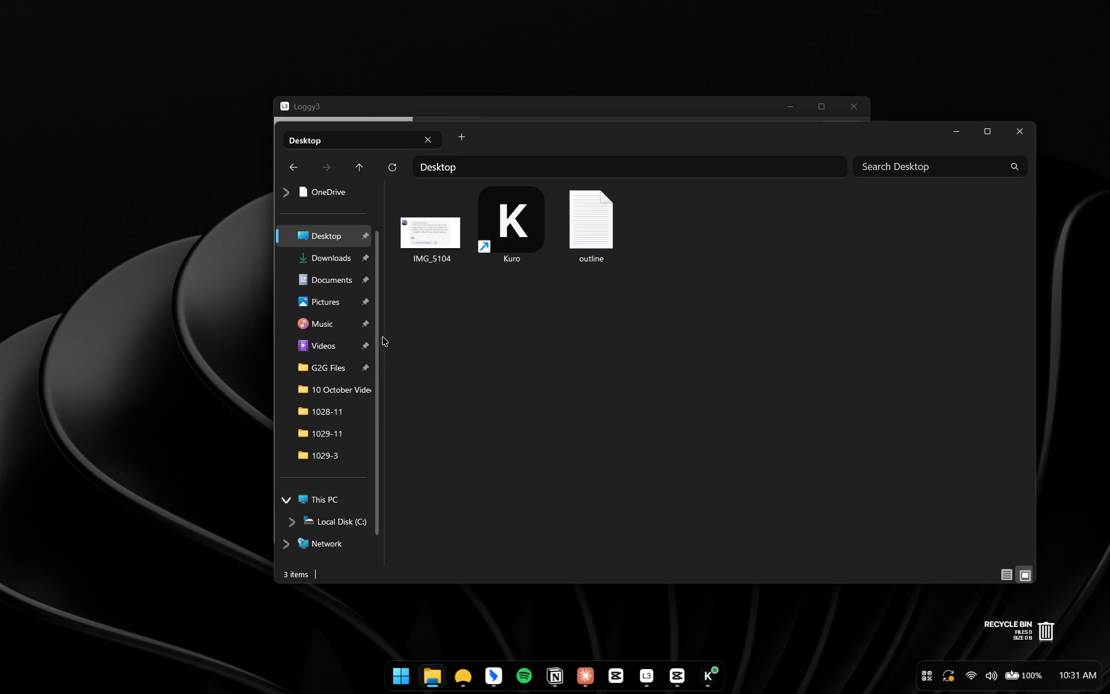
left_click(322, 357)
double_click(646, 234)
left_click(789, 405)
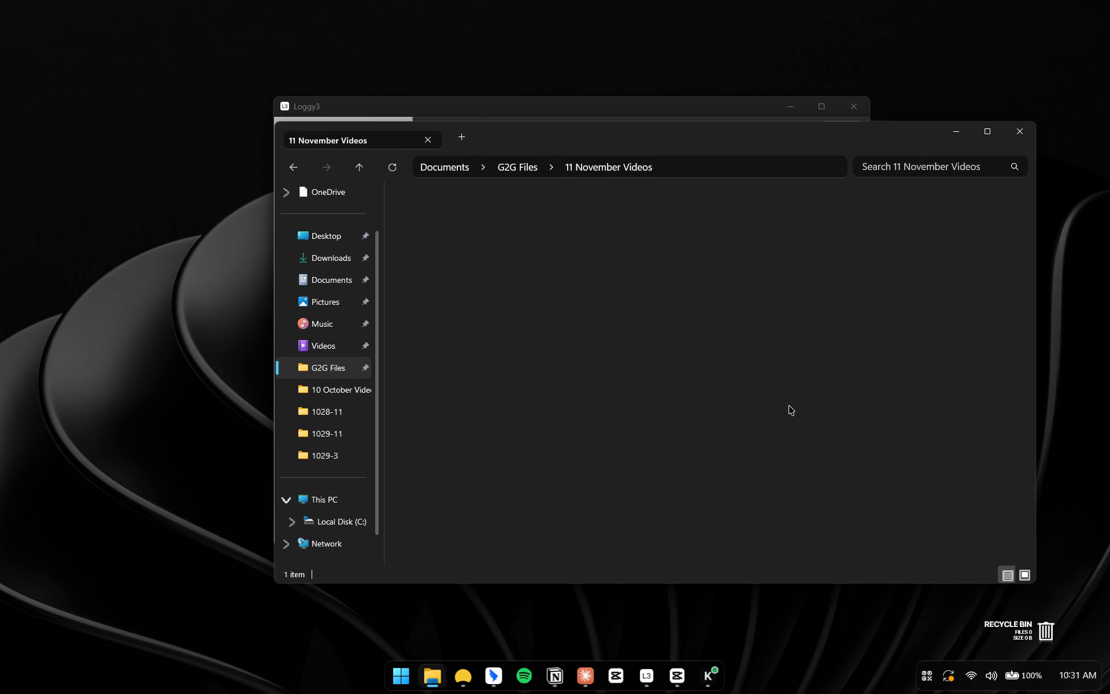
key("ctrl+v")
left_click(706, 393)
Import the whole 11 November Videos folder from G2G Files into the CapCut project 1106.
left_click(683, 674)
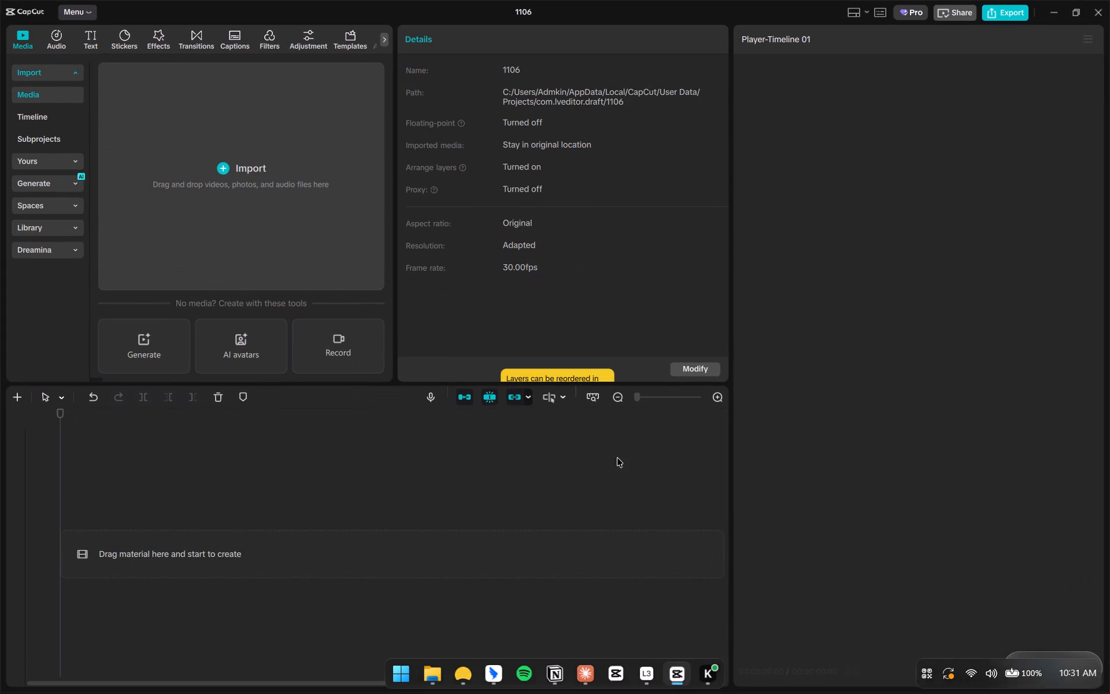
left_click(435, 677)
left_click(525, 172)
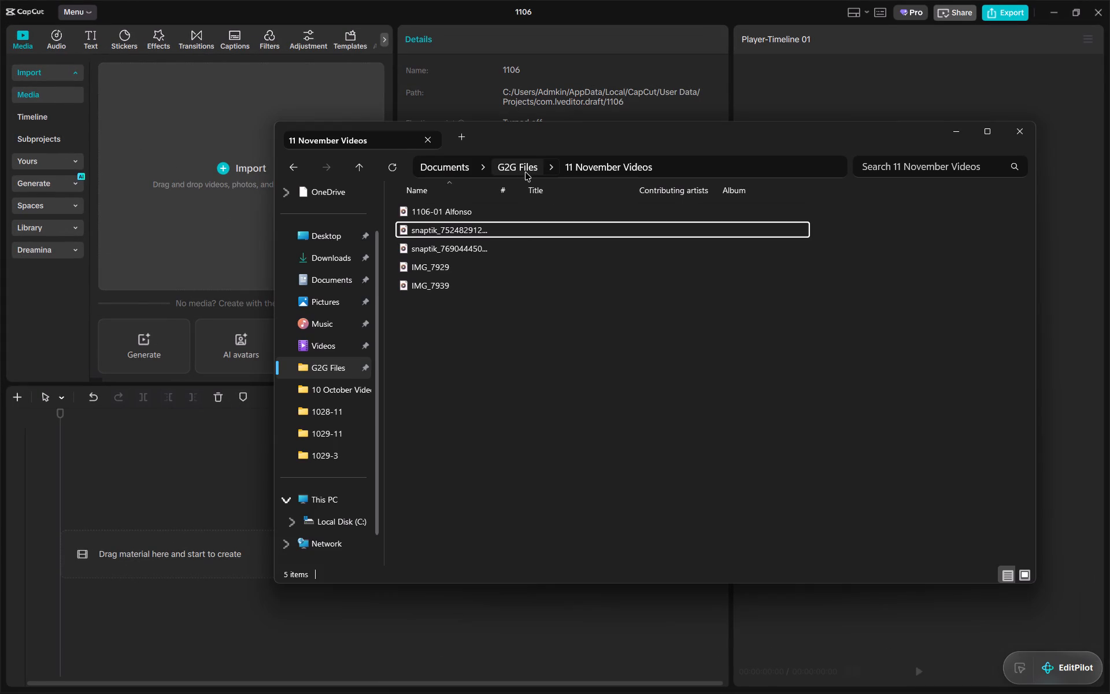
left_click_drag(629, 245, 160, 172)
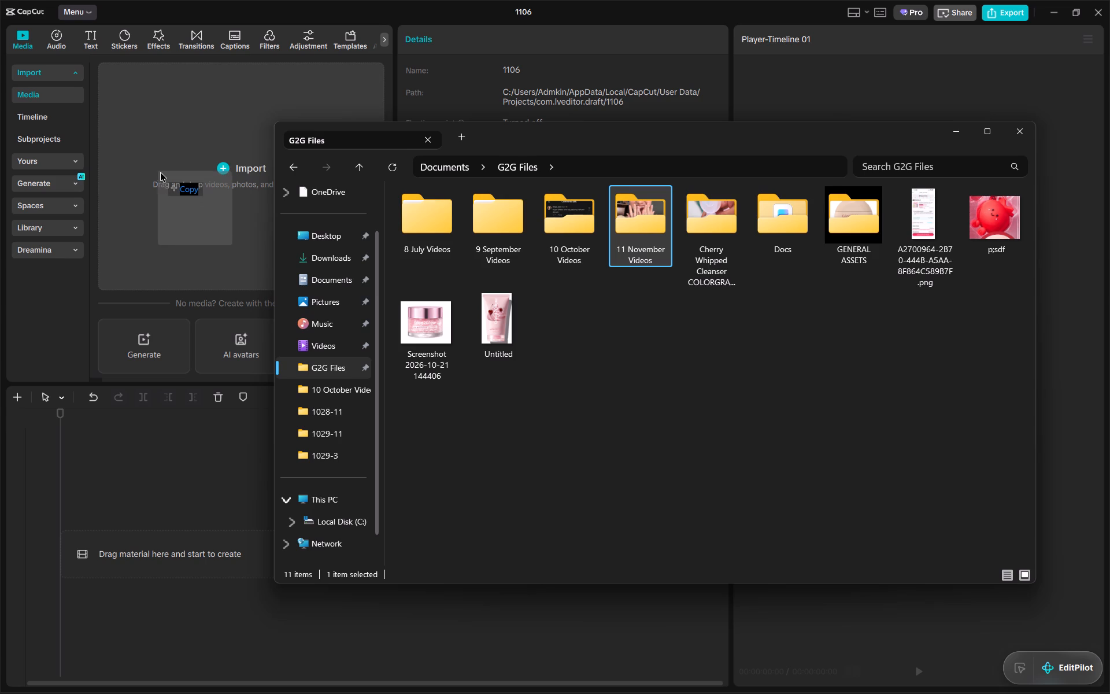
left_click_drag(160, 172, 194, 126)
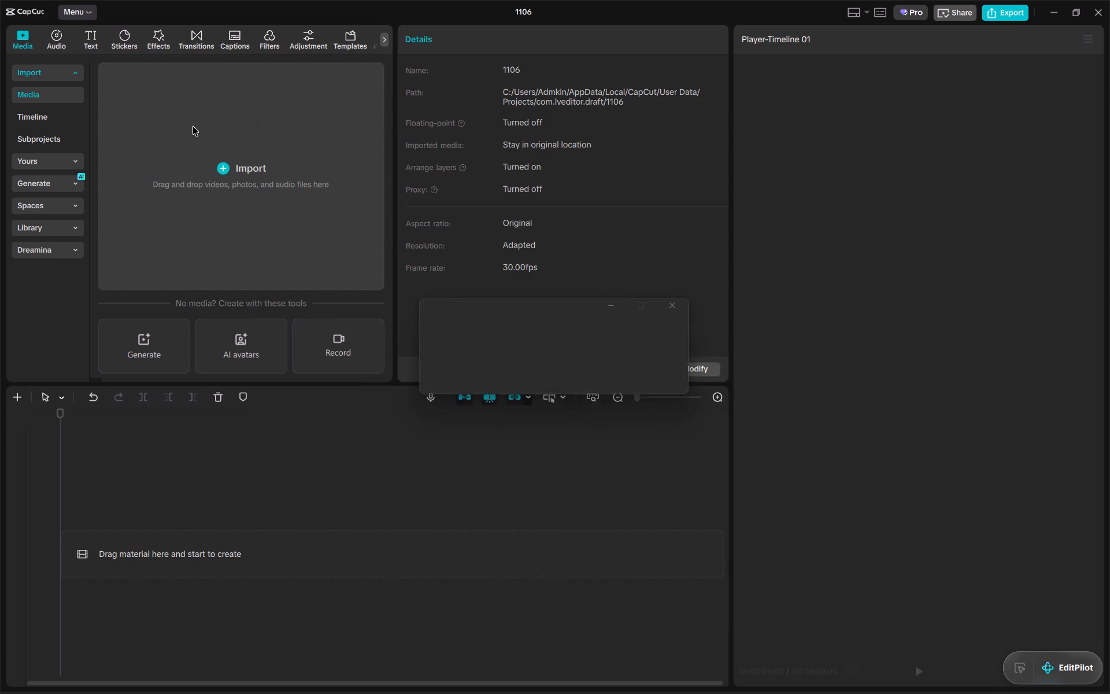
Open the imported 11 November Videos folder and place the 1106-01 Alfonso.m4a voiceover on the empty timeline.
double_click(129, 102)
double_click(131, 106)
left_click_drag(139, 130, 161, 505)
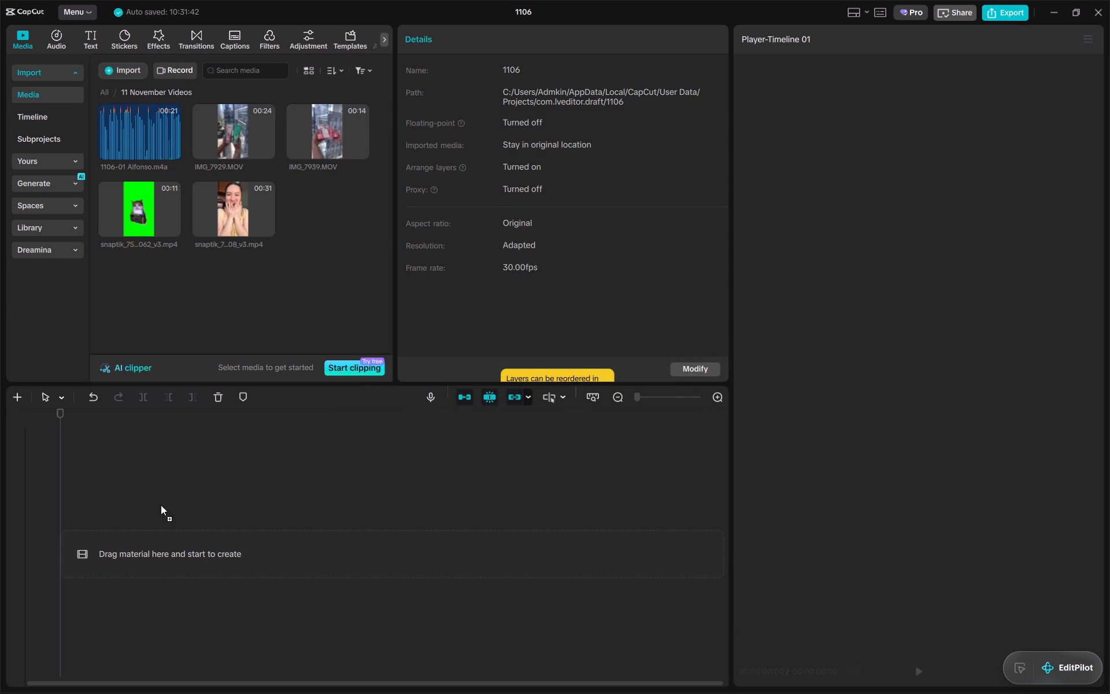
left_click_drag(161, 505, 153, 532)
Trim the voiceover's start and cut out its first silent pause, up to 00:00:02:12.
scroll(203, 505, "up", 20, "alt")
scroll(203, 505, "up", 12, "alt")
left_click_drag(153, 415, 274, 422)
key("q")
key("s")
scroll(304, 490, "up", 20, "alt")
scroll(304, 490, "up", 5, "alt")
left_click_drag(286, 426, 461, 440)
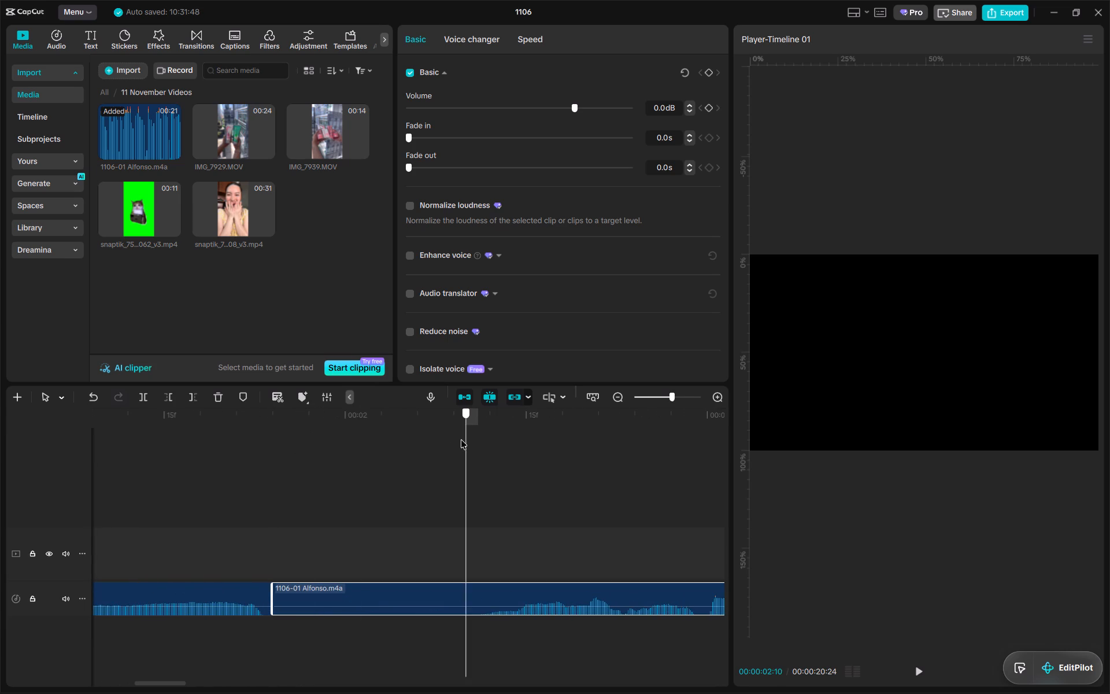
left_click_drag(461, 440, 483, 438)
key("q")
key("ctrl+z")
left_click_drag(481, 418, 488, 420, "ctrl")
key("q")
Split the voiceover at the next silent pause and trim the pause away up to 00:00:05:05.
scroll(561, 492, "down", 2)
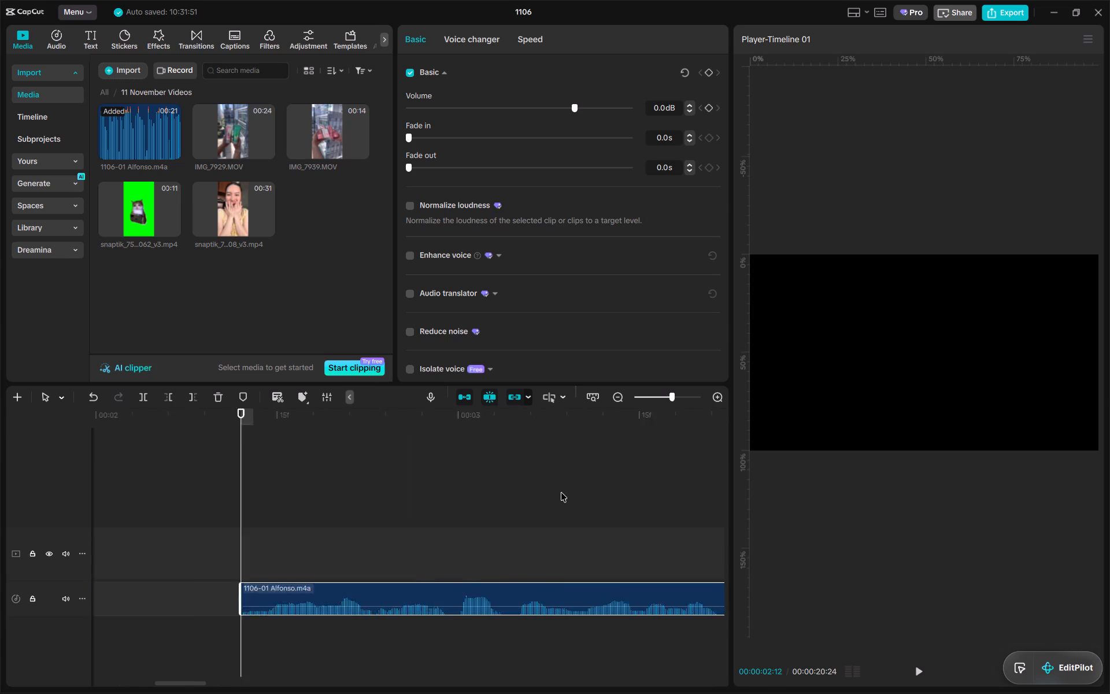
scroll(561, 492, "down", 6)
scroll(523, 457, "down", 3)
left_click_drag(358, 402, 368, 413)
left_click_drag(367, 415, 582, 423)
key("s")
key("q")
Cut out the voiceover's silent pause between about 8.5 and 9 seconds.
scroll(639, 488, "down", 9)
scroll(551, 451, "down", 8)
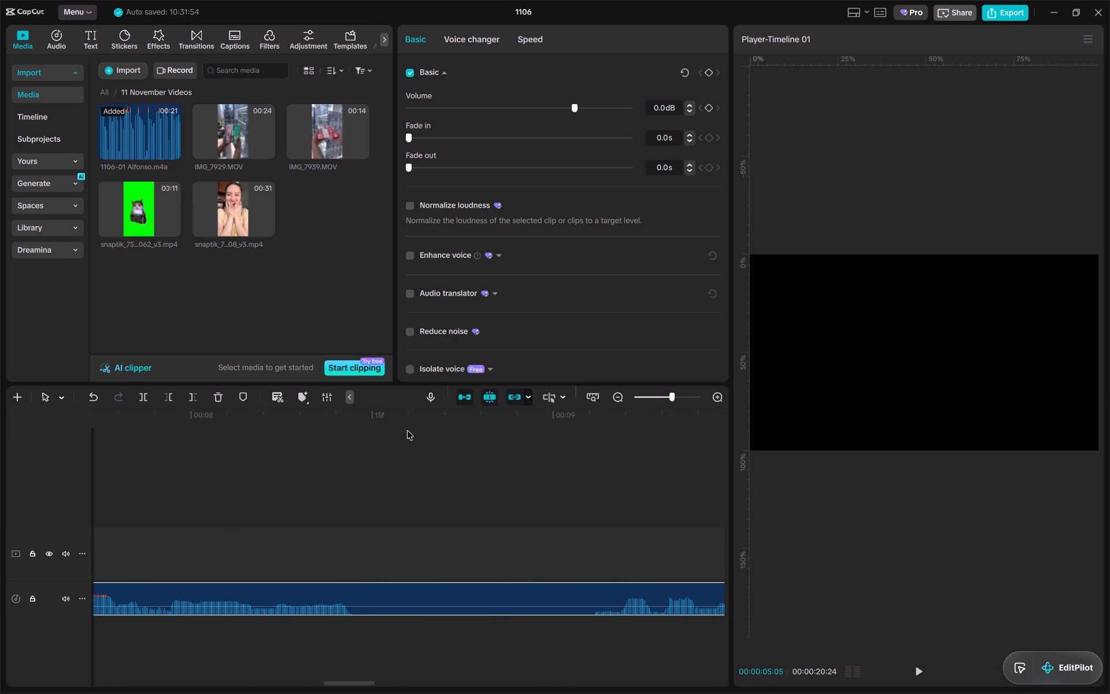
left_click_drag(349, 414, 587, 428)
key("s")
key("q")
Cut out the voiceover's silent pause from about 00:00:11:13 to just past 12 seconds.
scroll(637, 477, "down", 9)
scroll(554, 445, "down", 4)
left_click_drag(344, 411, 355, 411)
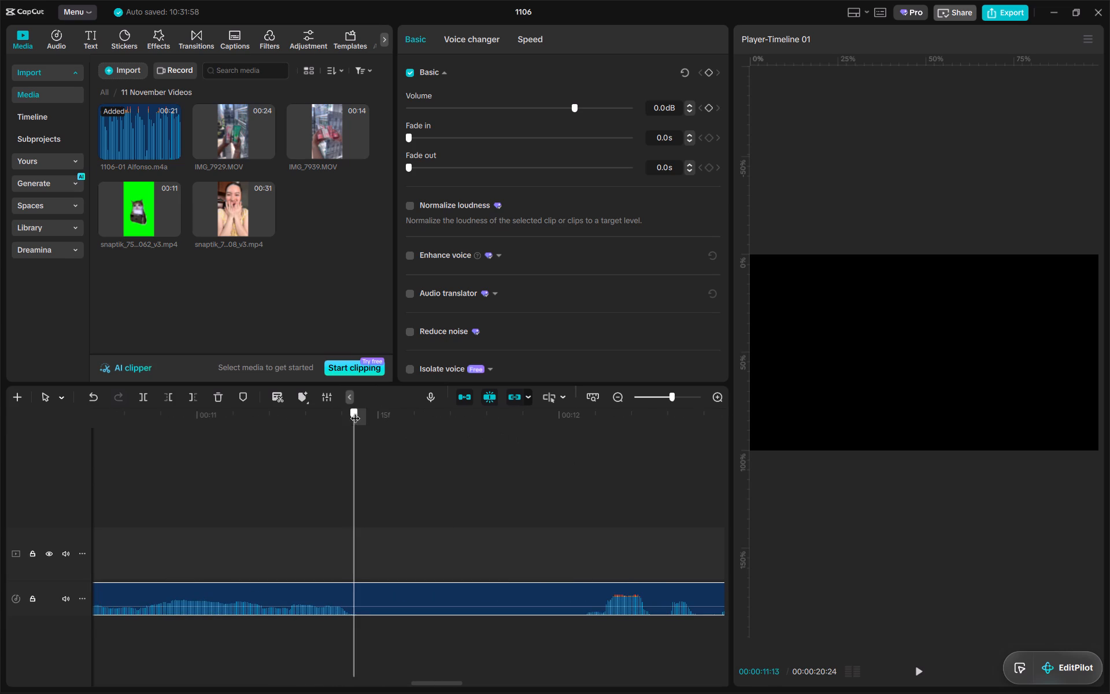
left_click_drag(355, 411, 586, 440)
key("s")
key("q")
Cut out the voiceover's two following silent pauses, ending at 00:00:14:08 and 00:00:16:00.
scroll(634, 507, "down", 9)
left_click_drag(477, 408, 632, 430)
key("s")
key("q")
scroll(682, 505, "down", 8)
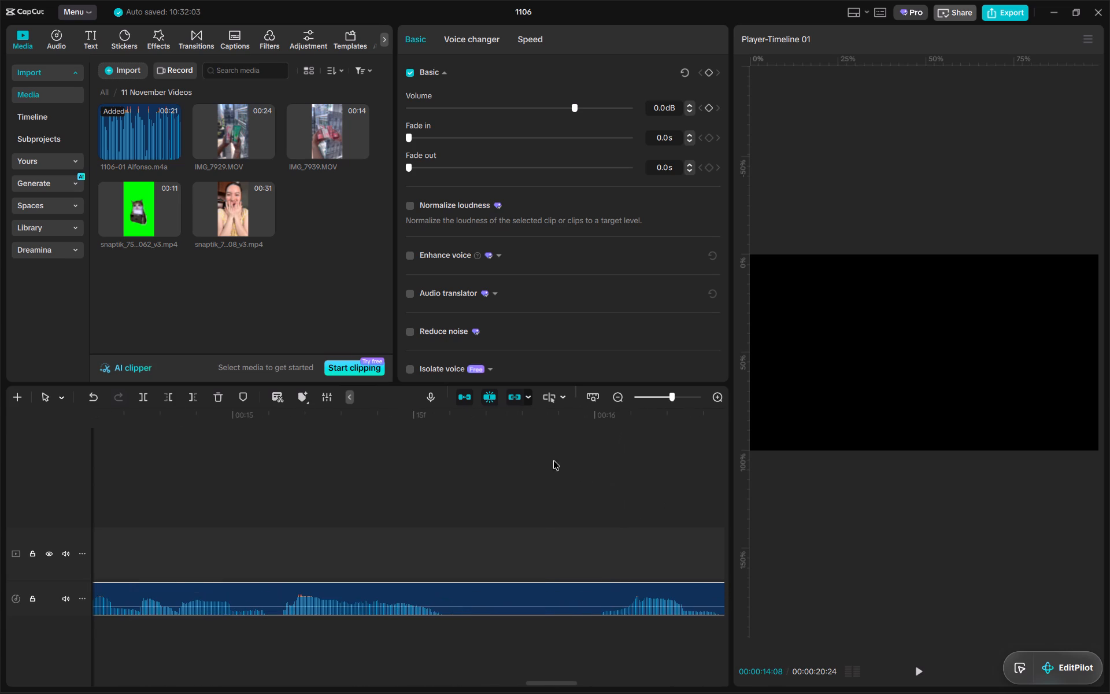
left_click_drag(448, 413, 598, 424)
key("s")
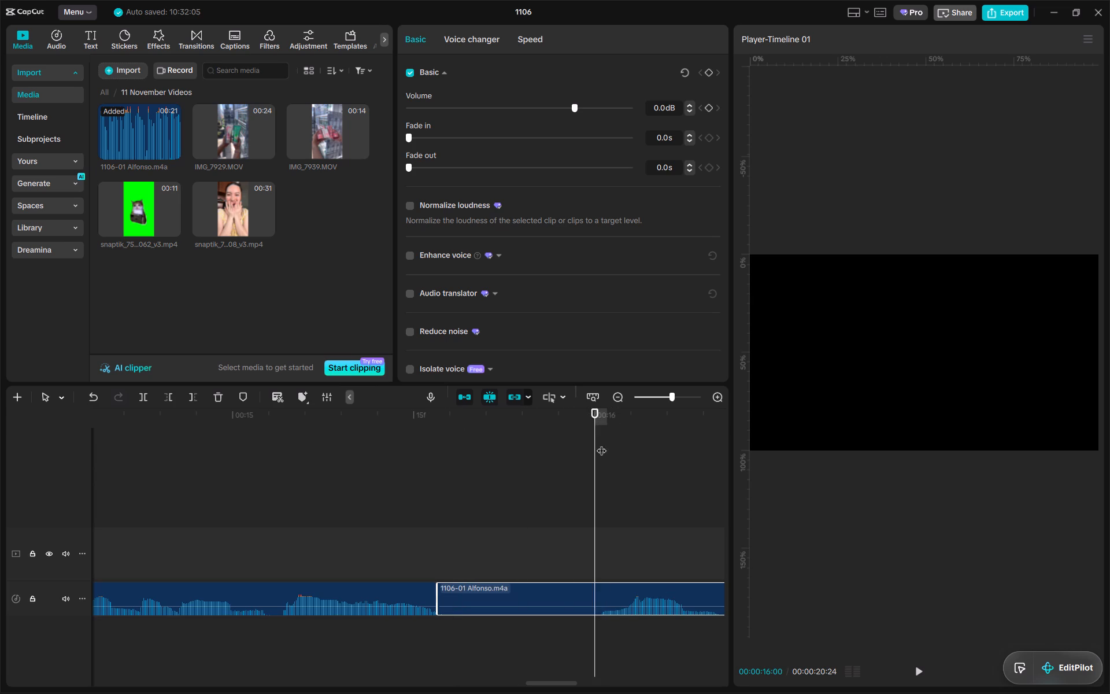
key("q")
Cut out the voiceover's silent pause from 00:00:17:16 to 00:00:18:07.
scroll(634, 498, "down", 8)
left_click_drag(473, 411, 487, 416)
key("s")
scroll(541, 451, "down", 5)
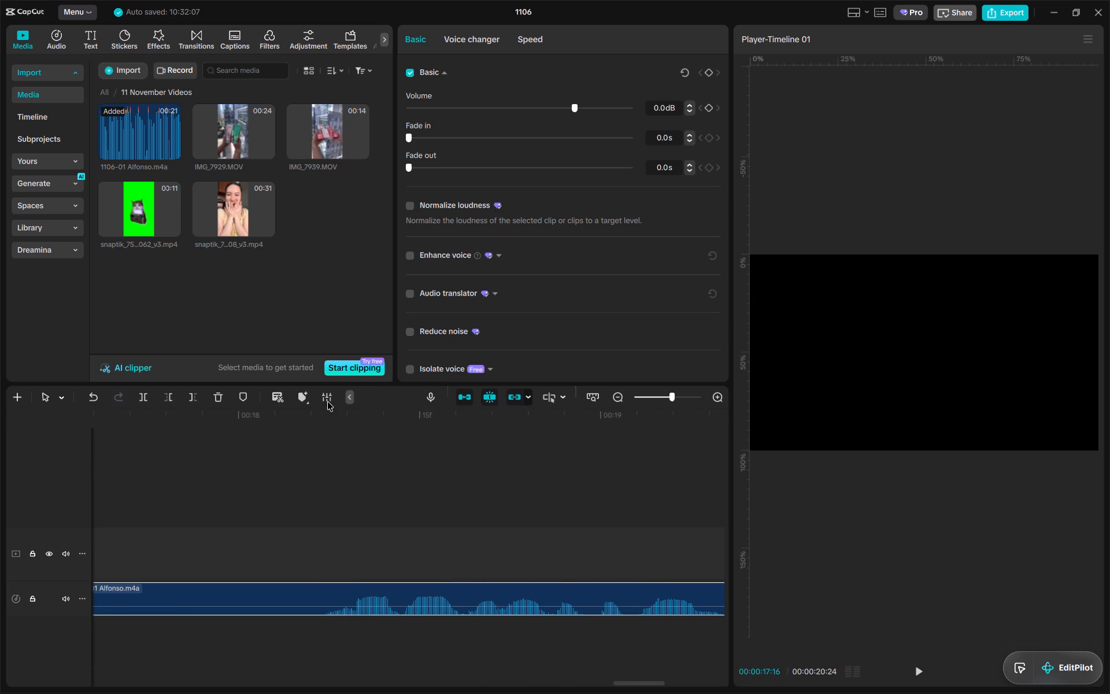
left_click_drag(327, 401, 321, 408)
left_click_drag(316, 419, 321, 419)
key("q")
Trim the end of the last voiceover segment to 00:00:20:11.
scroll(486, 445, "down", 8)
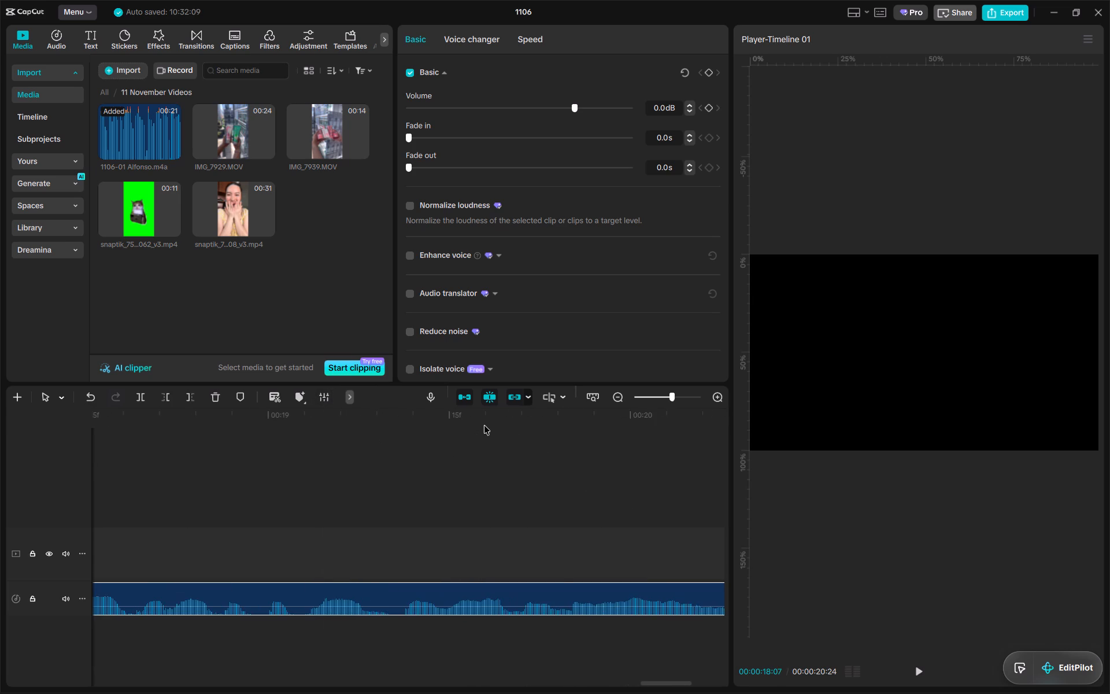
scroll(480, 451, "down", 4)
left_click(428, 417)
key("w")
scroll(585, 519, "down", 16, "alt")
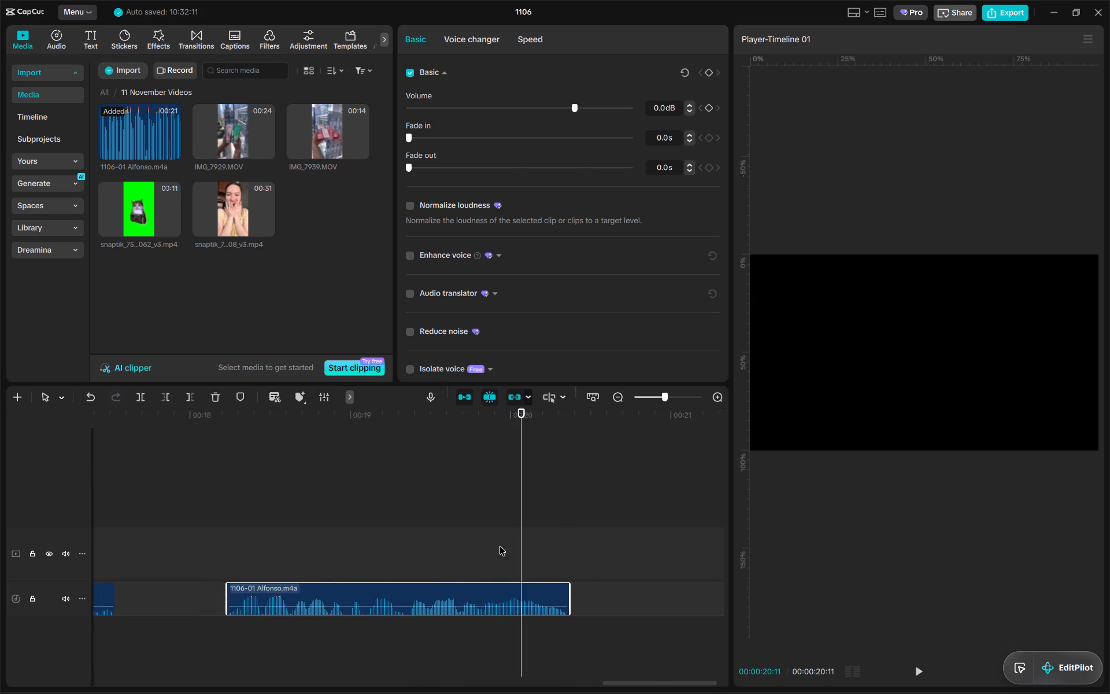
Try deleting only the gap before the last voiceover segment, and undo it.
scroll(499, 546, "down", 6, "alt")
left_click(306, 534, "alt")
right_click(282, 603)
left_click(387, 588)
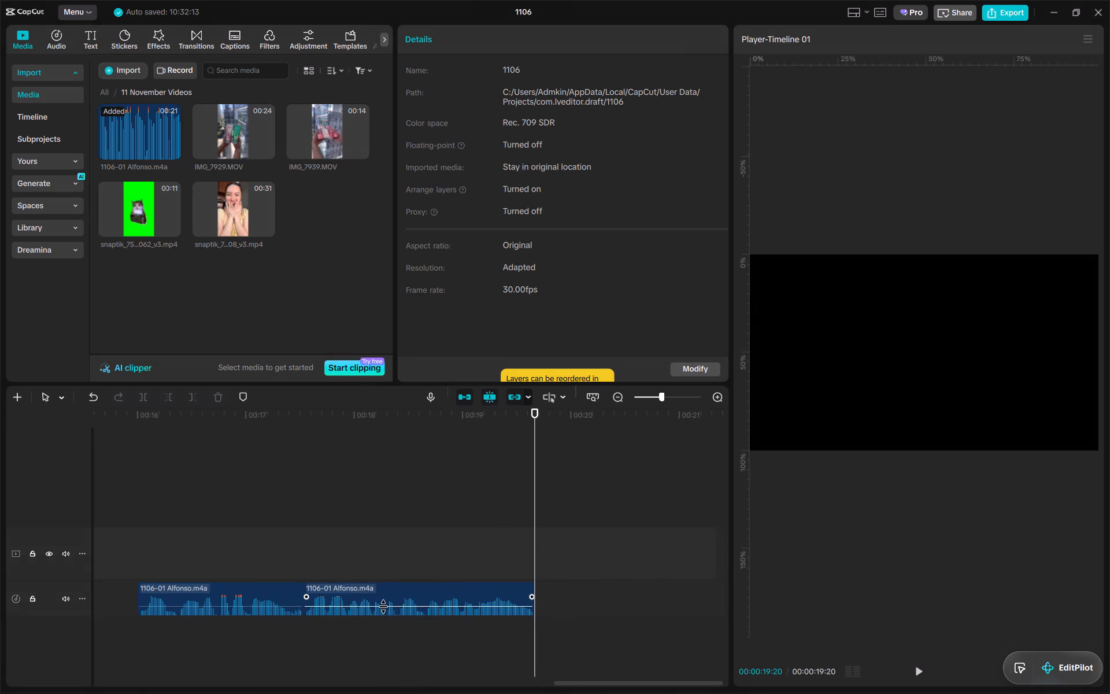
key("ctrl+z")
Delete all the gaps between the voiceover segments at once so they play back to back.
right_click(346, 603)
left_click(410, 595)
Select all the voiceover segments and play them through from the start to check the cuts.
left_click_drag(642, 685, 596, 685)
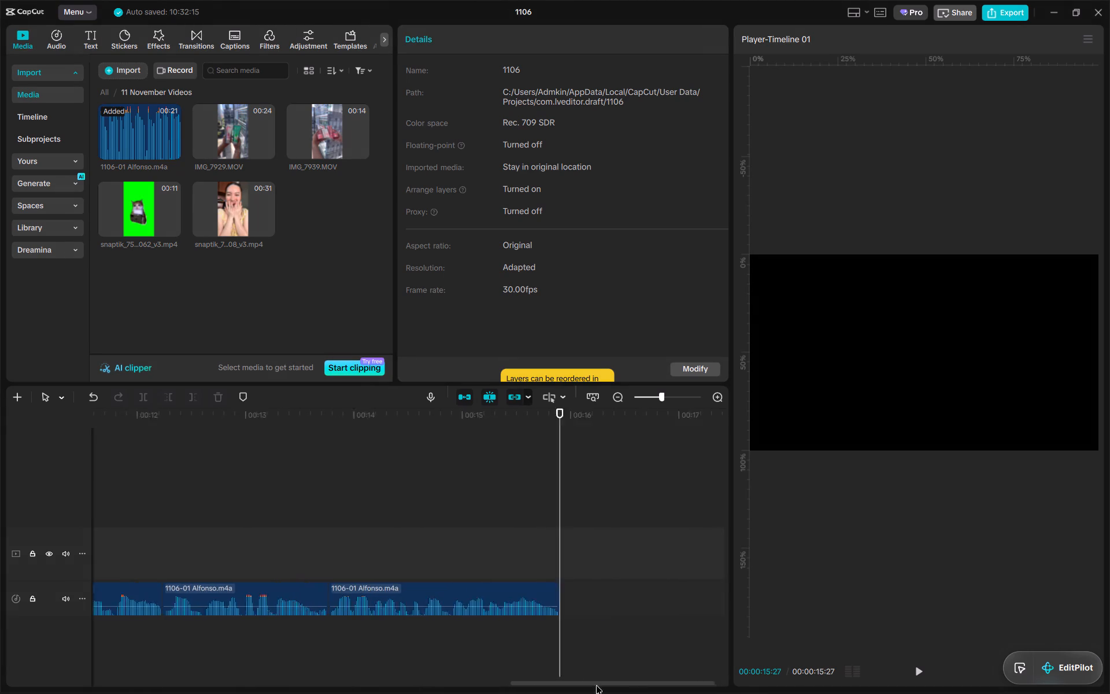
left_click_drag(596, 685, 0, 668)
key("ctrl+a")
left_click_drag(262, 419, 73, 431)
key("space")
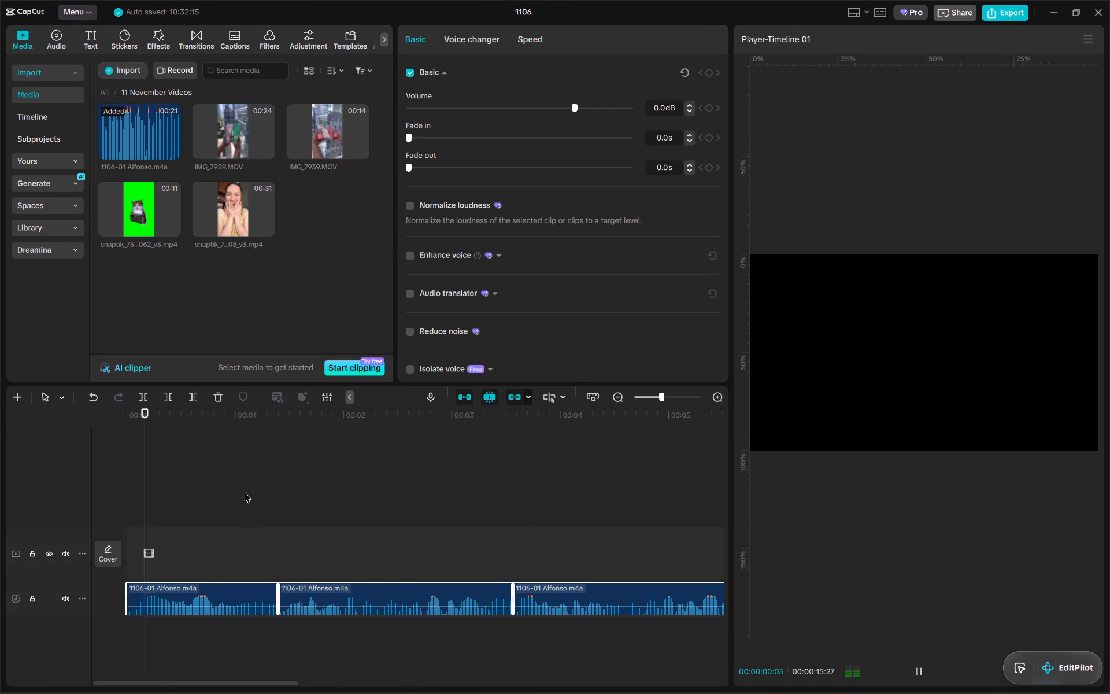
scroll(301, 518, "up", 7, "alt")
scroll(363, 507, "down", 11, "alt")
scroll(475, 584, "up", 3, "alt")
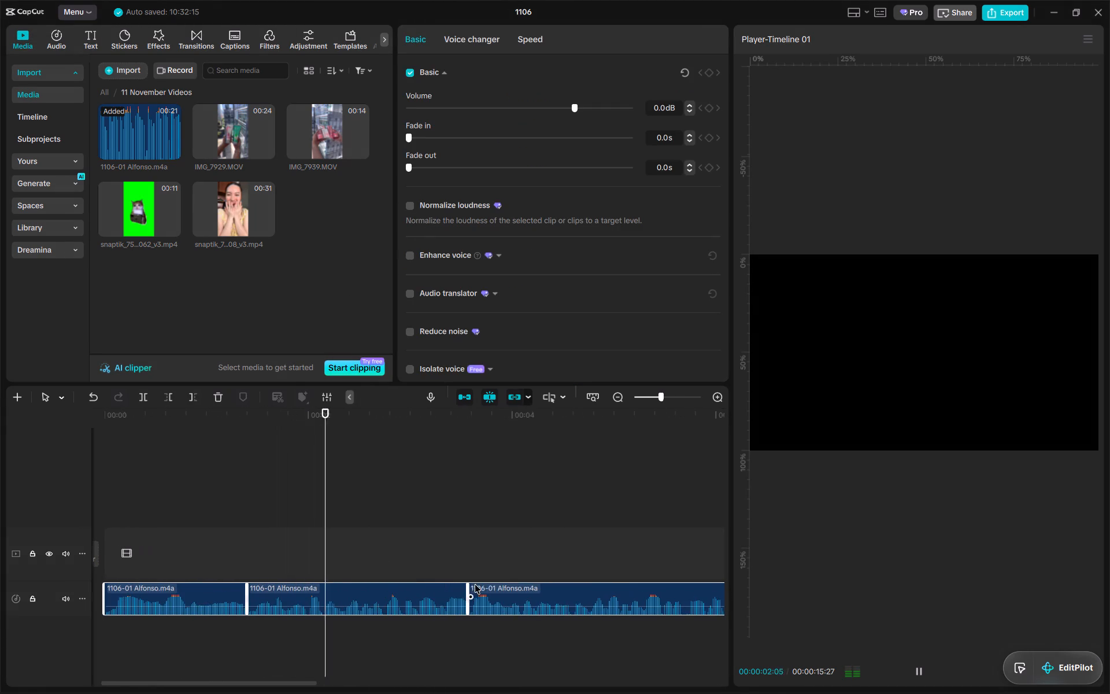
scroll(507, 580, "left", 2)
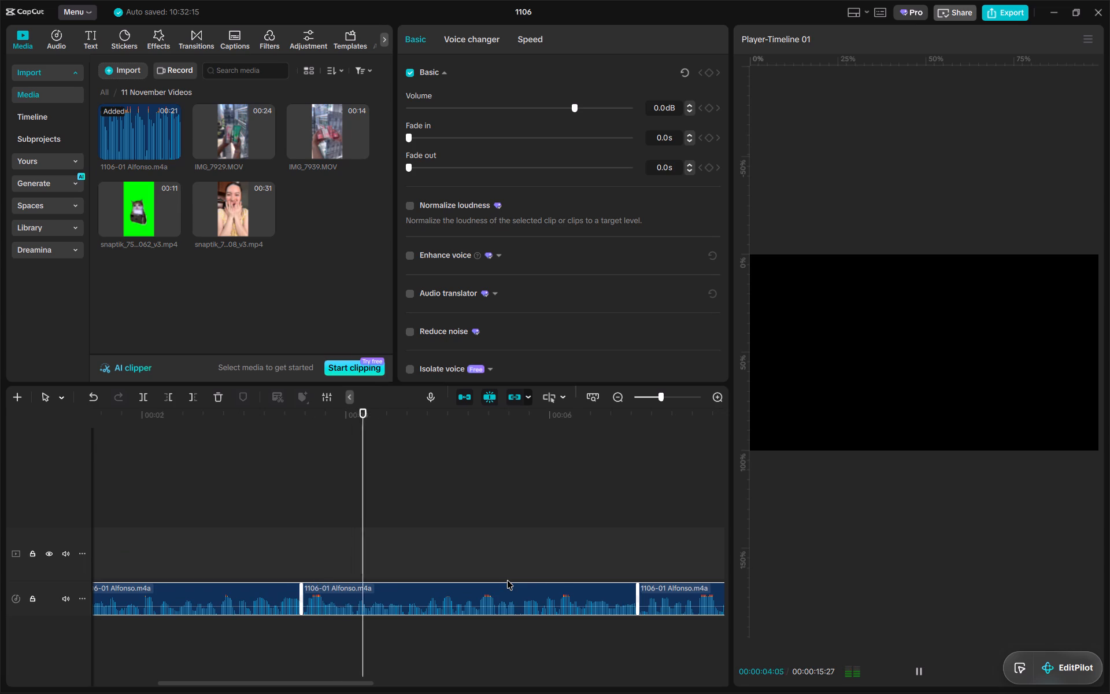
scroll(507, 580, "left", 4)
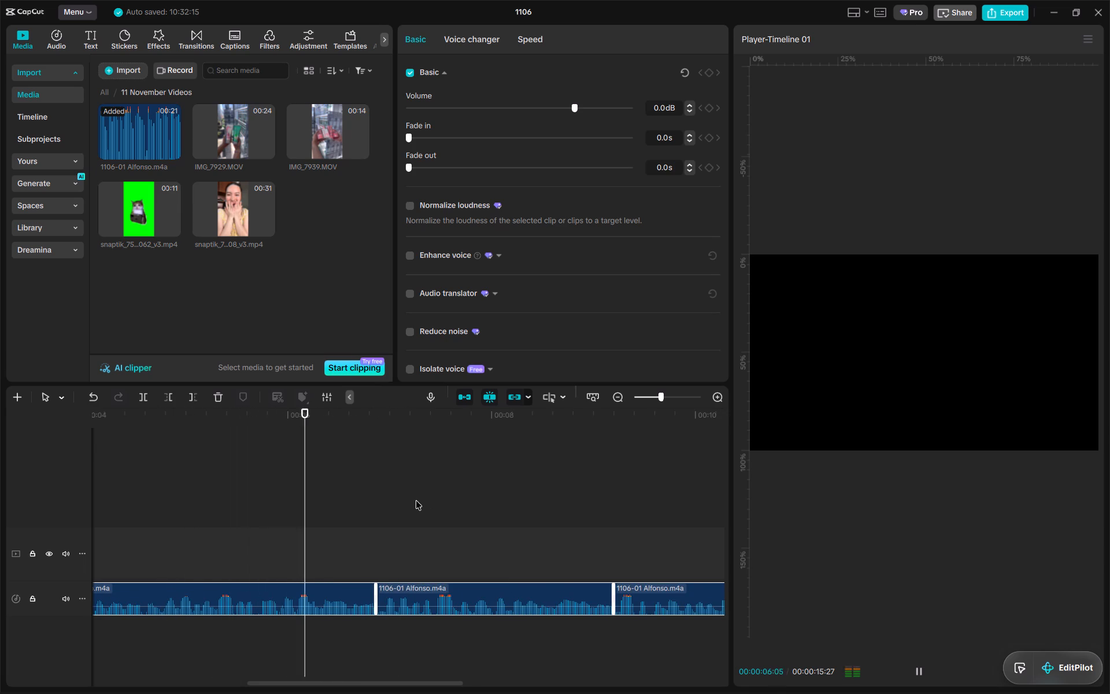
scroll(416, 500, "left", 2)
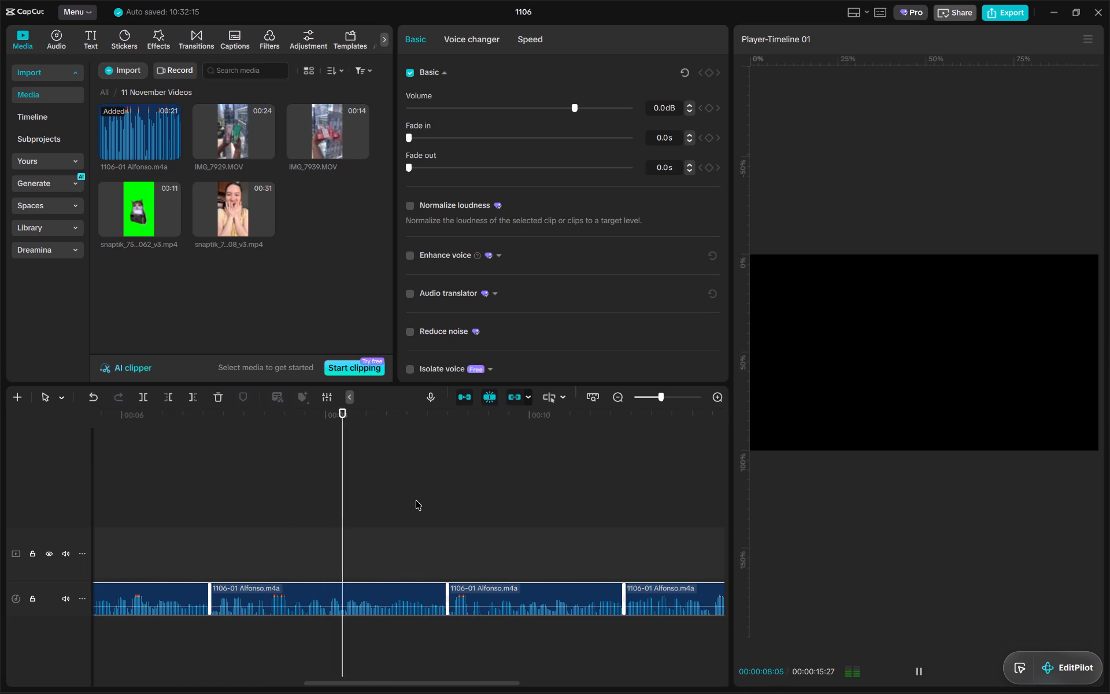
scroll(416, 500, "left", 3)
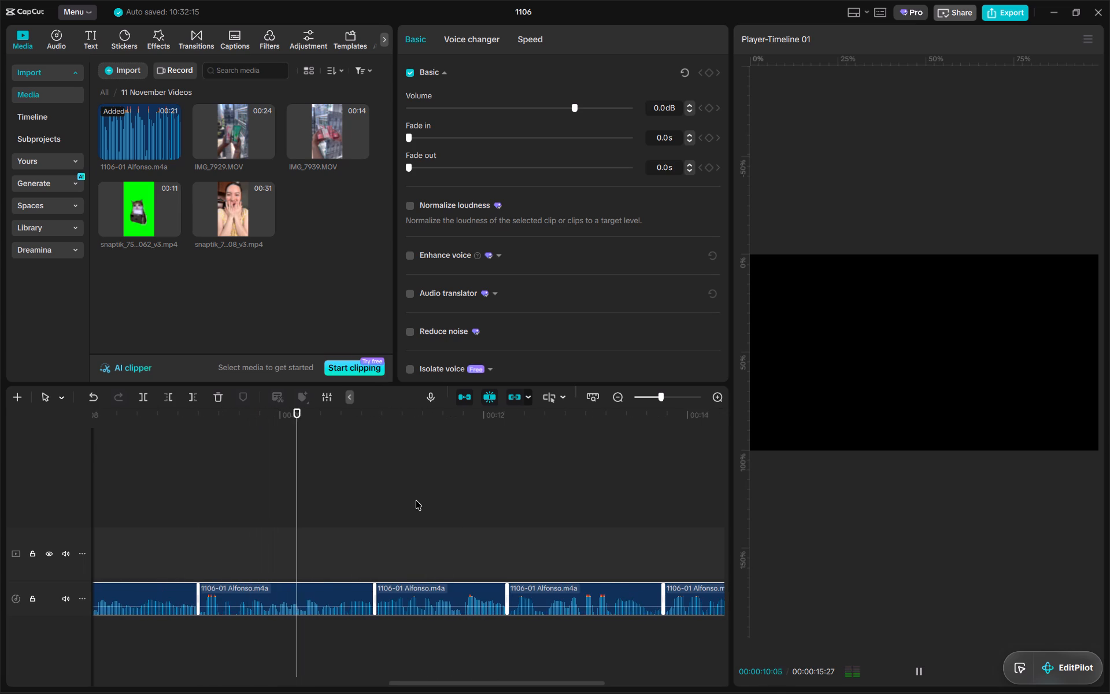
scroll(416, 496, "left", 4)
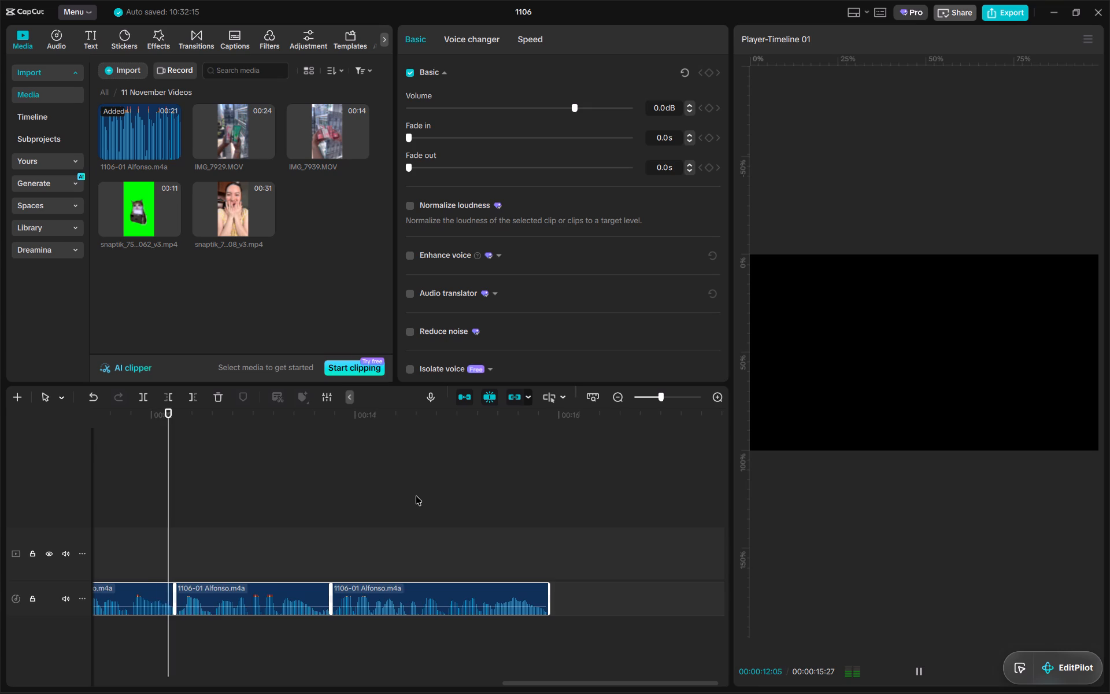
scroll(416, 496, "right", 2)
scroll(535, 532, "down", 15, "alt")
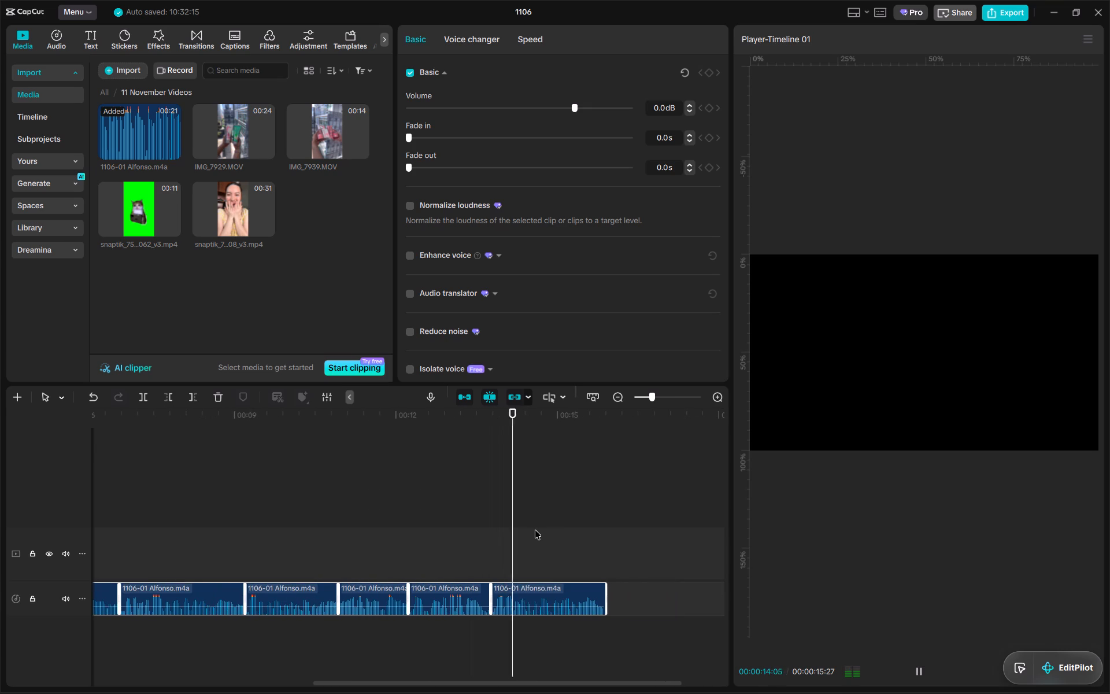
key("space")
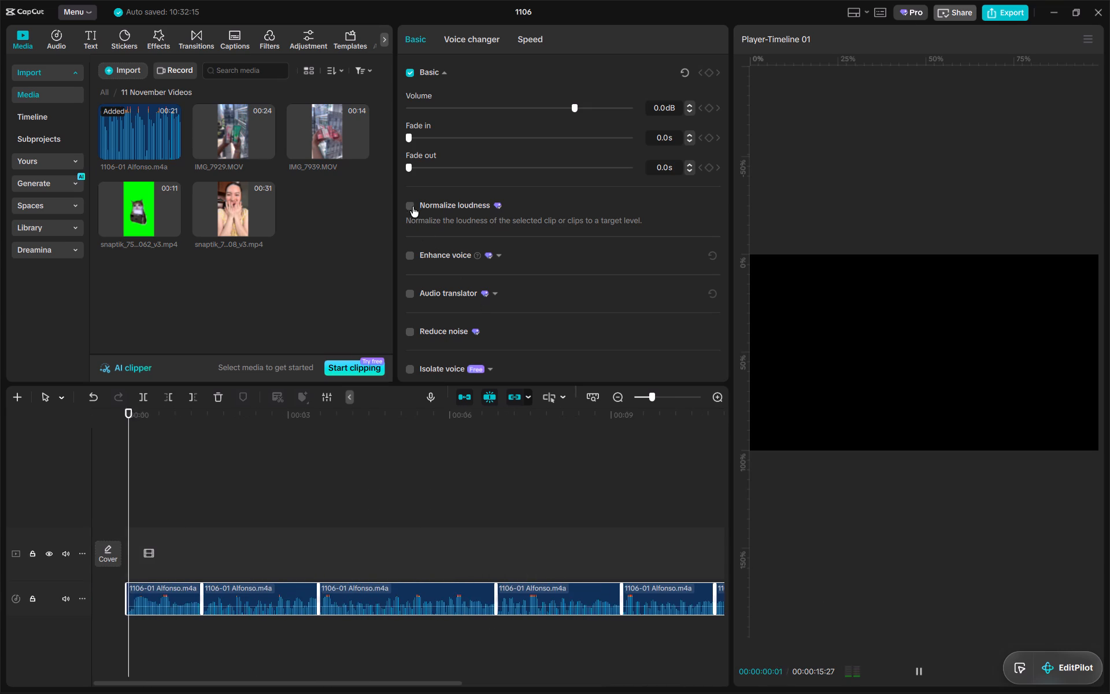
Normalize the loudness of all the voiceover segments and combine them into one compound clip.
left_click(412, 204)
key("alt+g")
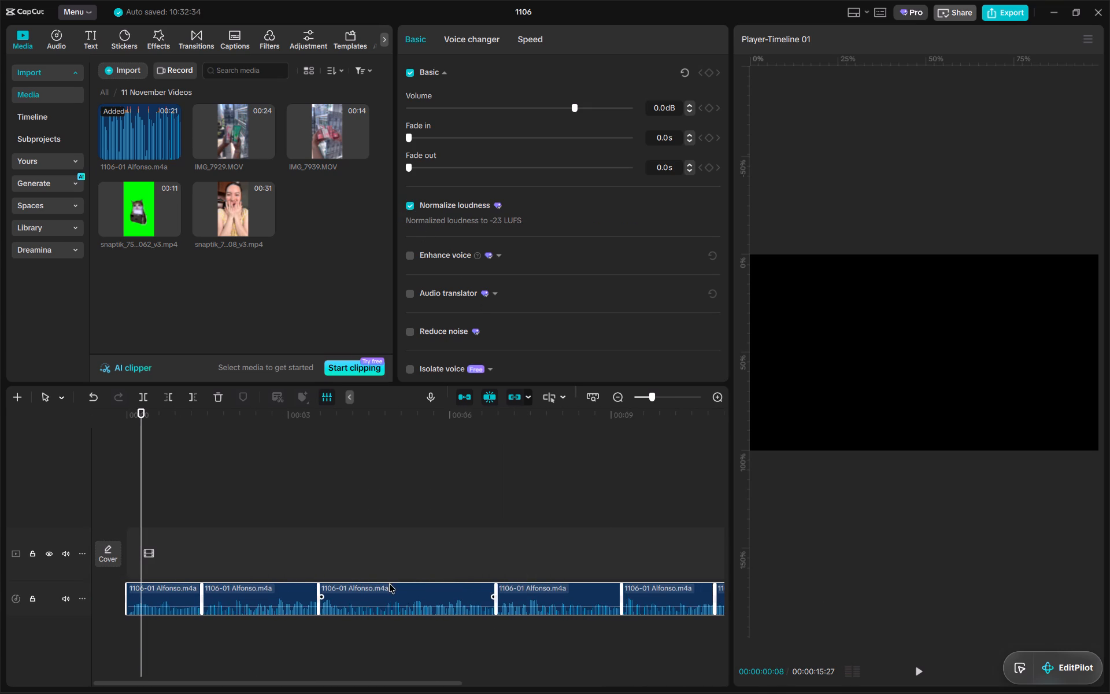
right_click(389, 584)
left_click(514, 517)
Turn on loudness normalization and voice enhancement for the compound voiceover clip and set its volume to 8 dB.
left_click(410, 202)
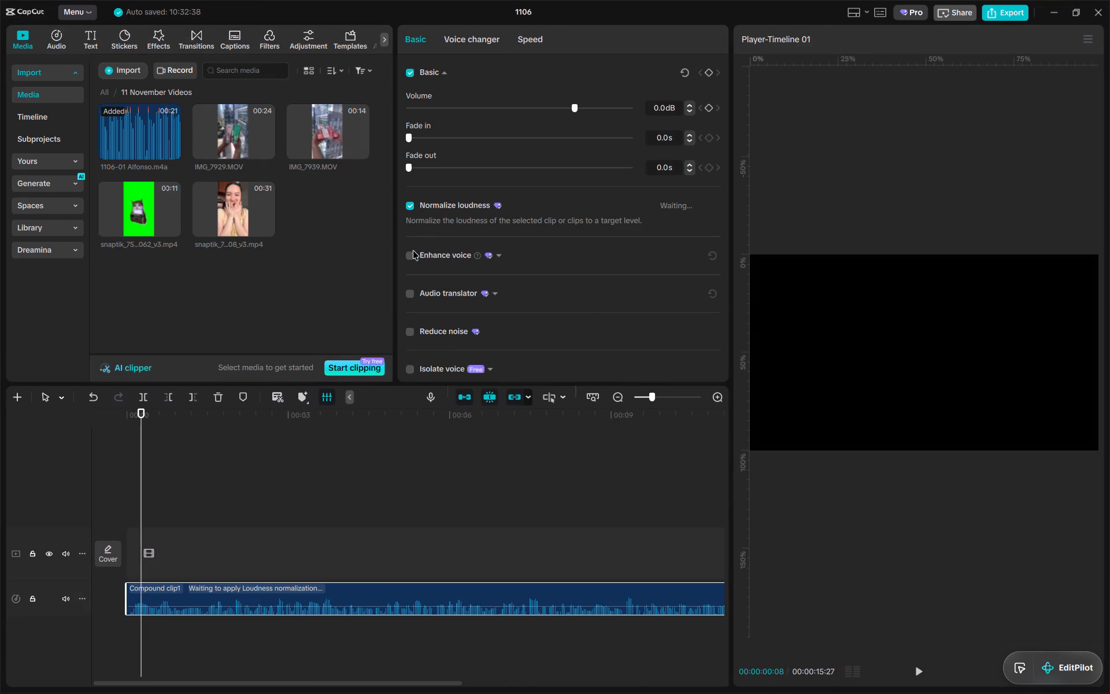
left_click(412, 252)
triple_click(658, 110)
key("8")
key("Return")
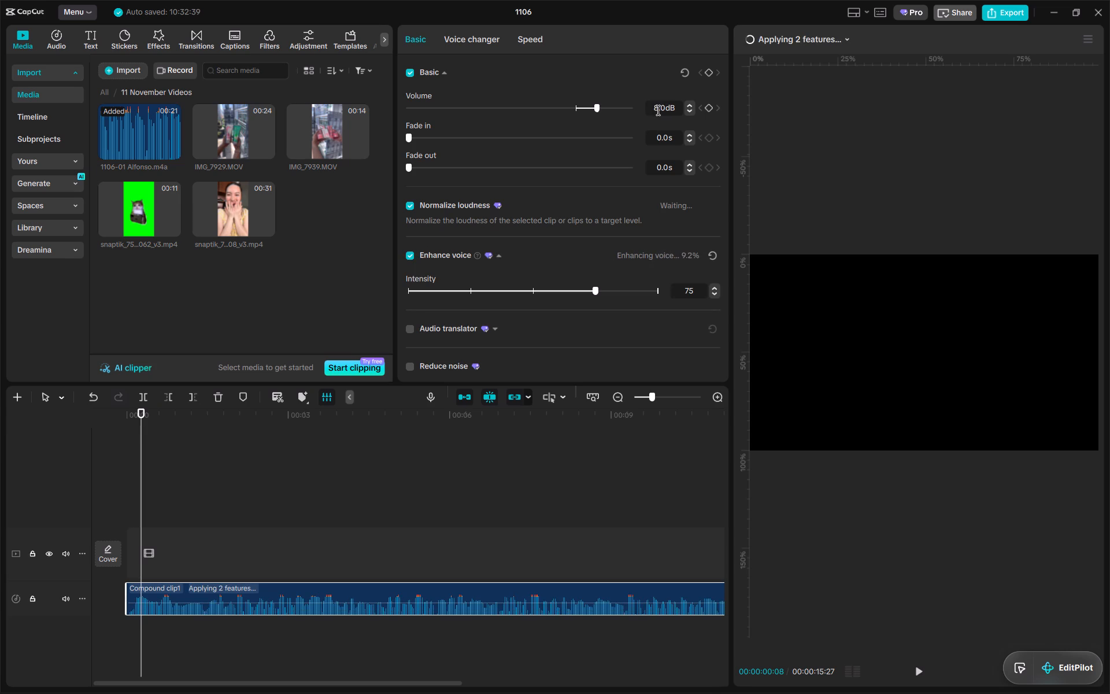
Play the first seconds of the compound voiceover clip to check its sound.
left_click_drag(440, 417, 0, 453)
key("space")
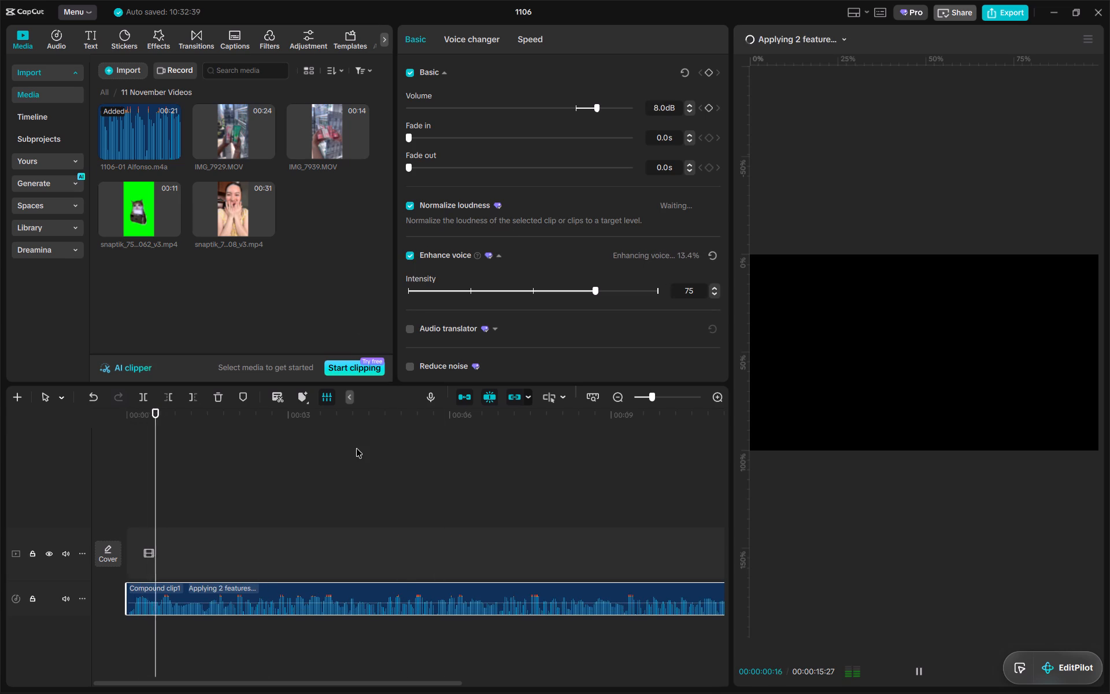
key("space")
key("space")
key("space")
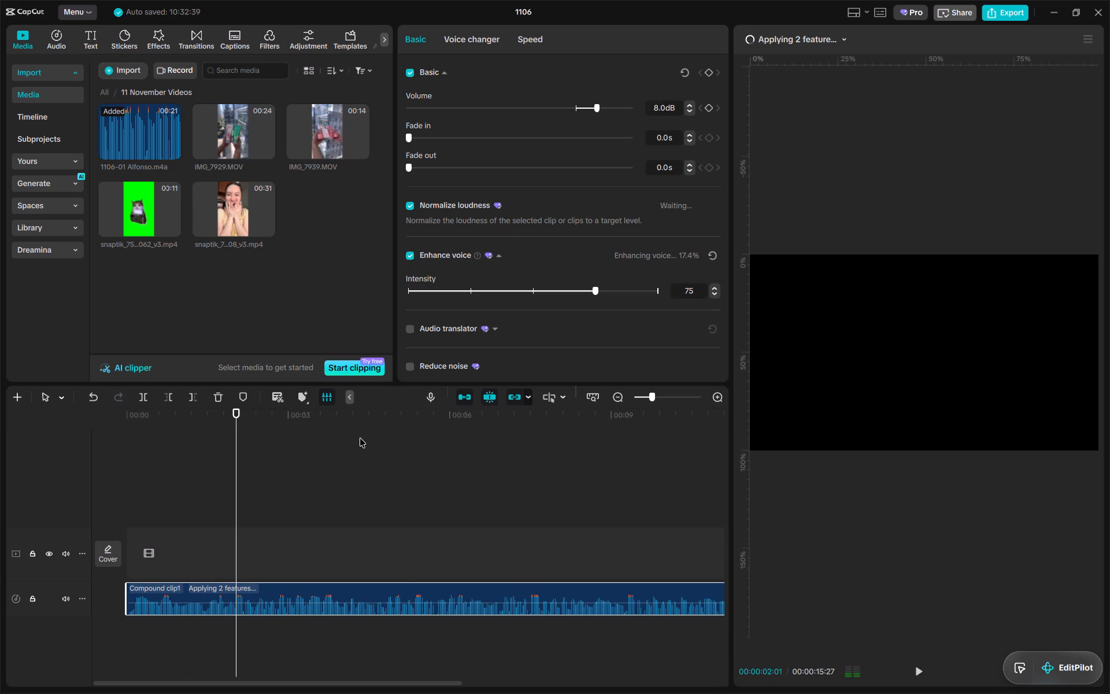
Switch to the browser showing the SnapTik download page.
left_click(284, 288)
left_click(464, 669)
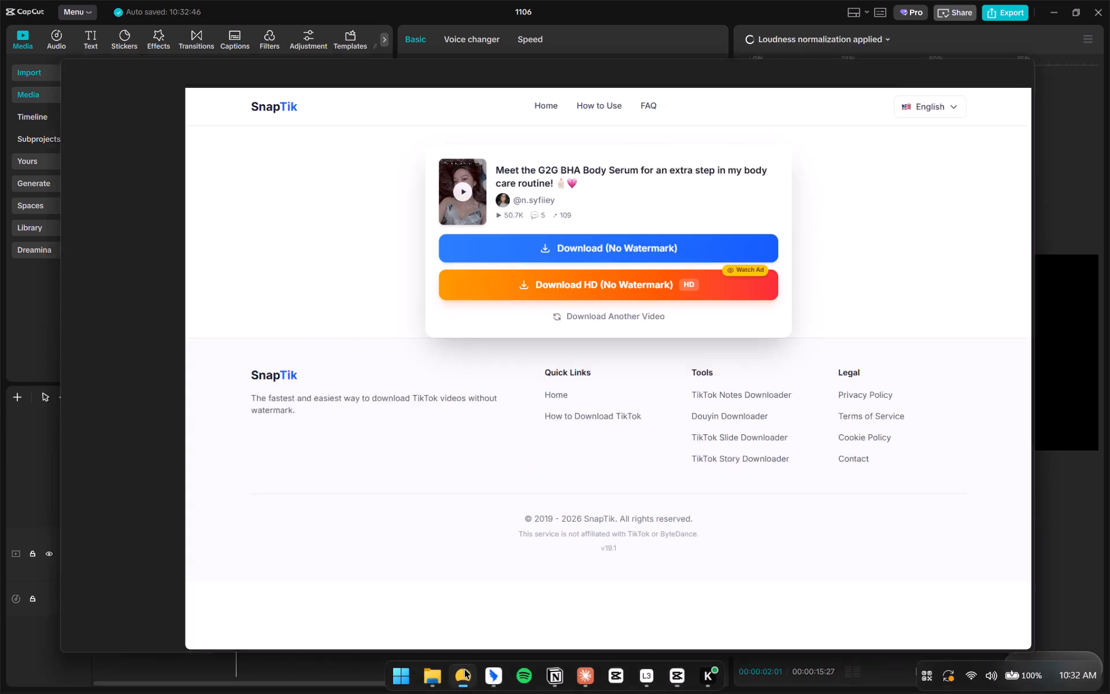